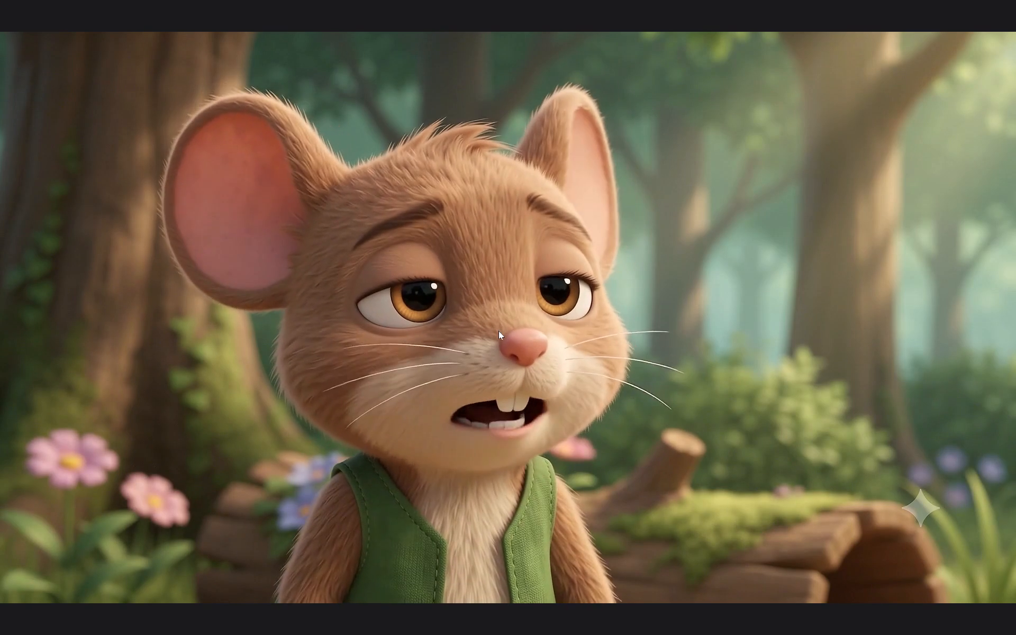
Play back the animated mouse and lion video in the full-screen preview to review its scenes.
key(space)
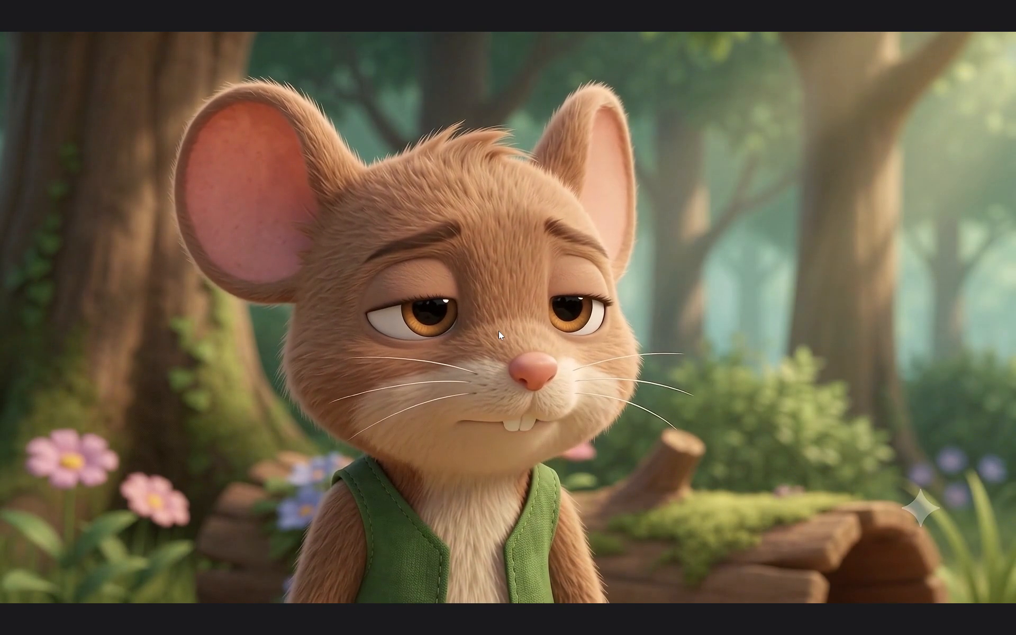
key(space)
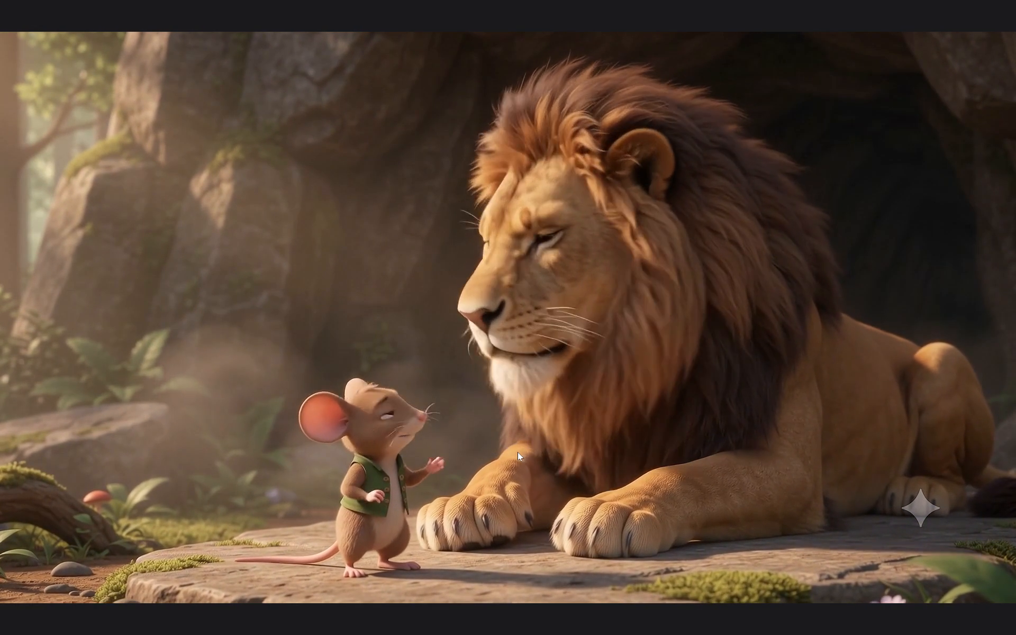
click(516, 426)
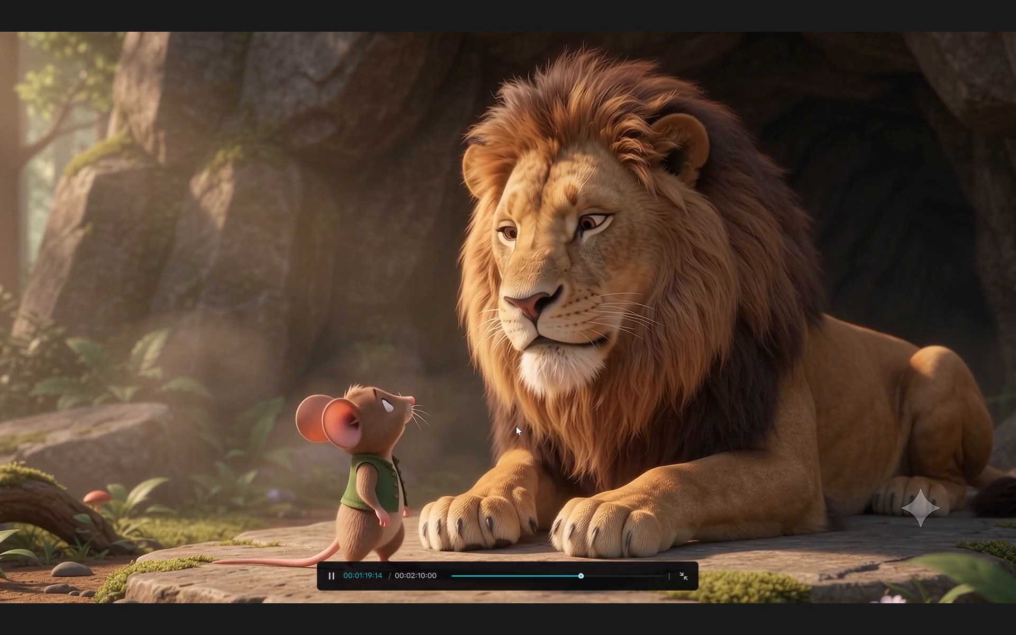
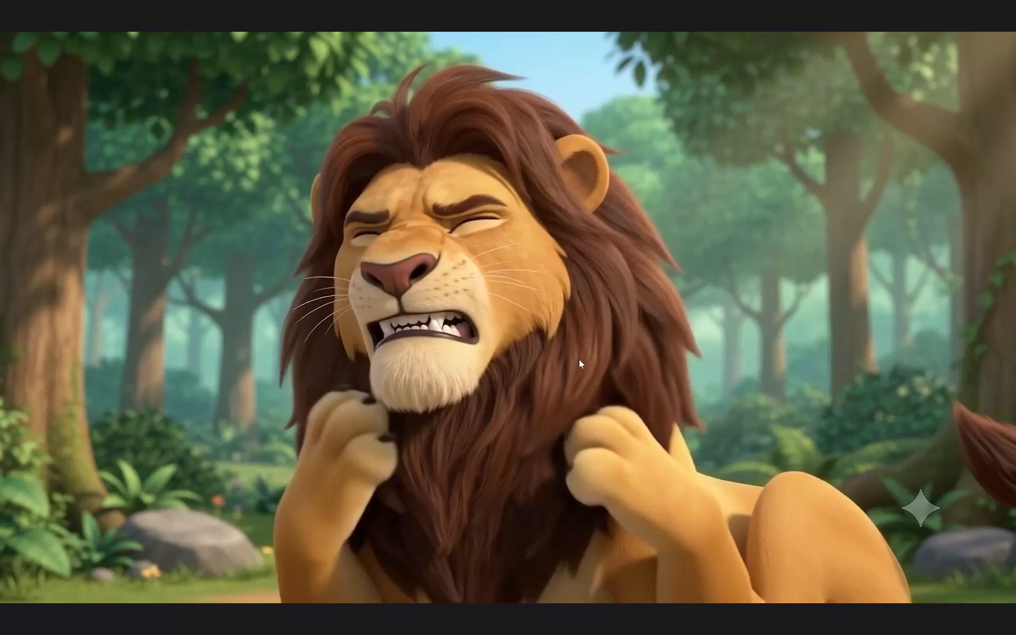
Leave the full-screen preview and return to the editing timeline.
click(579, 359)
key(Escape)
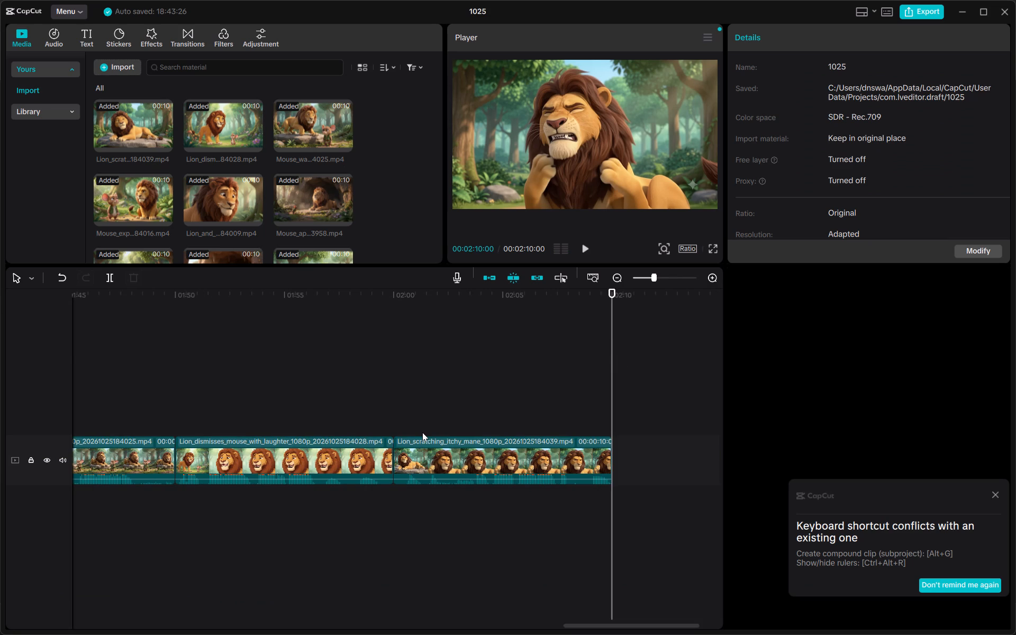
Replay the Lion_dismisses_mouse_with_laughter clip and move it directly before Mouse_watching_scratching_lion on the main track.
drag(313, 407, 554, 411)
drag(554, 411, 563, 413)
drag(607, 288, 350, 298)
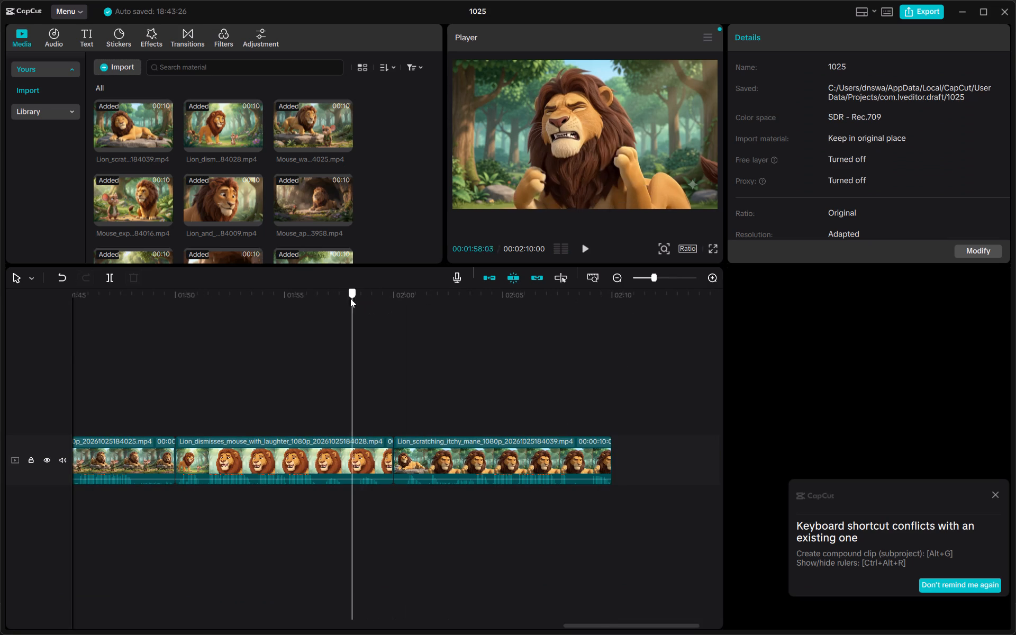
drag(350, 298, 258, 373)
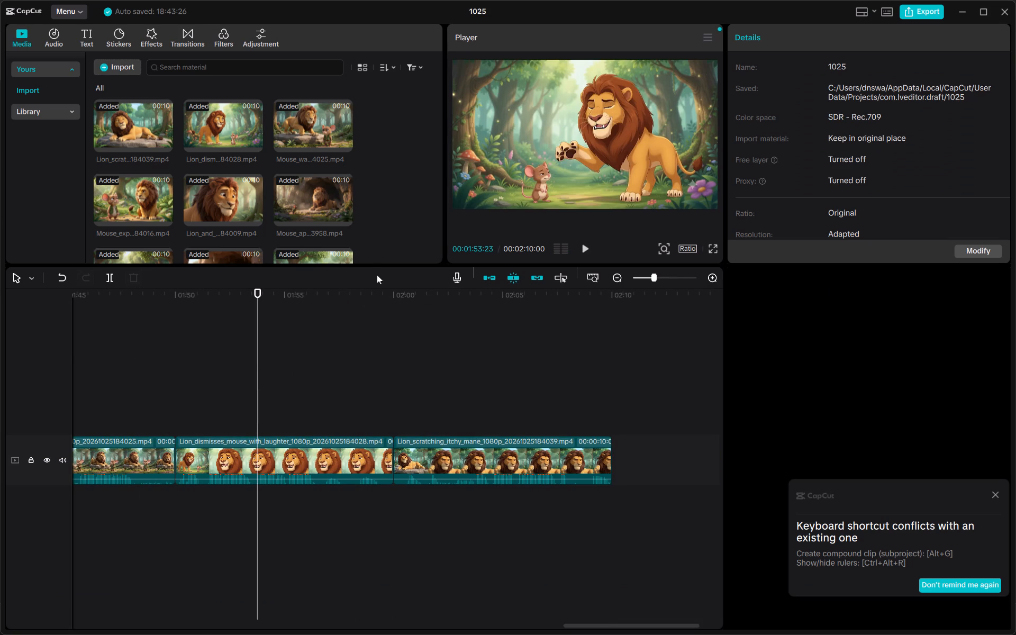
key(space)
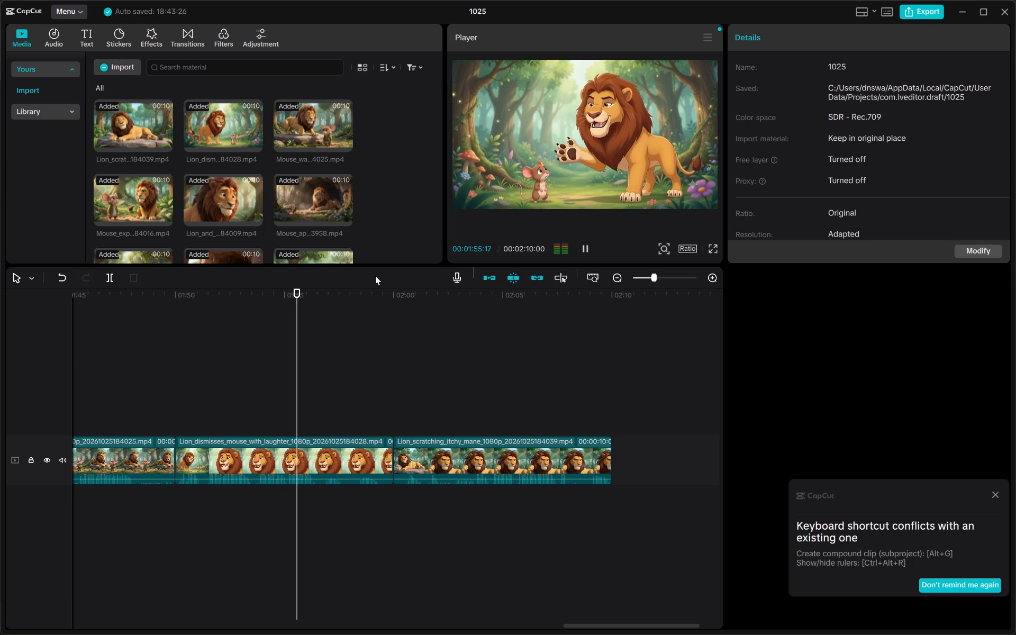
key(space)
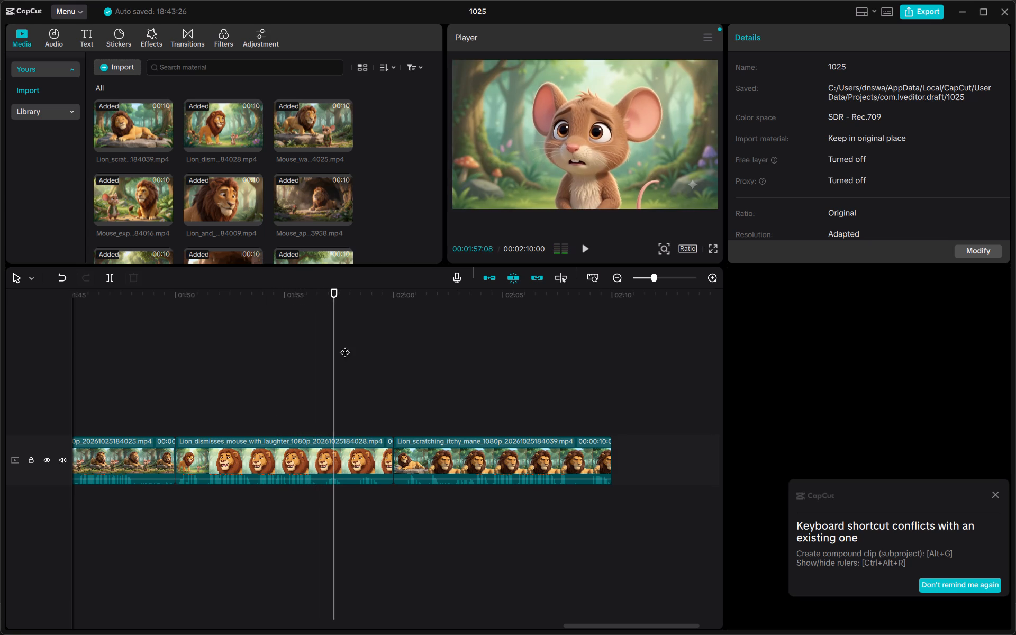
drag(208, 442, 129, 442)
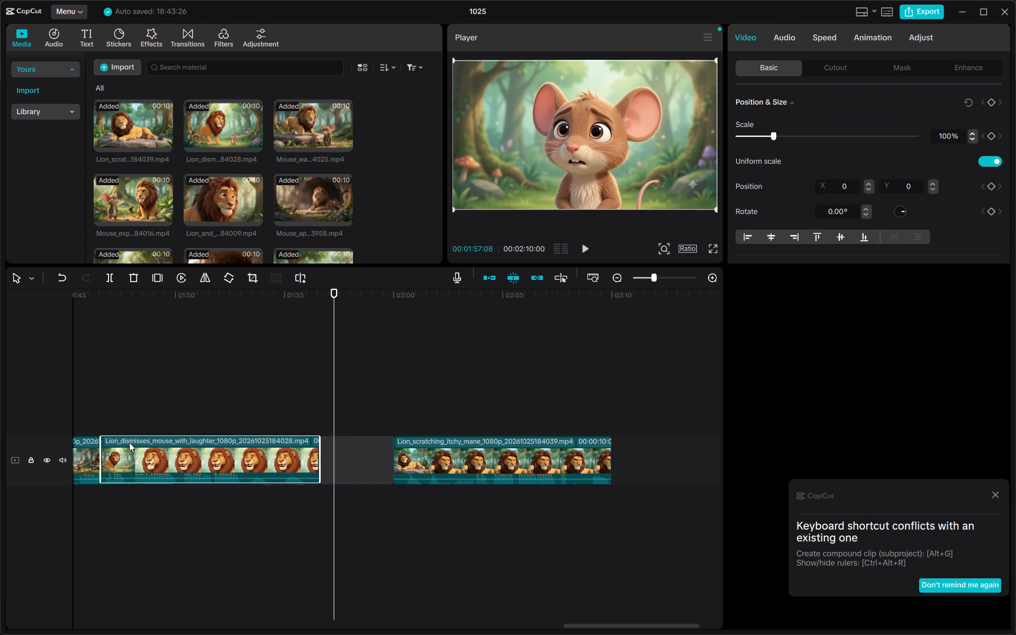
drag(129, 442, 167, 443)
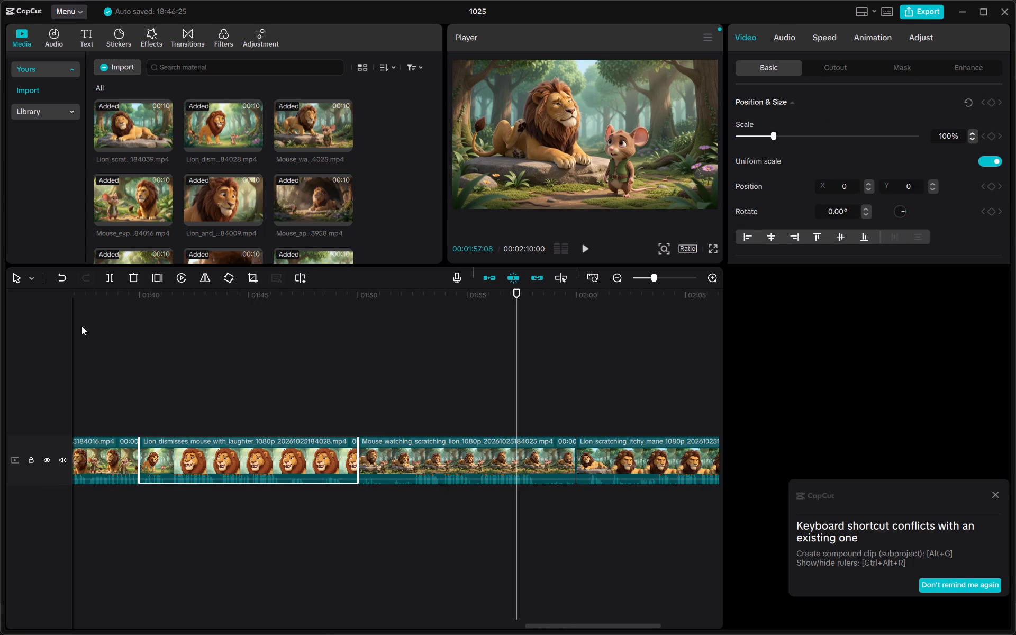
Play back part of the reordered lion scenes, and the opening forest clip into the mouse's snoring reaction, to check the story order.
click(93, 301)
key(space)
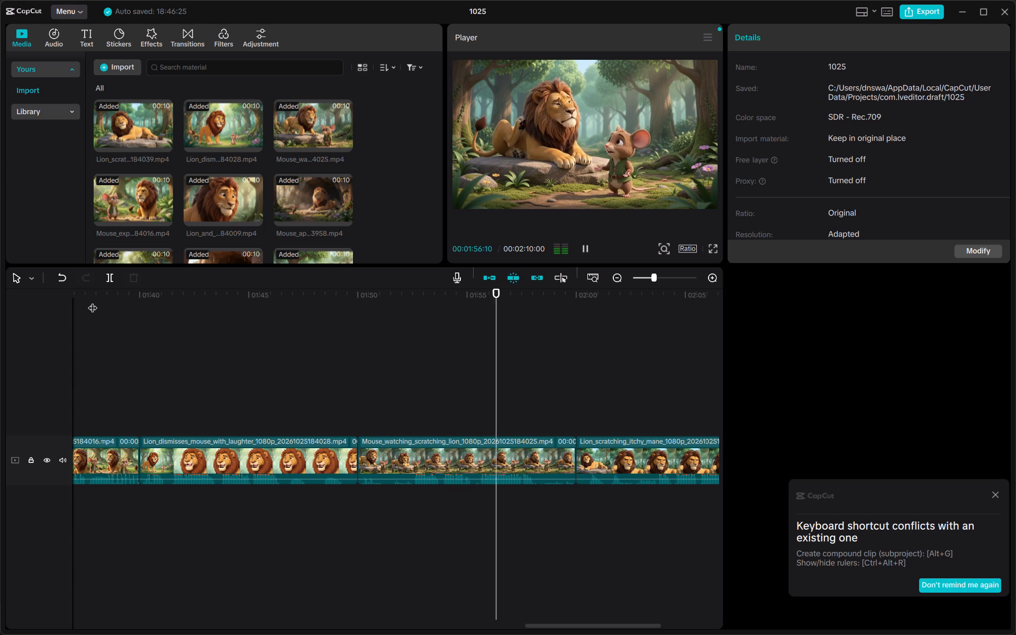
click(326, 309)
scroll(326, 309, right, 10)
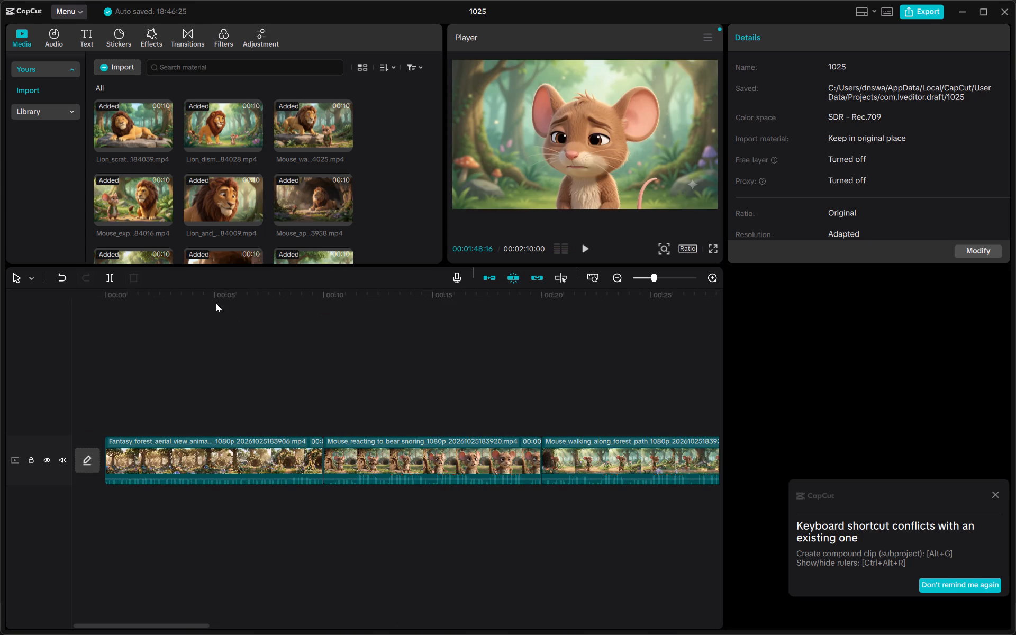
click(217, 304)
key(space)
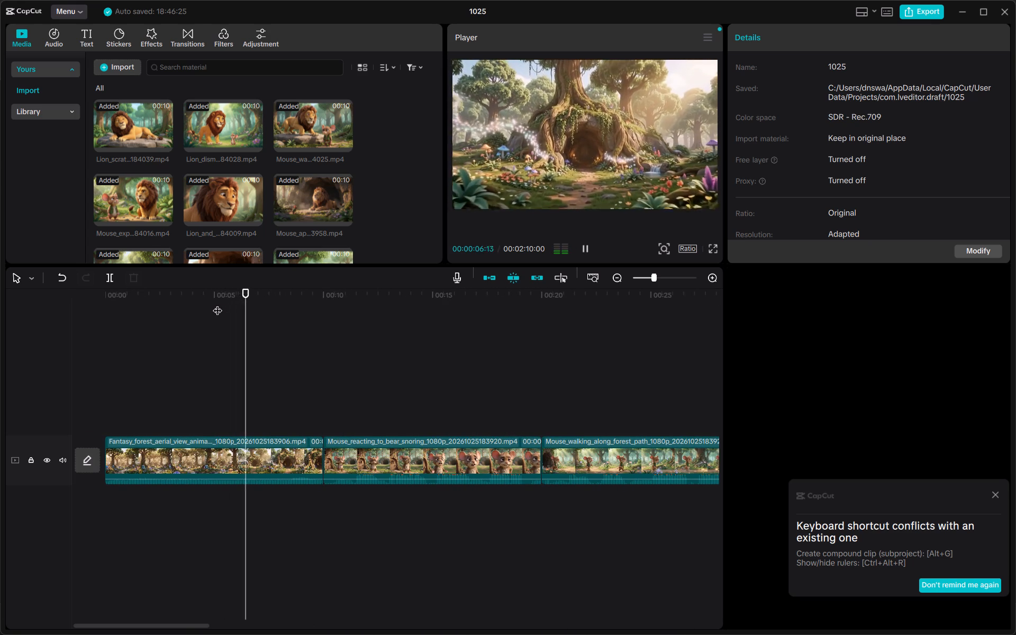
click(272, 459)
key(space)
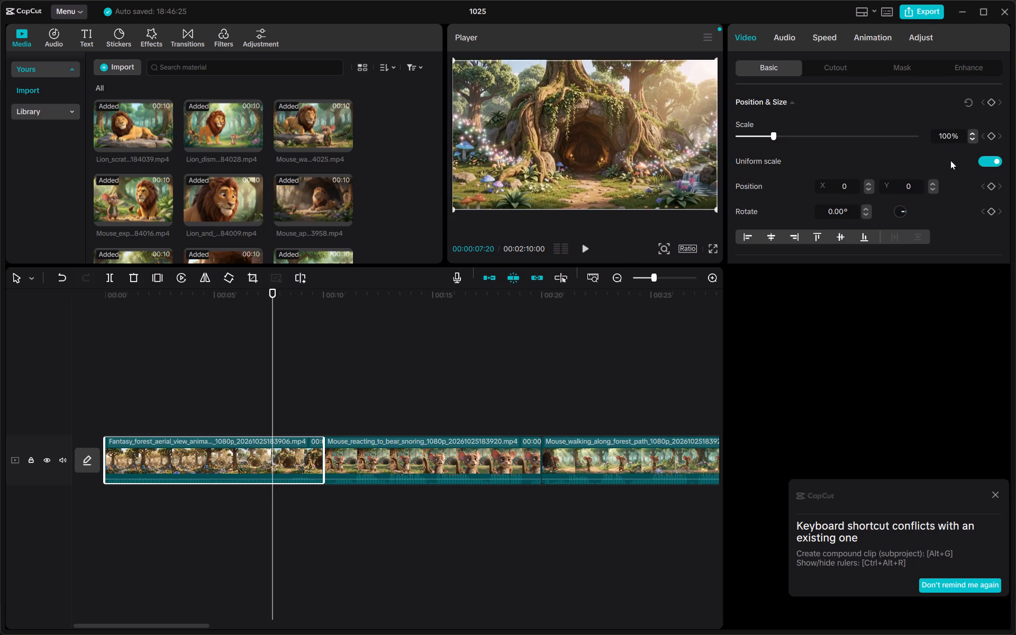
key(space)
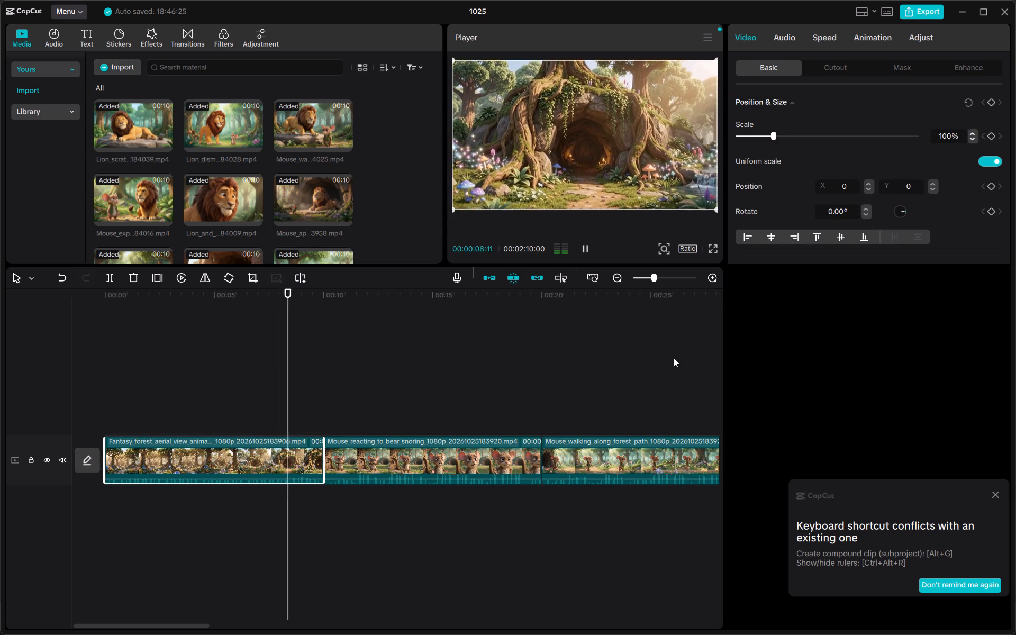
Dismiss the notification about conflicting keyboard shortcuts.
click(999, 497)
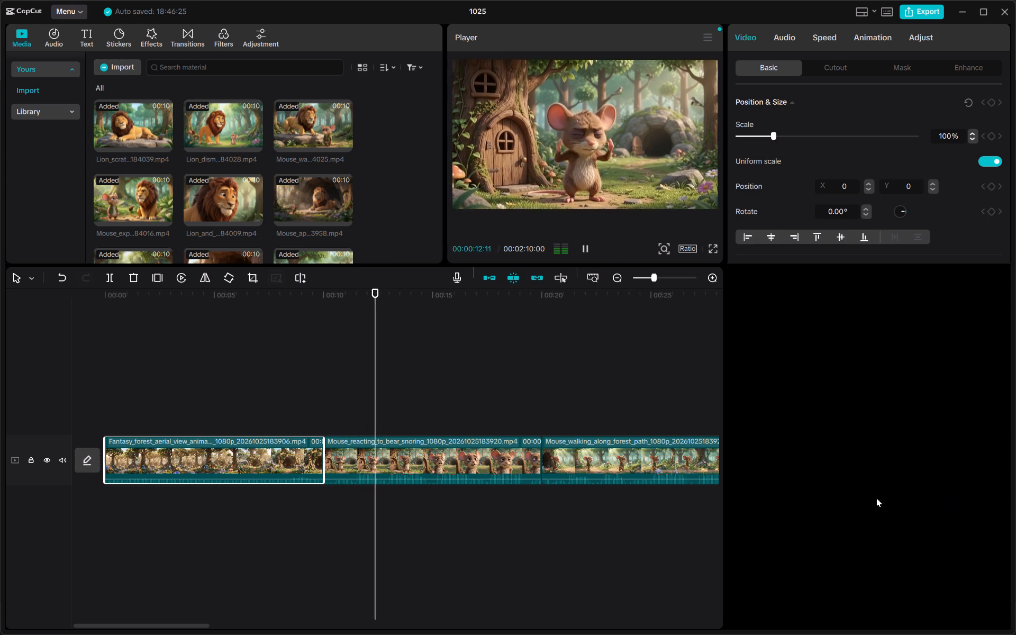
Review the forest-path and sleeping-bear scenes, and move the Mouse_walking_along_forest_path clip directly after Mouse_waking_sleeping_bear on the main track.
scroll(636, 401, down, 1)
ctrl+scroll(636, 401, up, 1)
ctrl+scroll(636, 401, down, 1)
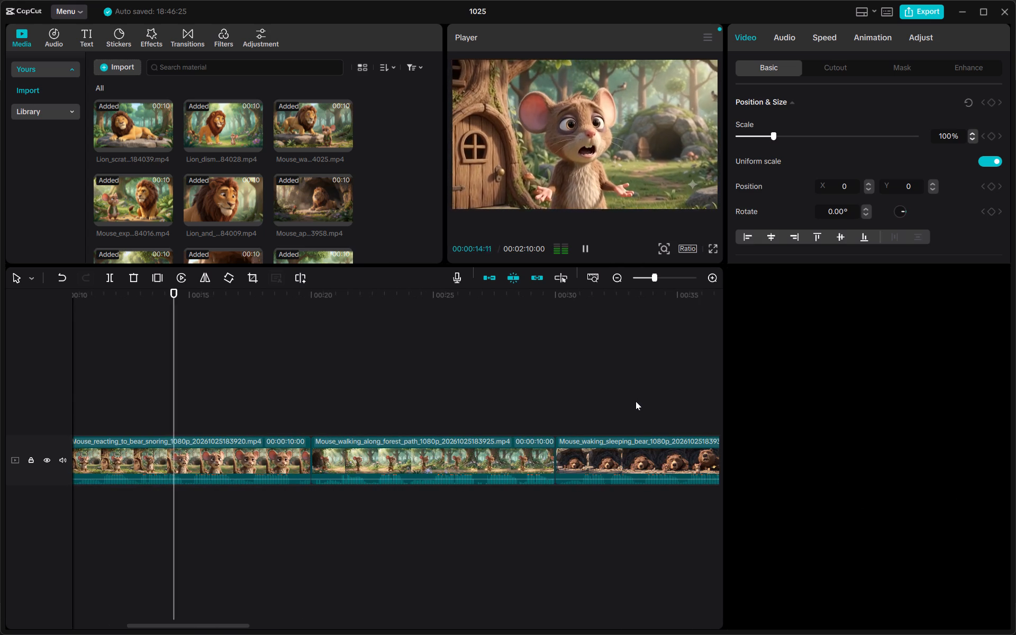
ctrl+scroll(636, 401, down, 1)
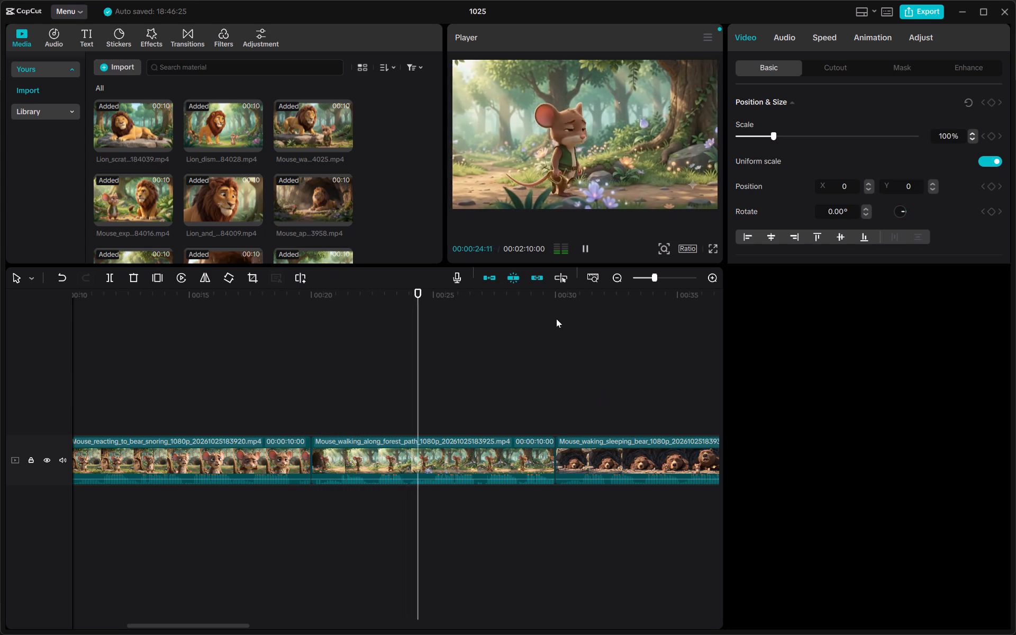
click(557, 296)
key(space)
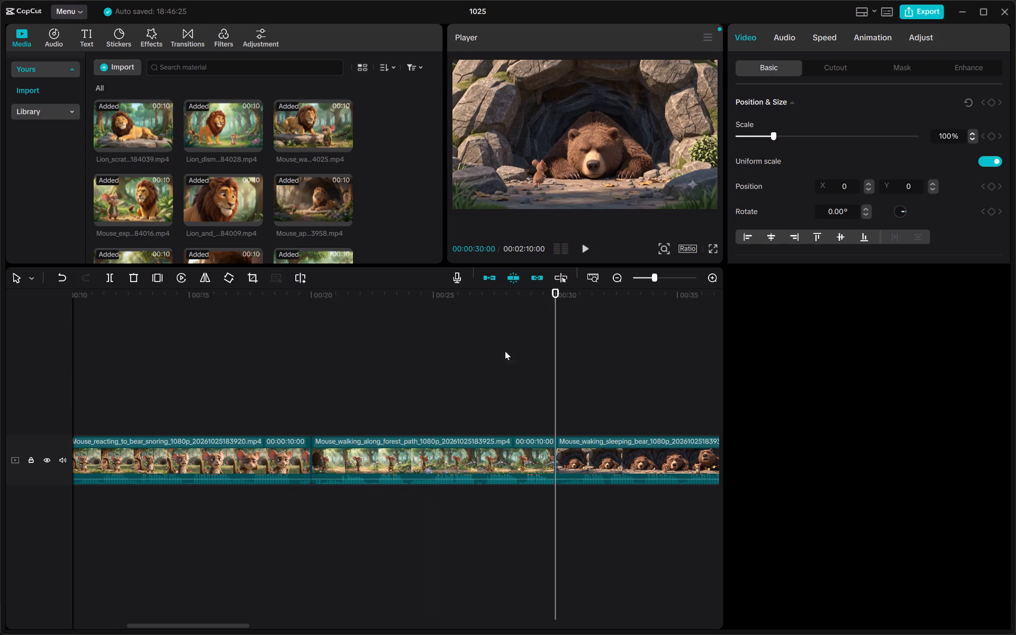
key(space)
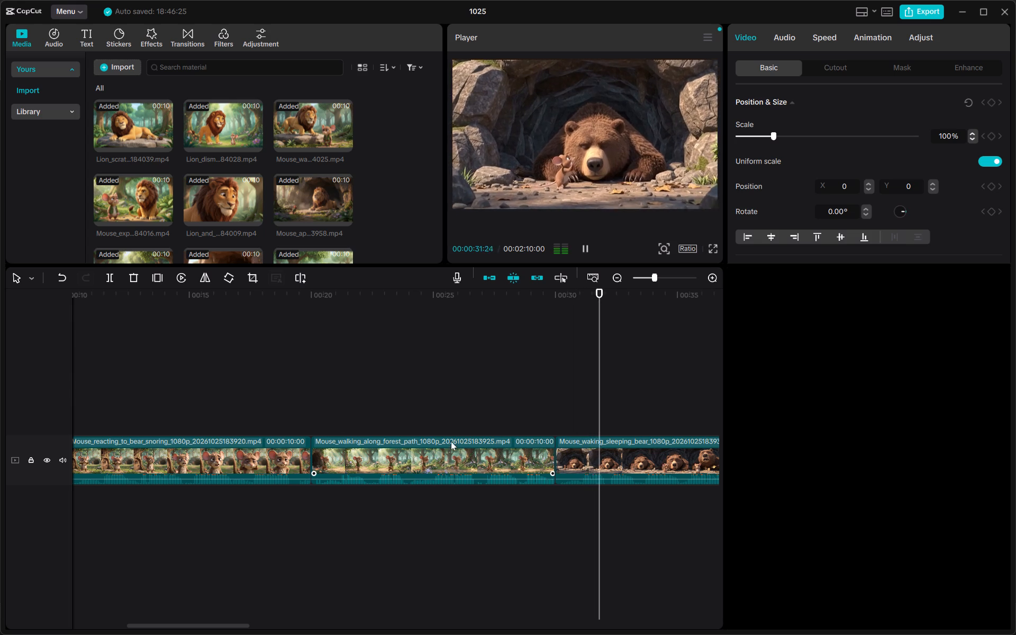
drag(449, 439, 601, 434)
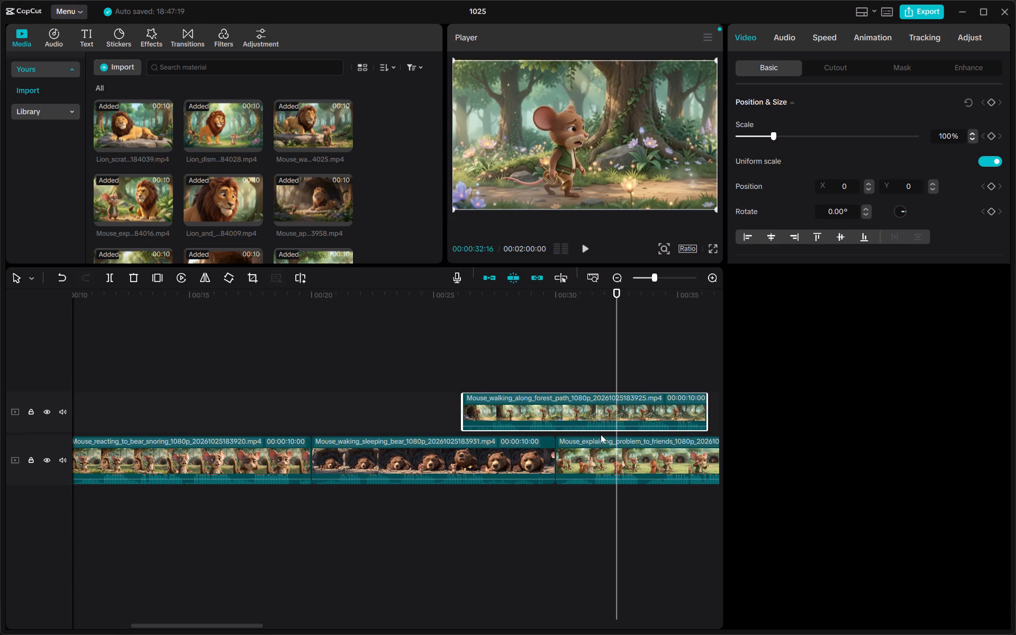
key(ctrl+z)
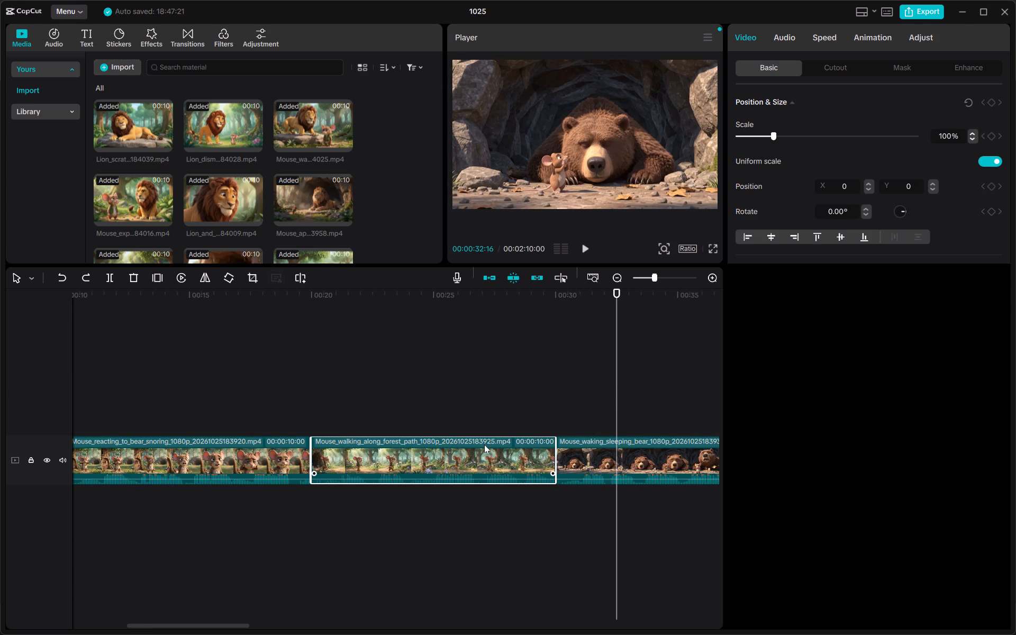
drag(484, 444, 519, 449)
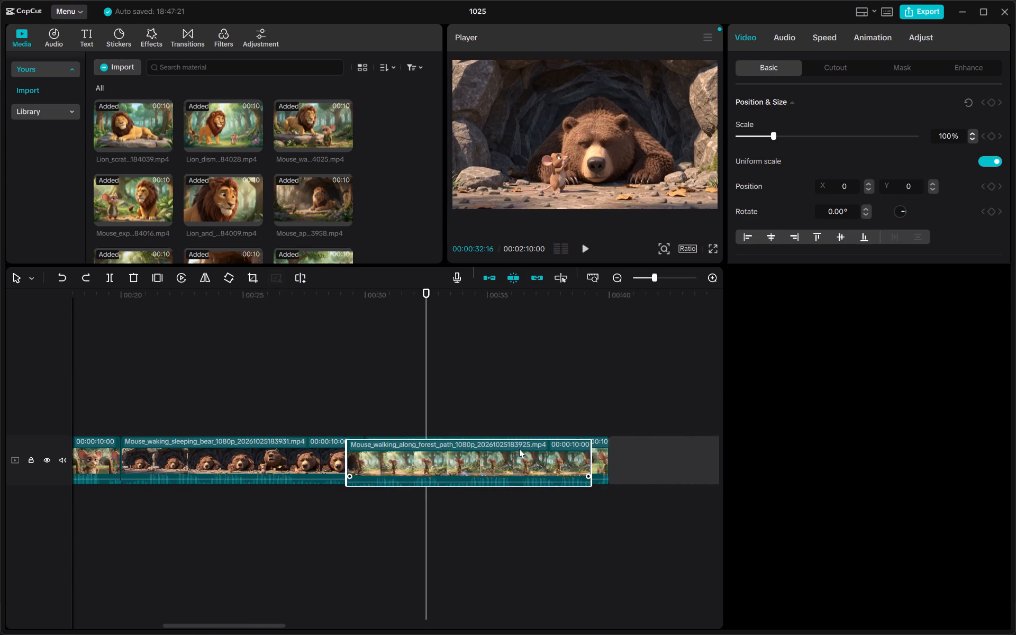
drag(519, 449, 456, 451)
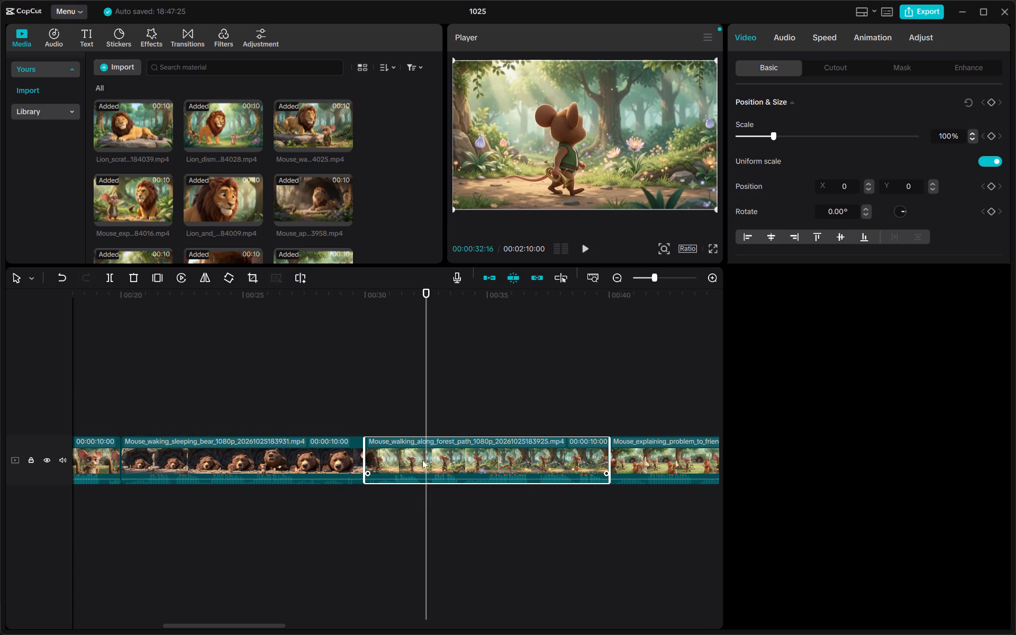
Play back the timeline from just before the Mouse_waking_sleeping_bear clip through Mouse_walking_along_forest_path to check the new order.
click(92, 300)
key(space)
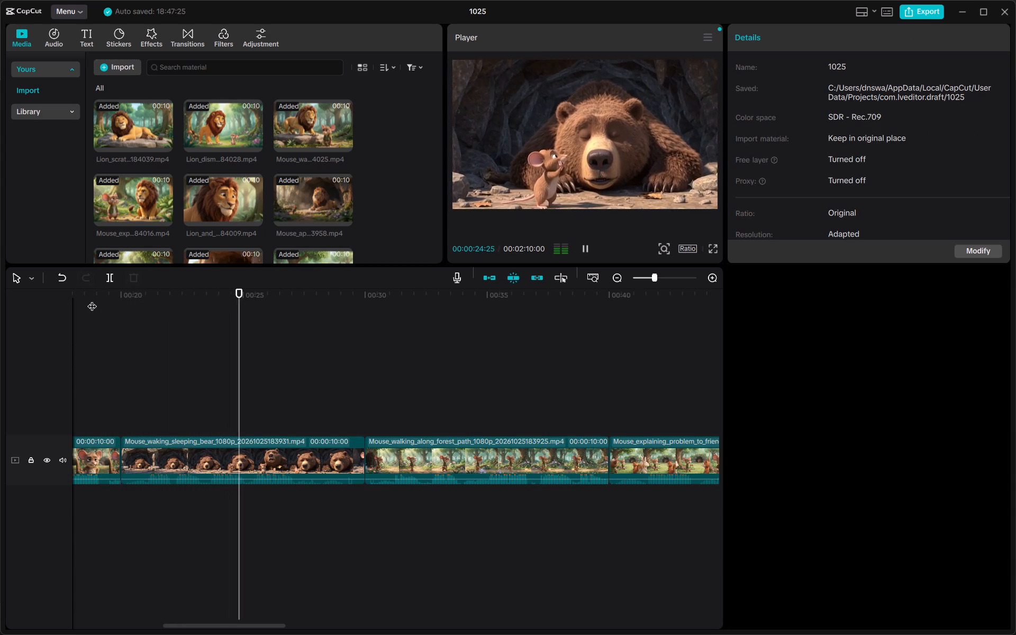
click(92, 300)
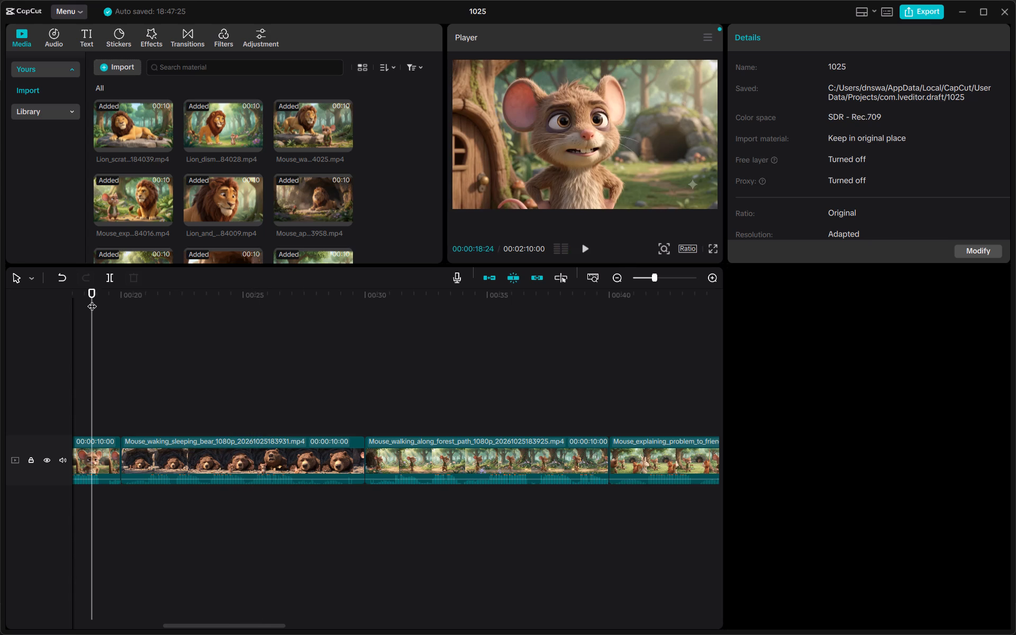
click(189, 312)
click(262, 319)
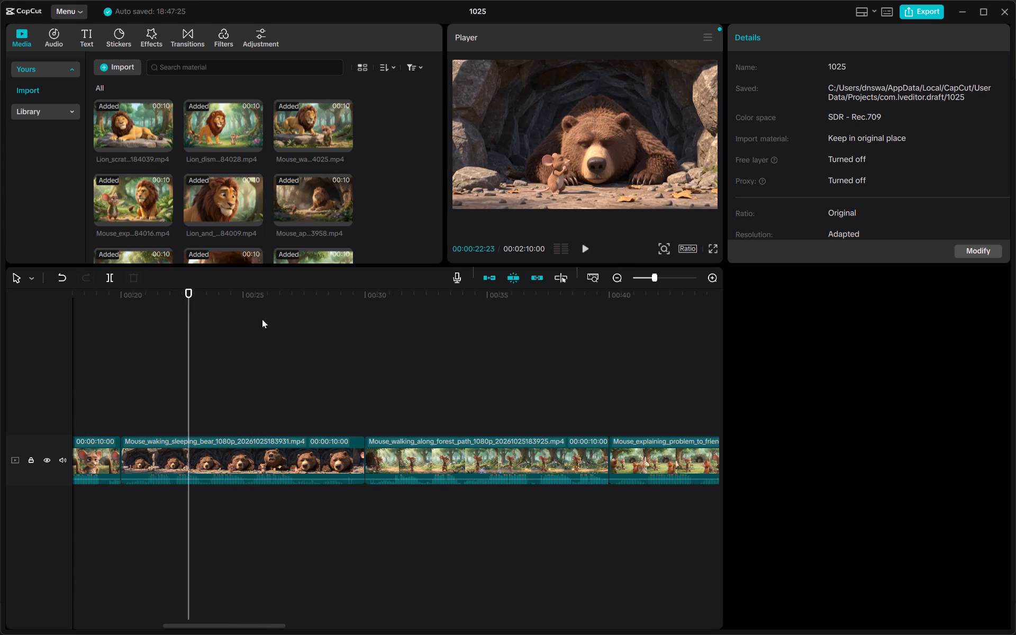
key(space)
key(space)
key(space)
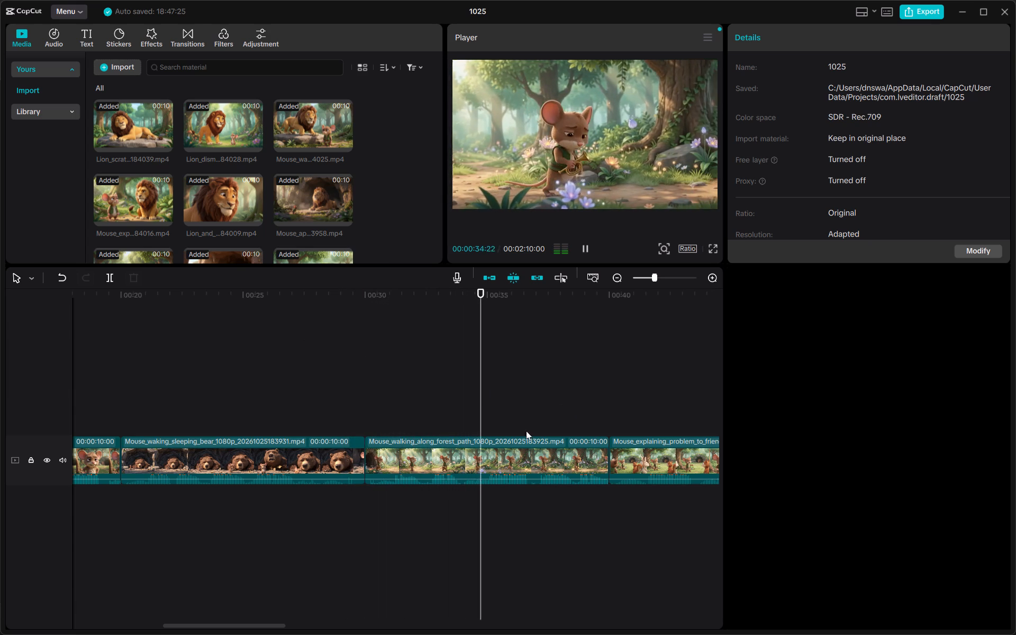
scroll(546, 415, left, 1)
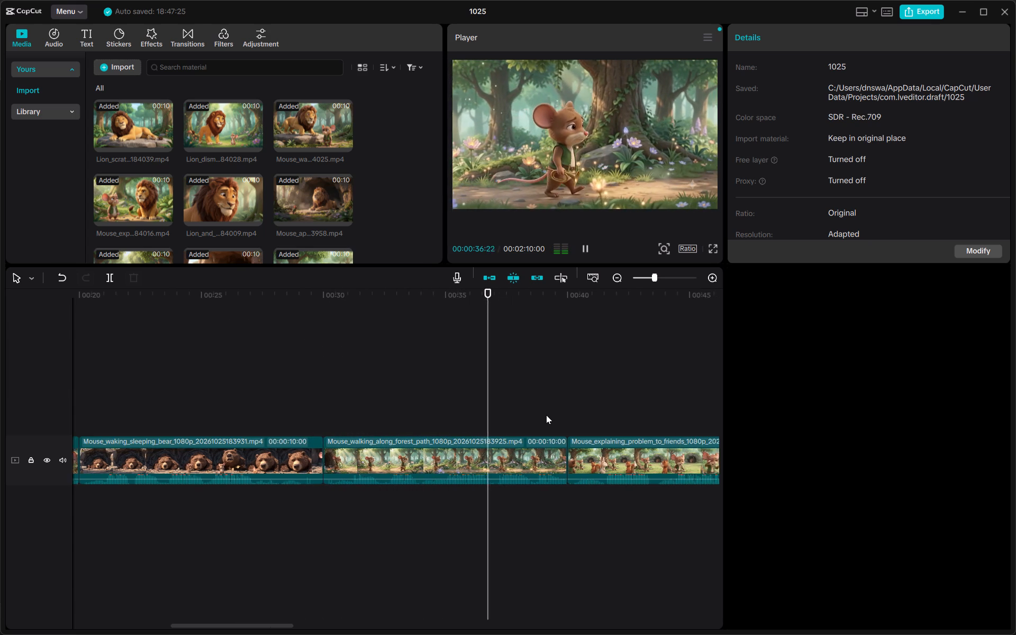
scroll(546, 415, left, 1)
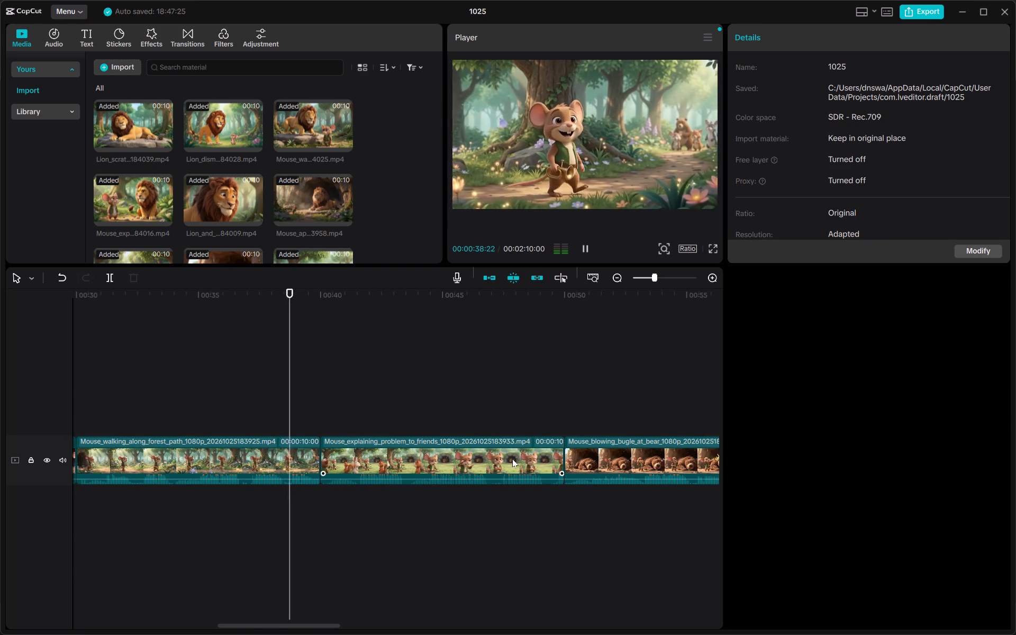
Check the start of the Mouse_blowing_bugle_at_bear clip and move it directly before Mouse_walking_along_forest_path on the main track.
click(512, 459)
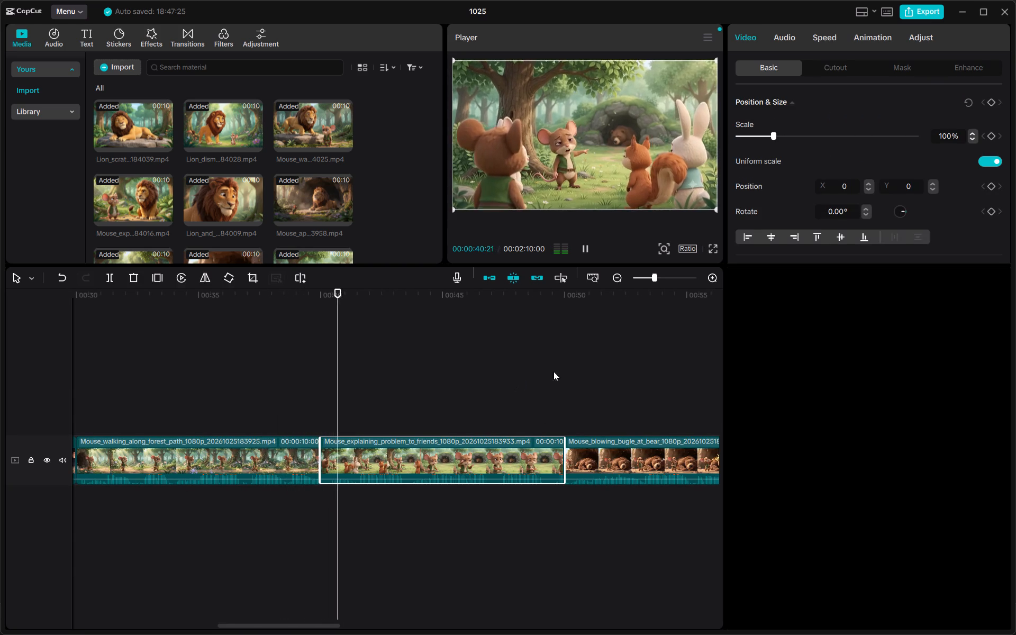
click(573, 293)
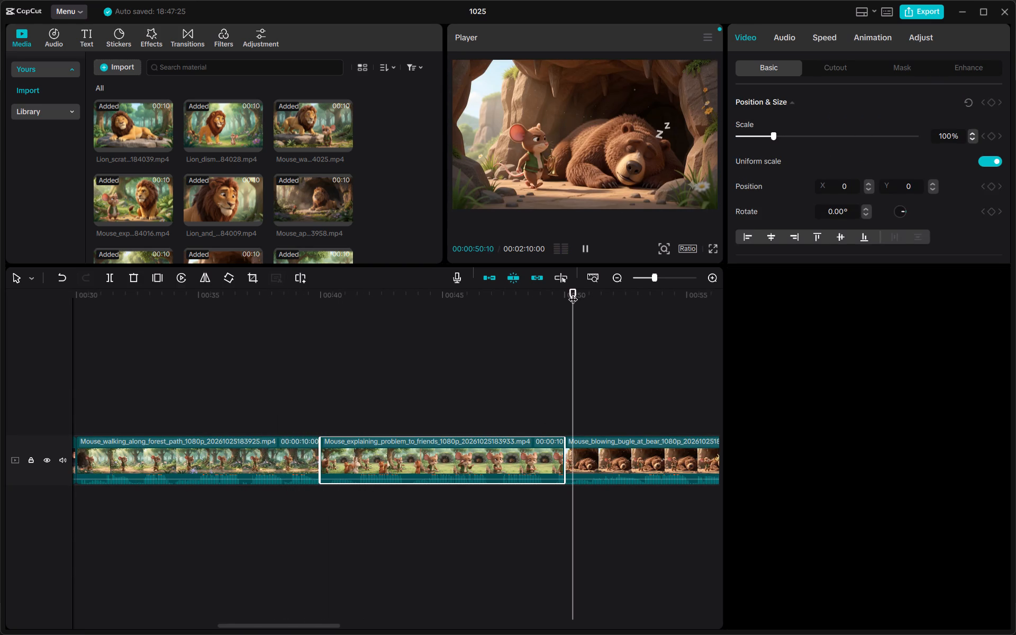
key(Left)
key(Left)
key(Left)
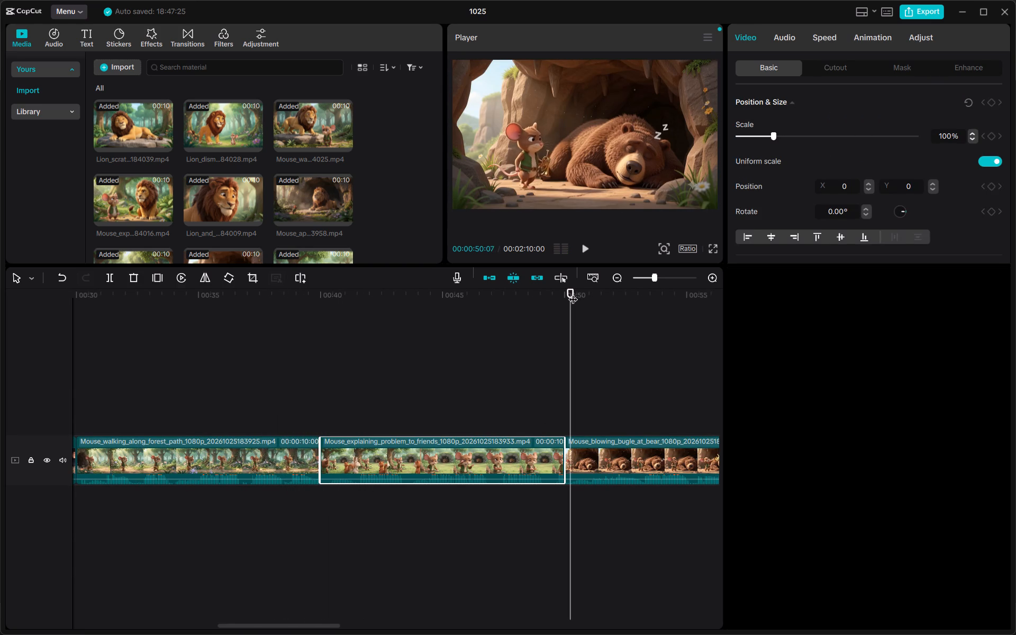
key(Left)
key(Left)
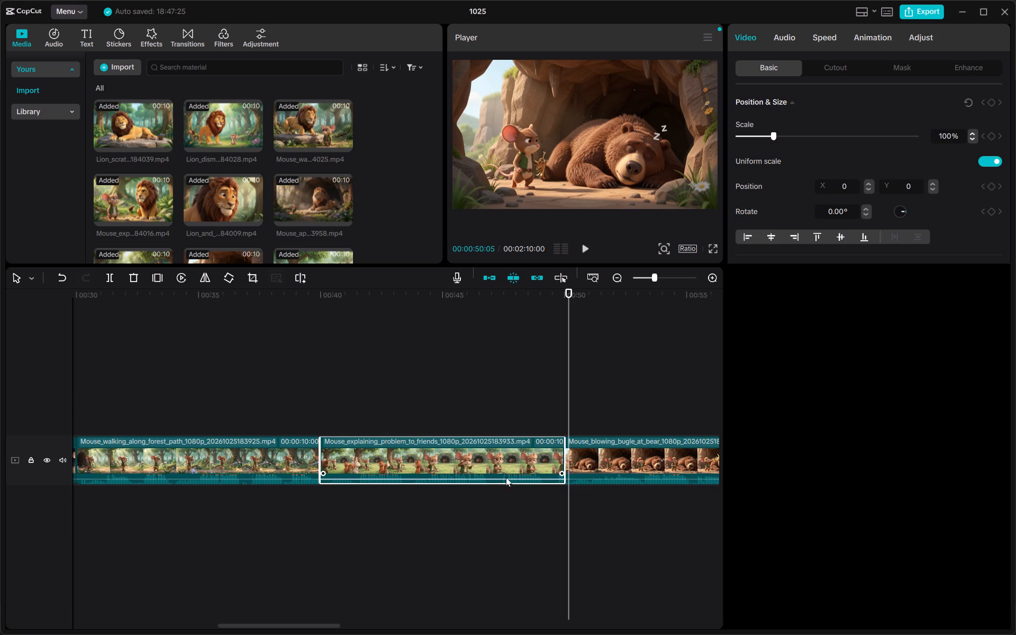
click(614, 451)
drag(614, 451, 477, 455)
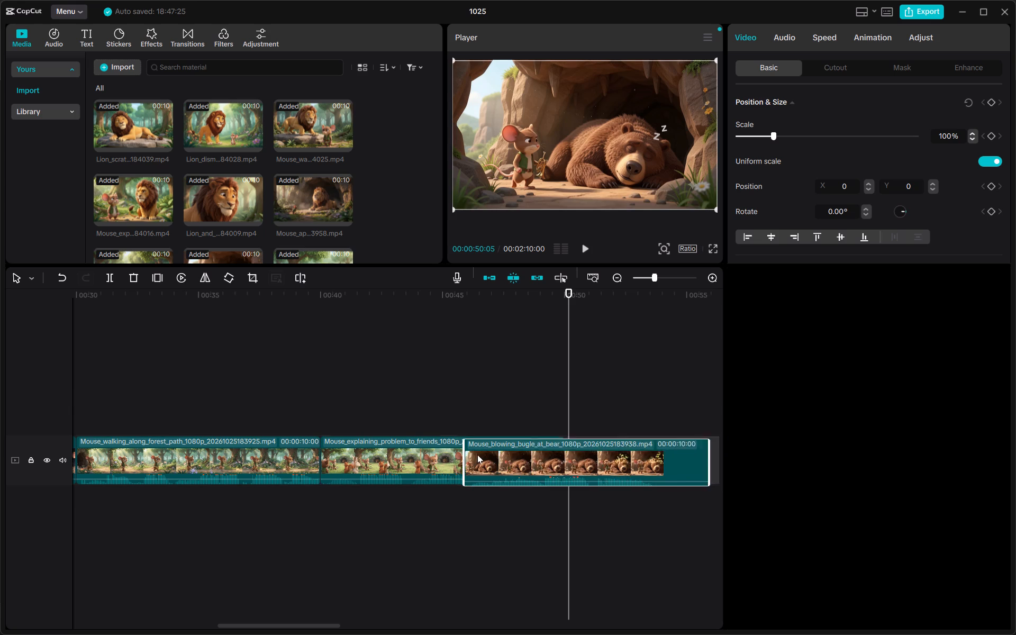
drag(477, 455, 187, 451)
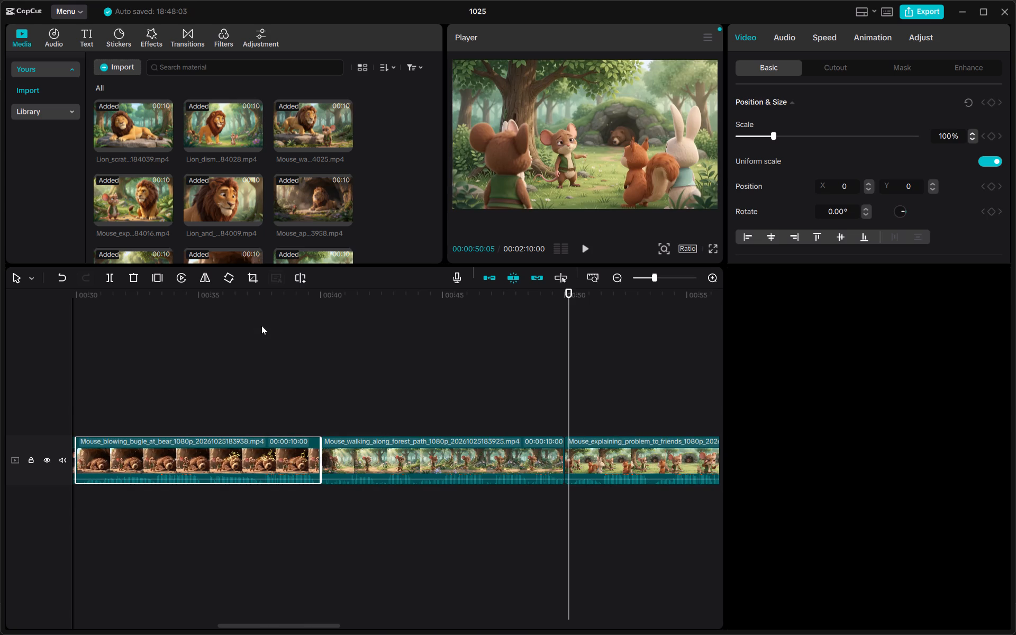
Play back the timeline from the start of Mouse_waking_sleeping_bear into Cartoon_animals_talking_in_forest to check the clip order.
scroll(261, 325, right, 2)
click(424, 301)
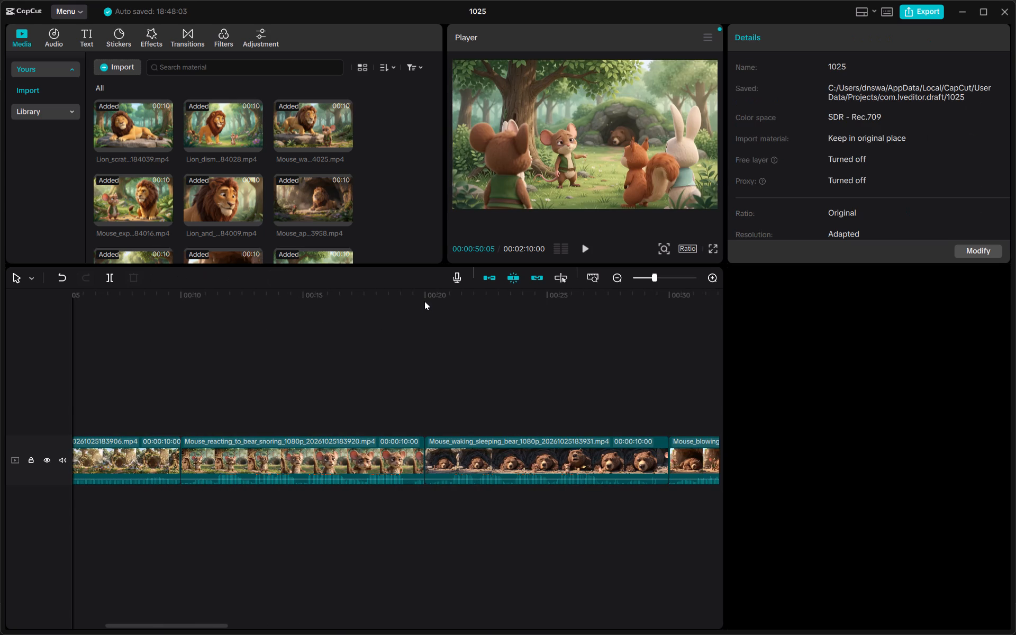
key(space)
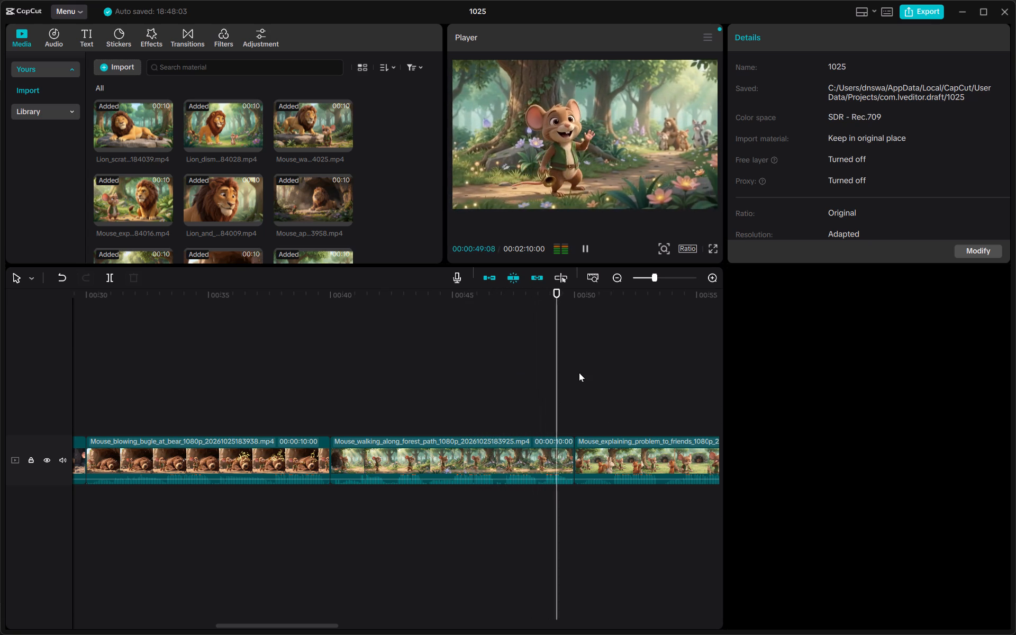
scroll(578, 371, left, 1)
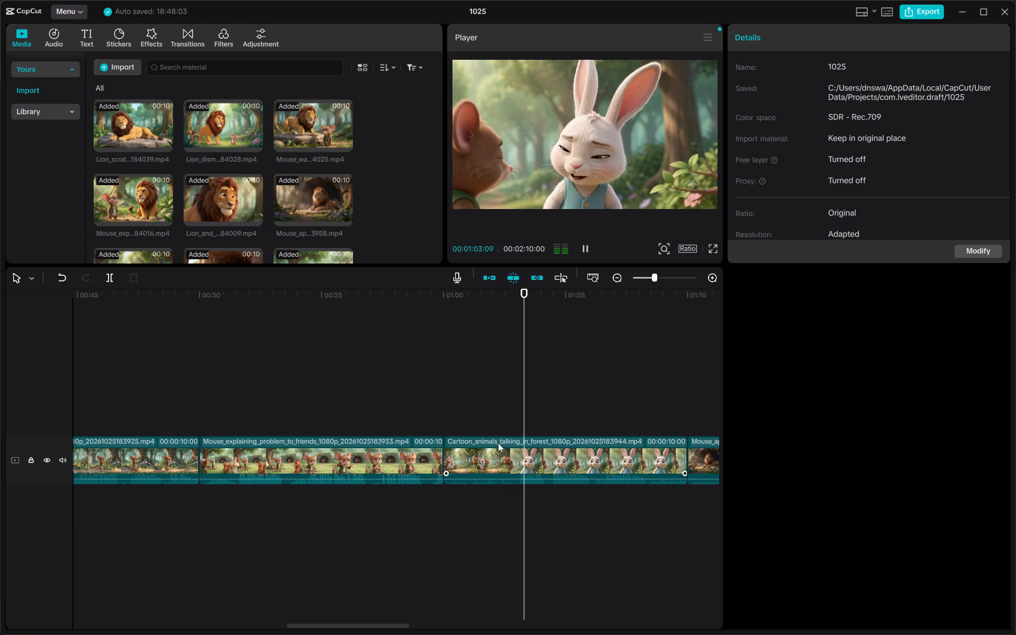
Move the Cartoon_animals_talking_in_forest clip directly before Mouse_explaining_problem_to_friends on the main track.
drag(498, 443, 439, 444)
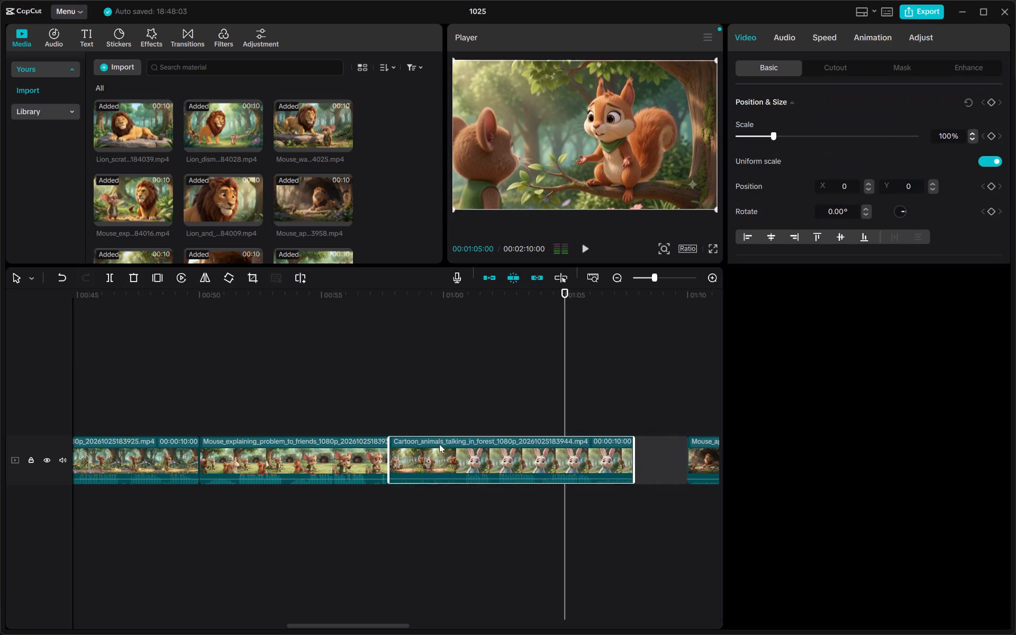
drag(439, 444, 266, 443)
Play back from the start of Cartoon_animals_talking_in_forest into Mouse_approaches_resting_lion, and replay part of Mouse_explaining_problem_to_friends to check story continuity.
click(222, 297)
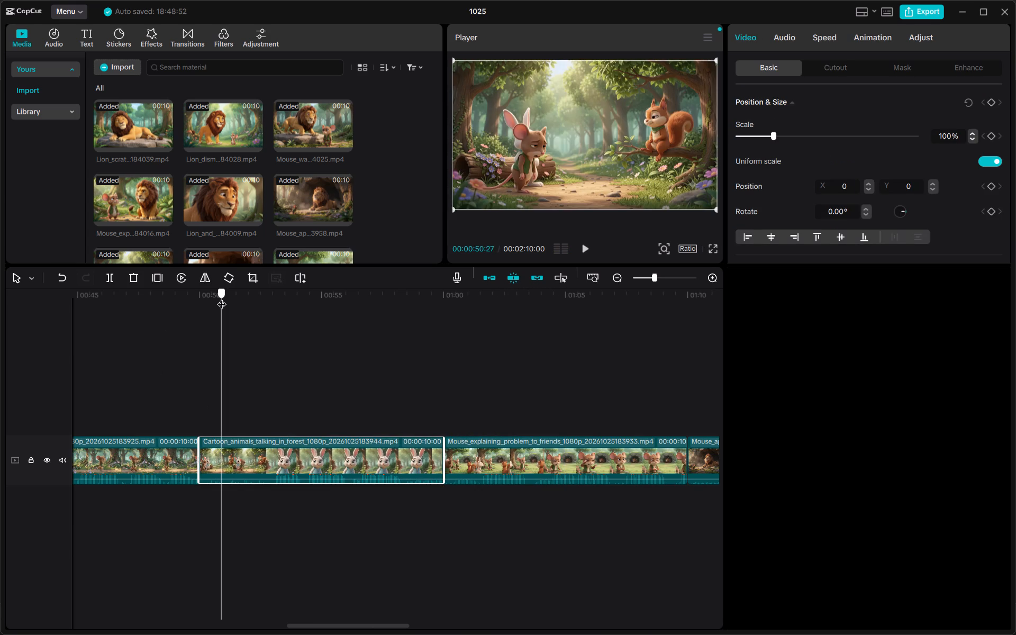
key(space)
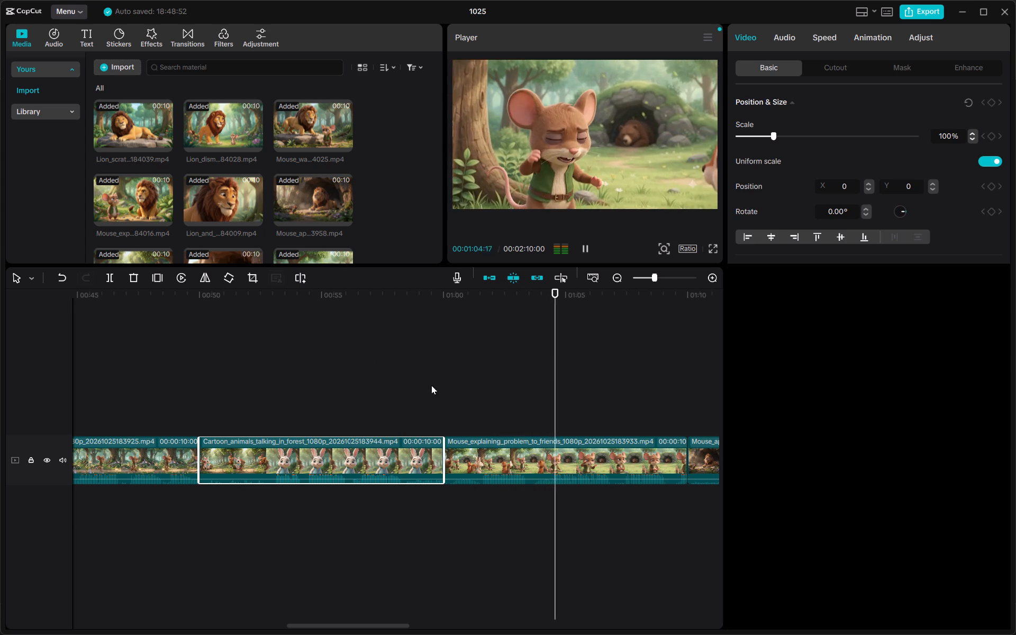
scroll(524, 408, left, 1)
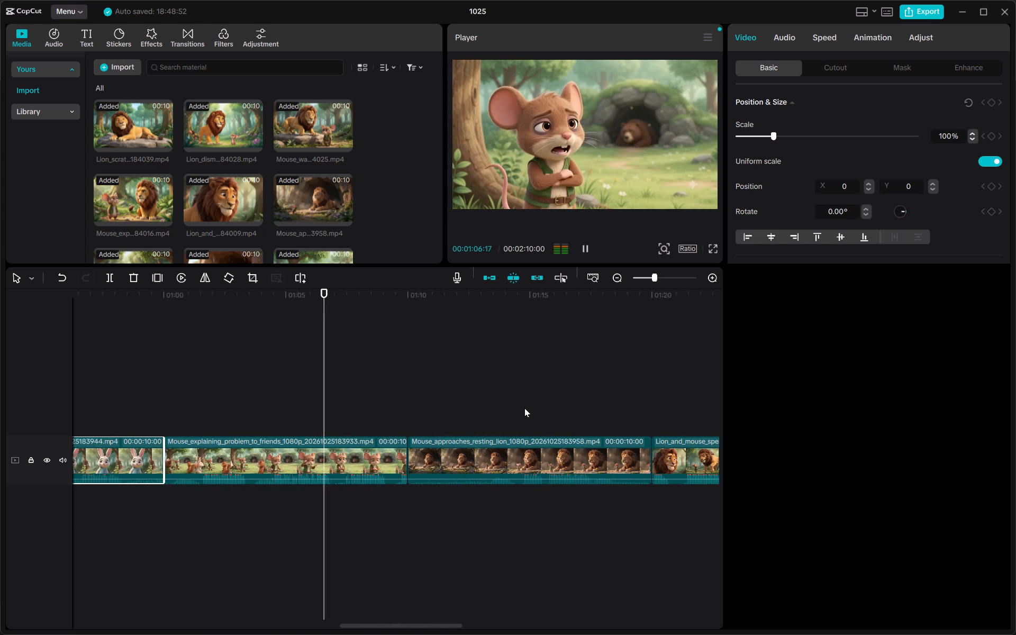
scroll(524, 408, left, 1)
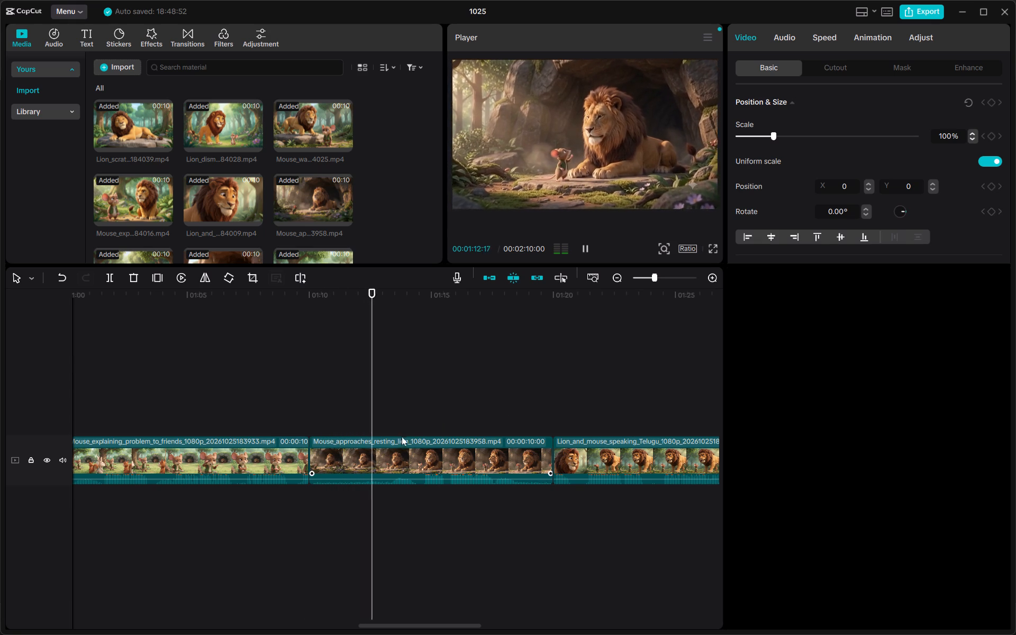
click(231, 300)
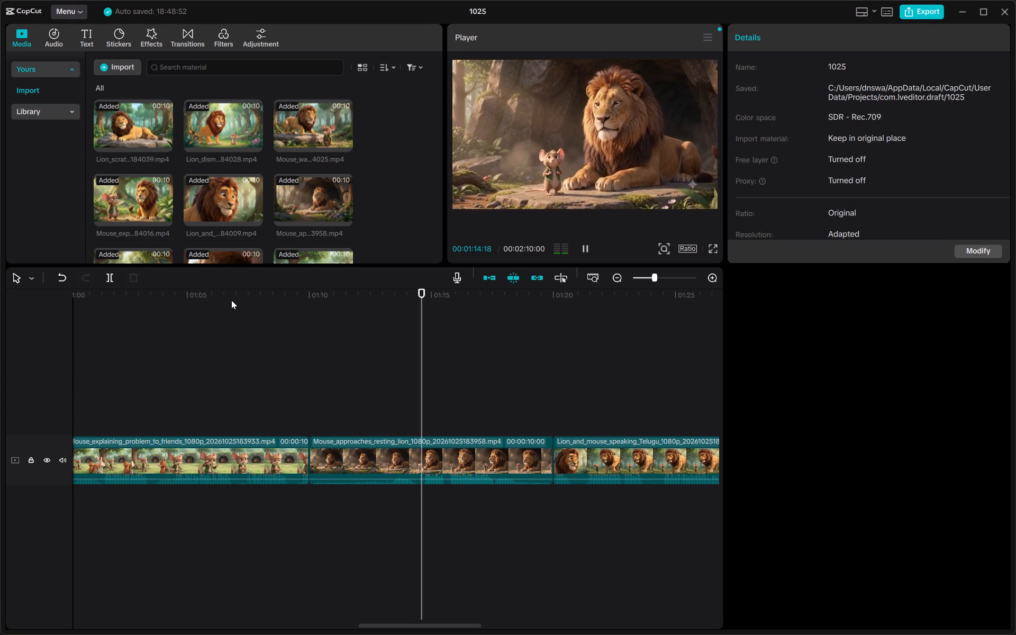
key(space)
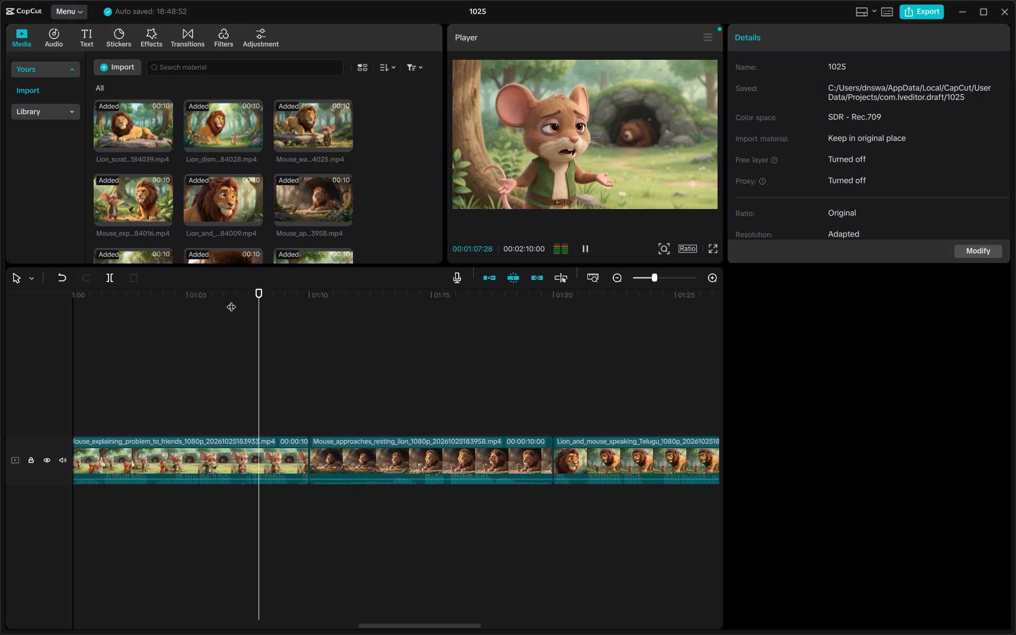
click(231, 300)
key(space)
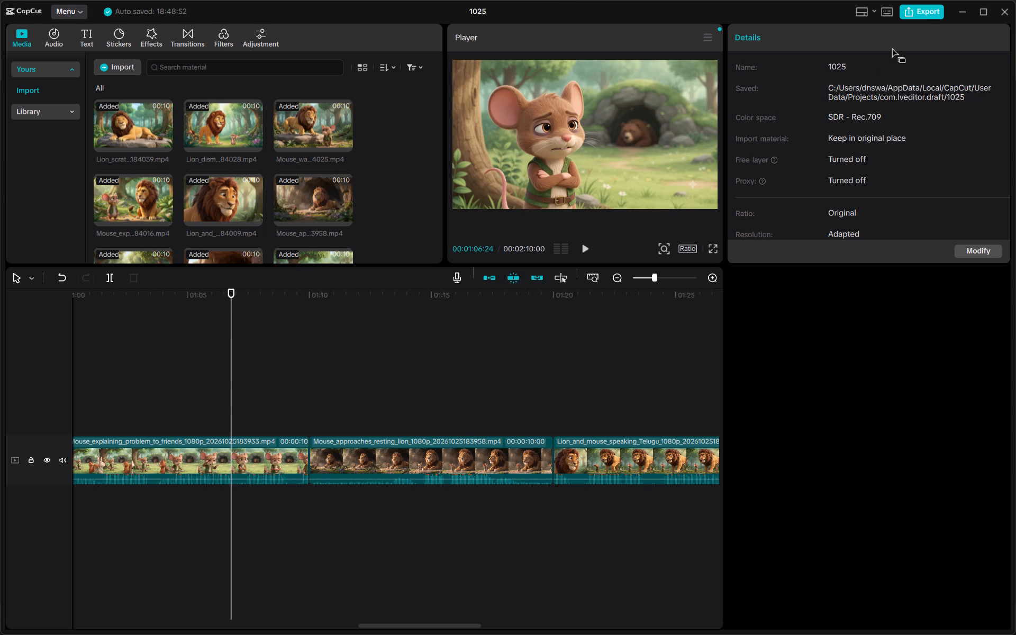
click(977, 11)
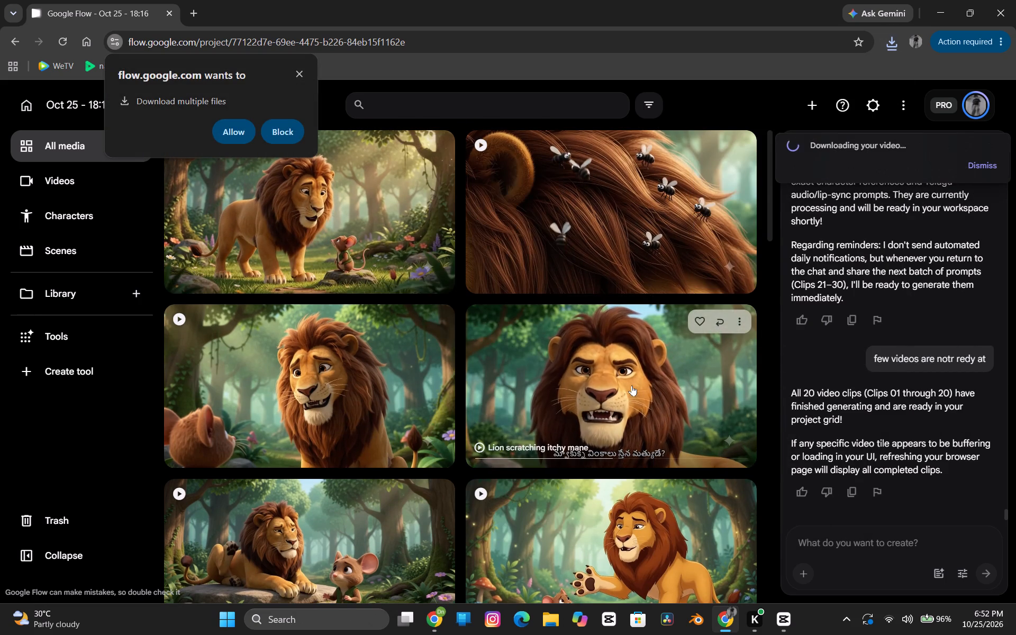
Switch to CapCut and play the timeline from about 1:44 through the Lion dismisses mouse clip into Mouse watching scratching lion.
click(786, 621)
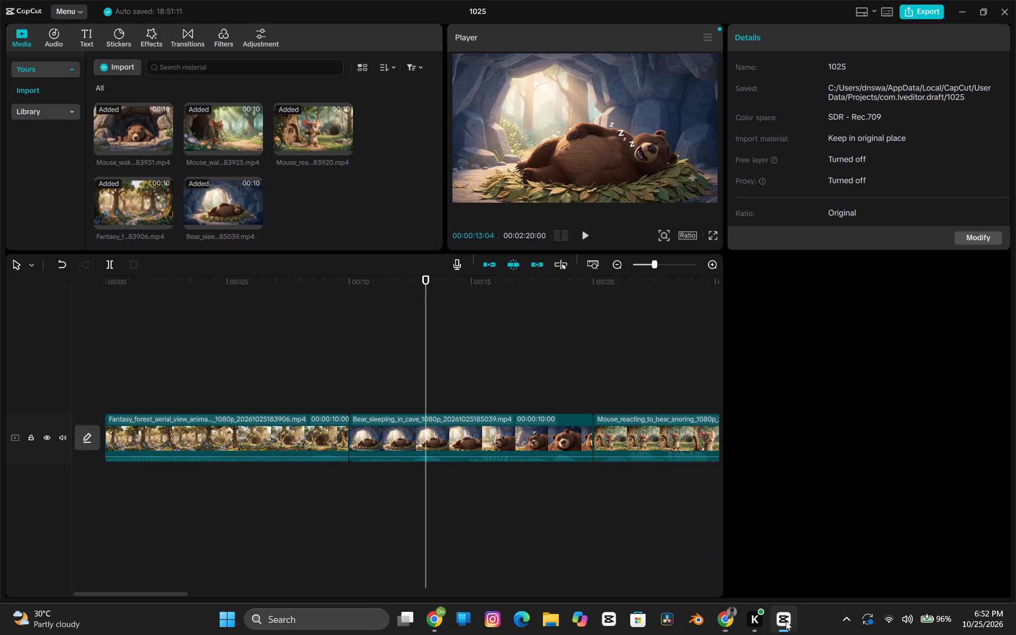
scroll(533, 530, left, 18)
click(231, 346)
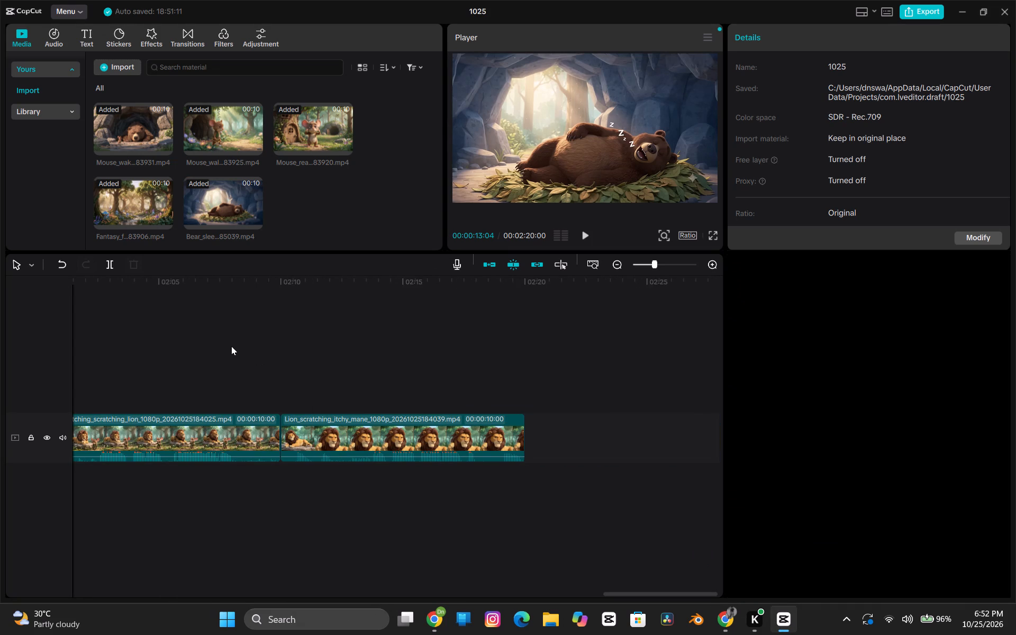
scroll(231, 346, right, 2)
click(476, 292)
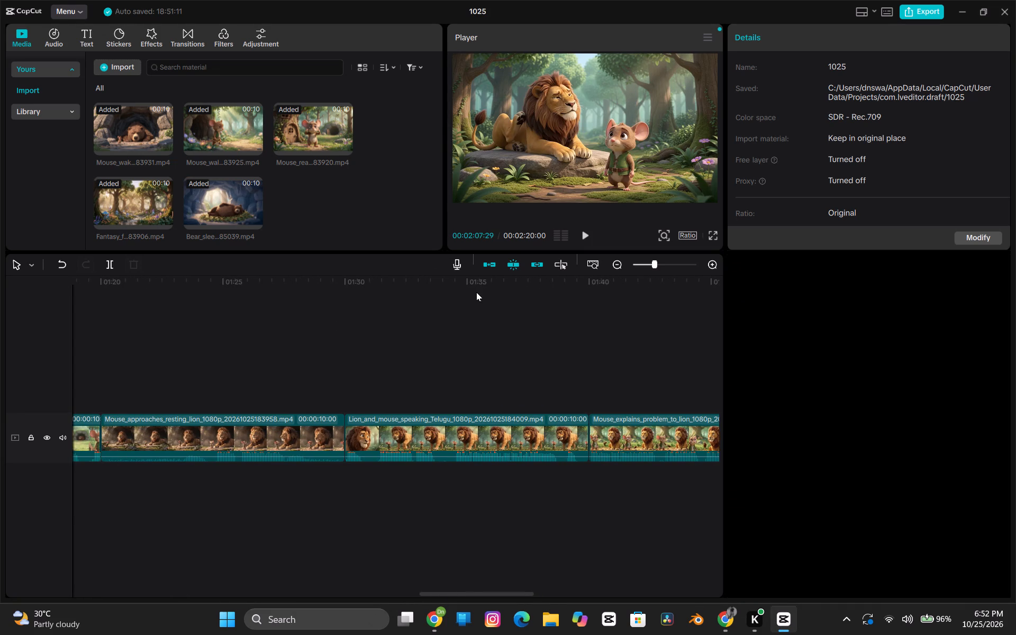
scroll(563, 291, left, 1)
click(563, 291)
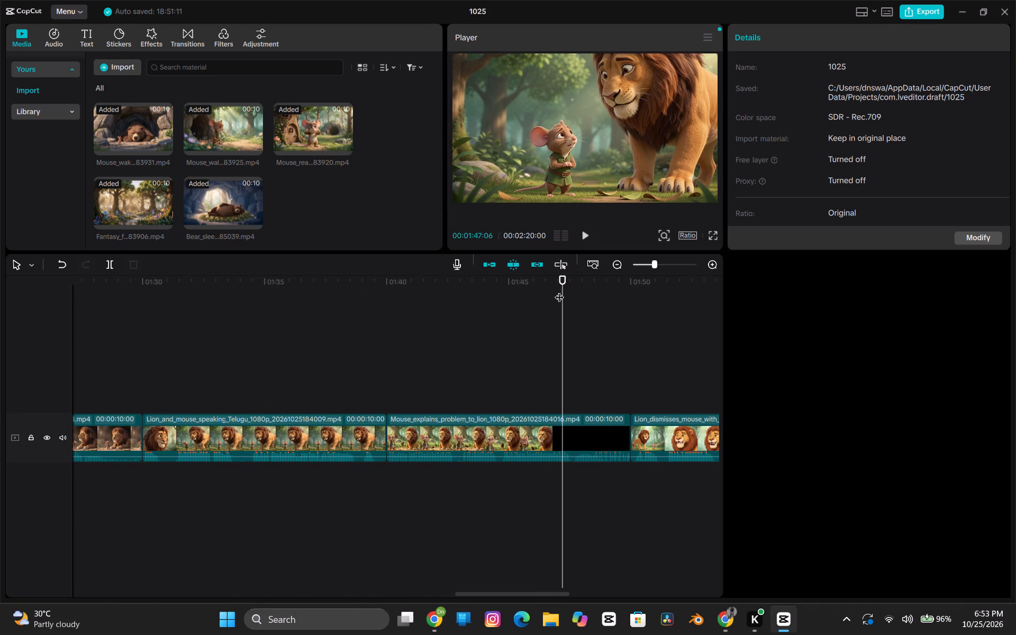
click(482, 291)
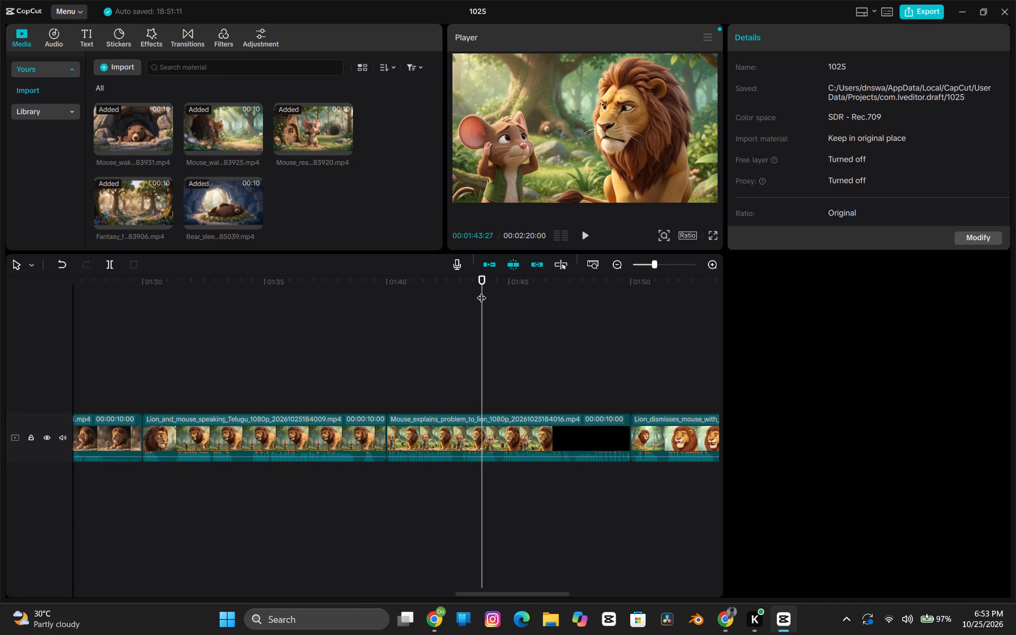
key(space)
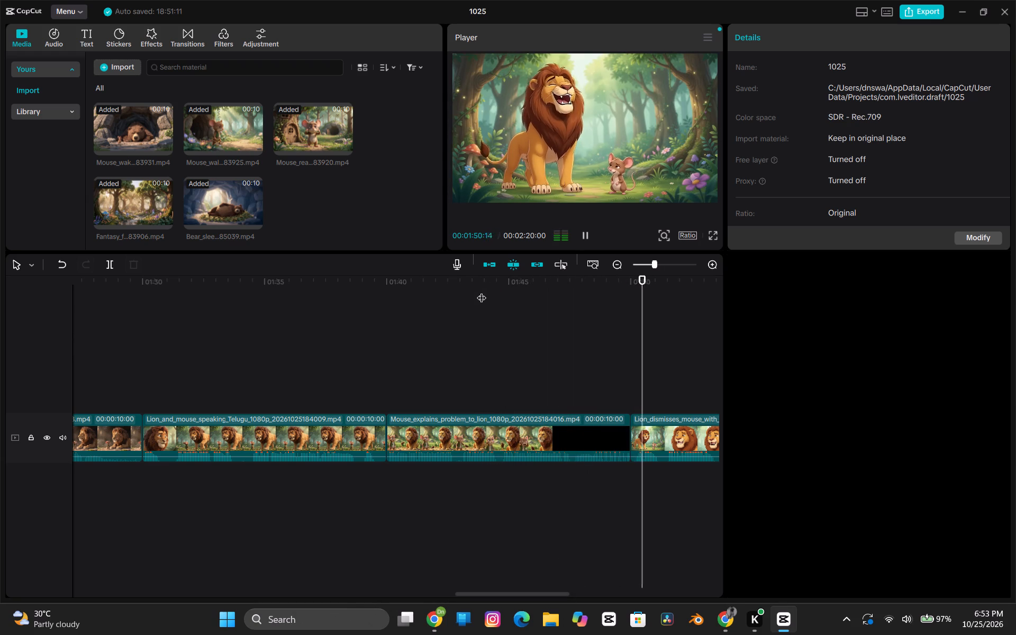
scroll(455, 348, left, 2)
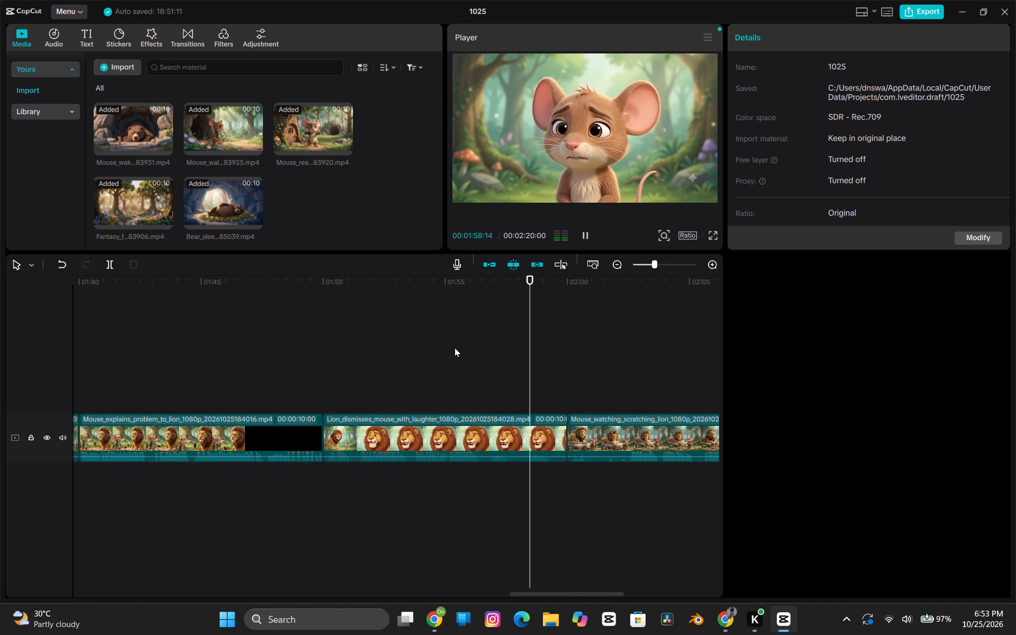
scroll(455, 348, left, 1)
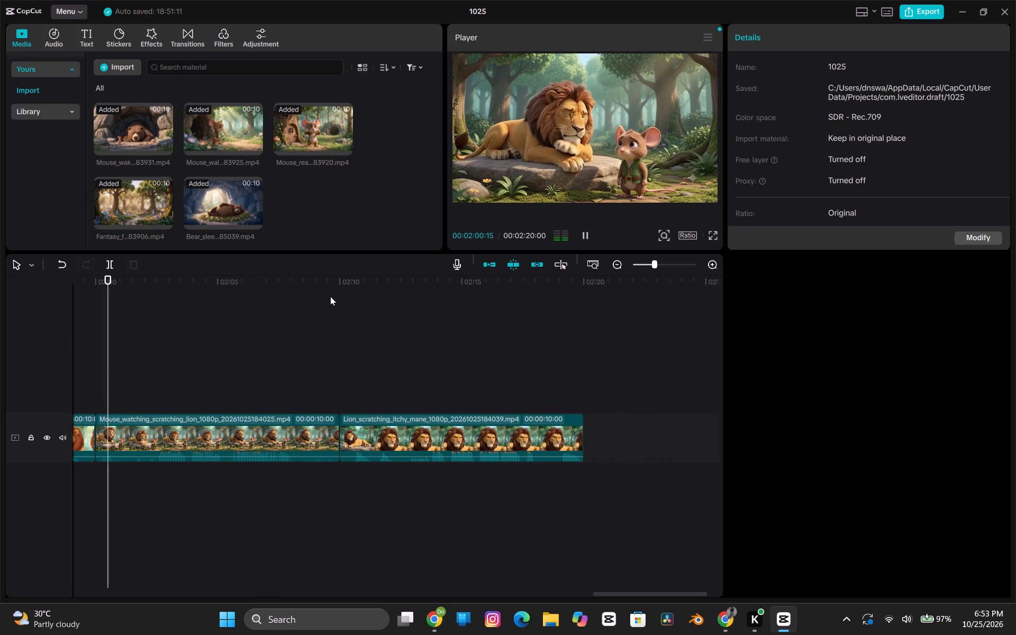
Replay the second half of the Mouse watching scratching lion clip to check how it leads into Lion scratching itchy mane.
click(330, 296)
key(space)
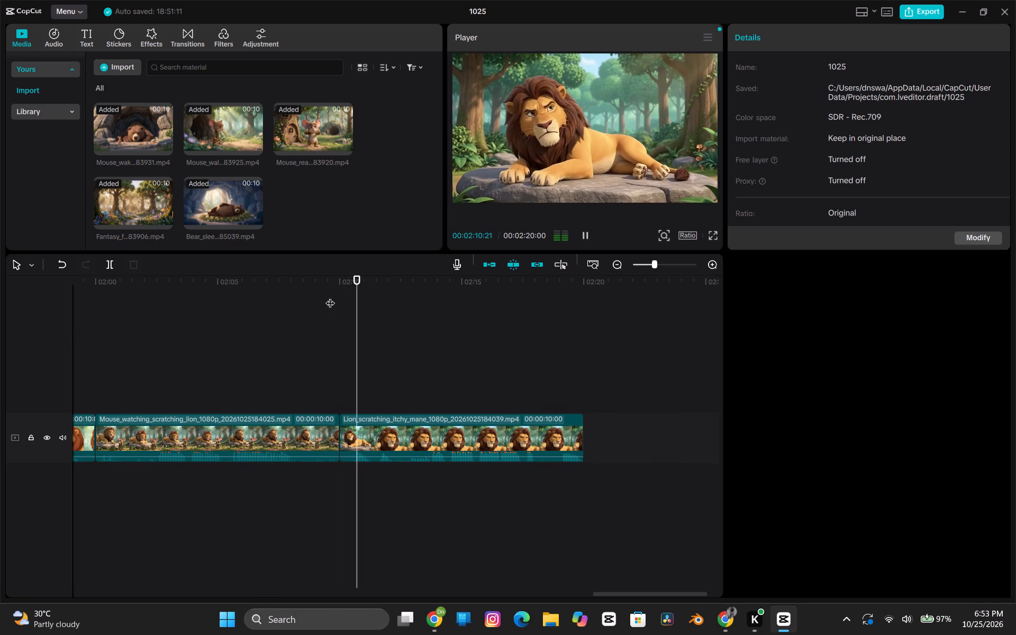
click(278, 286)
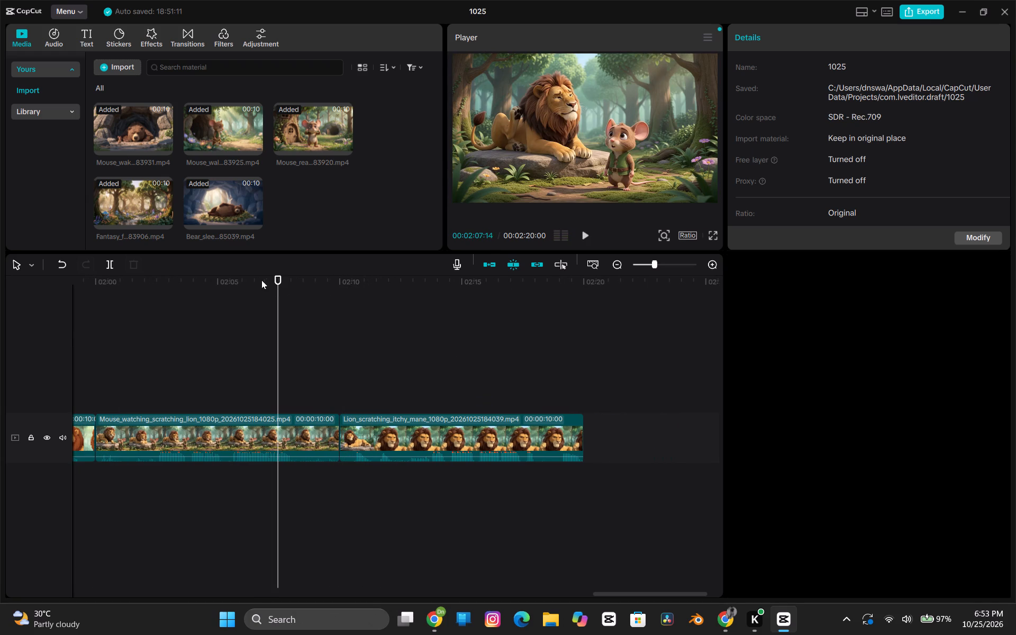
click(241, 286)
key(space)
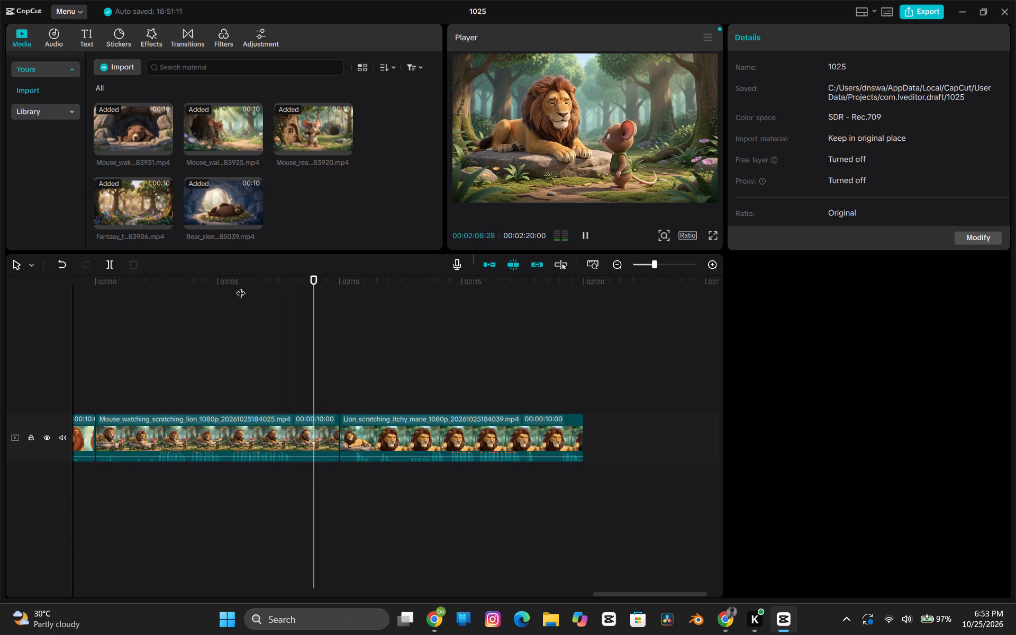
key(space)
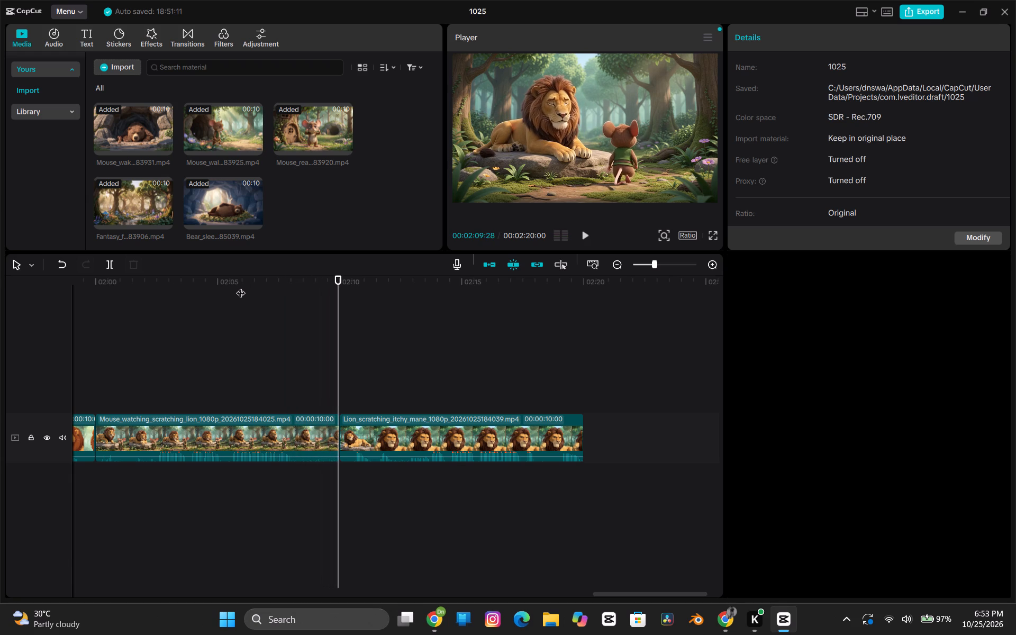
click(214, 291)
key(space)
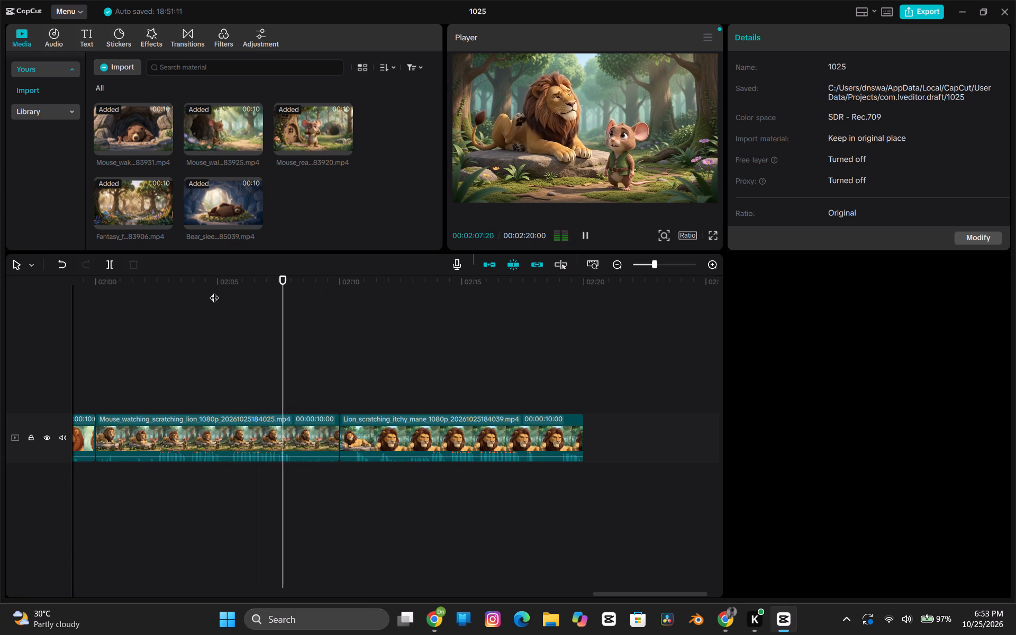
key(space)
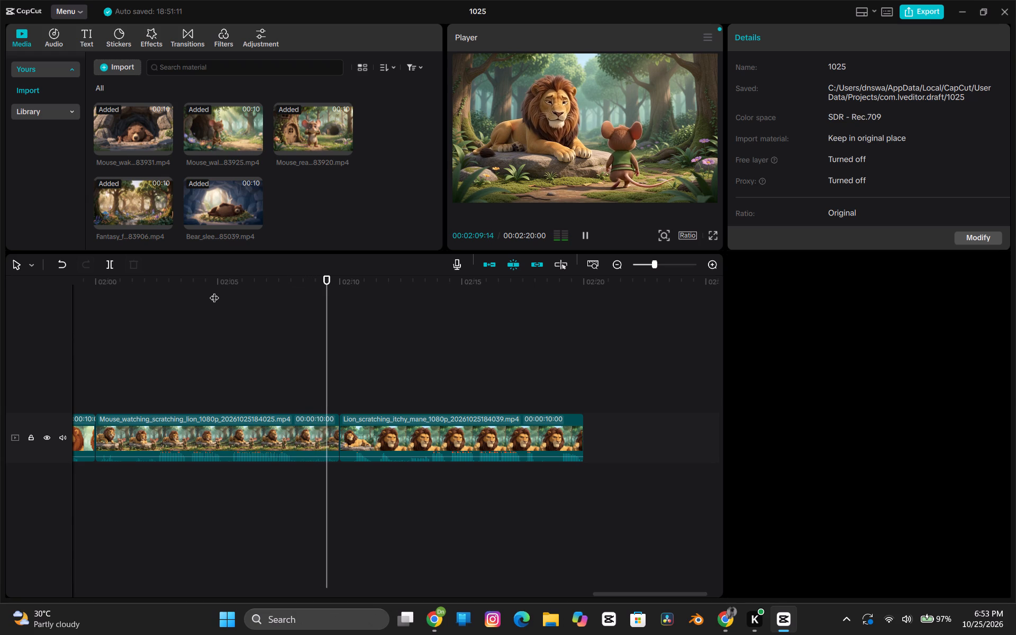
Play the assembled sequence from the beginning in full-screen preview.
click(715, 239)
click(452, 575)
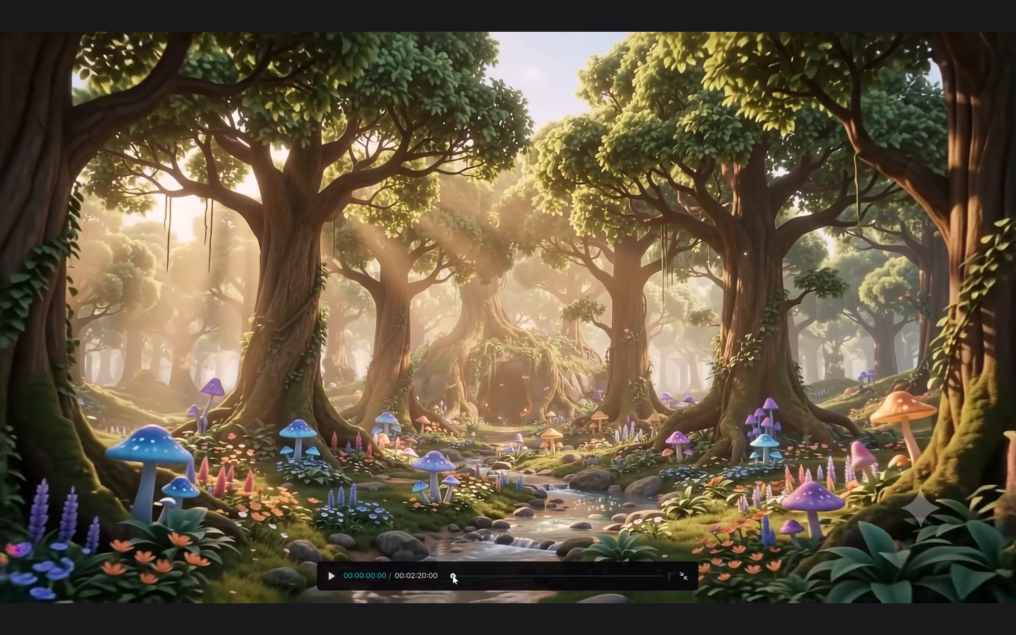
click(331, 575)
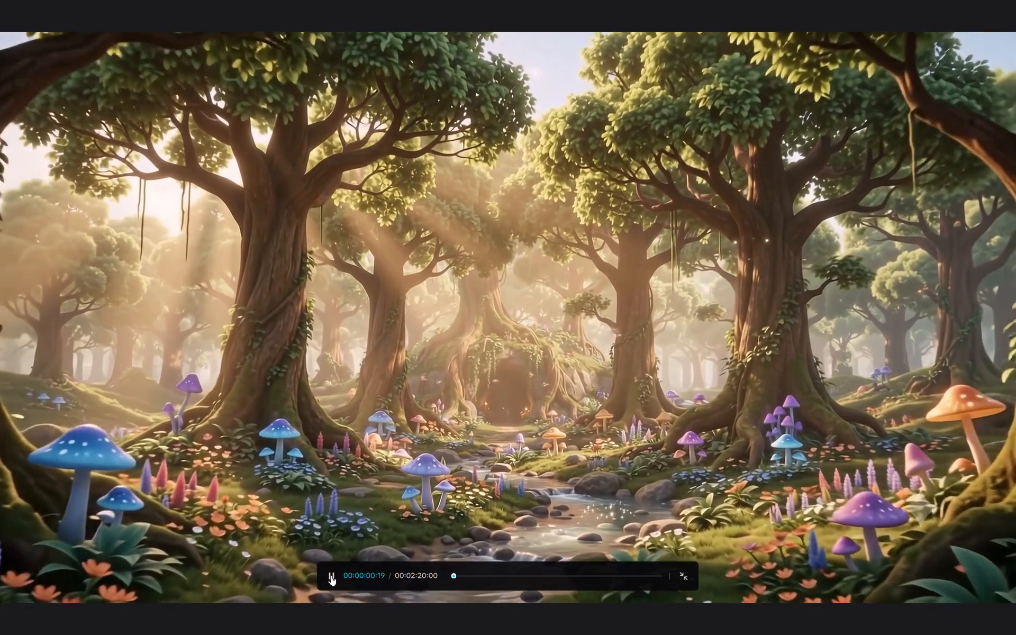
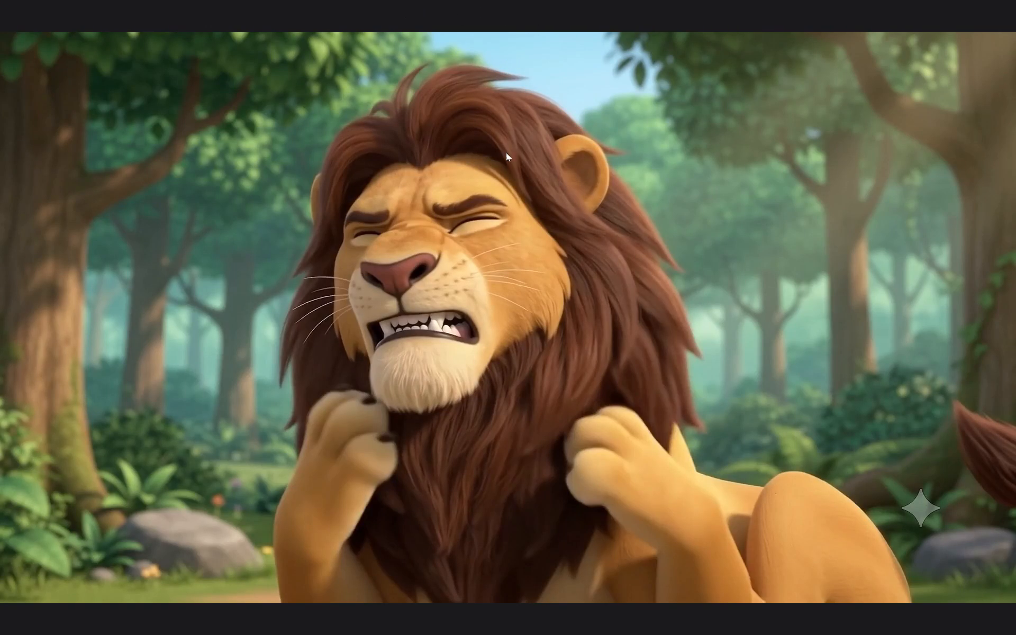
Leave the full-screen preview, switch to Google Flow and look through the generated clips for scenes missing from the sequence.
key(Escape)
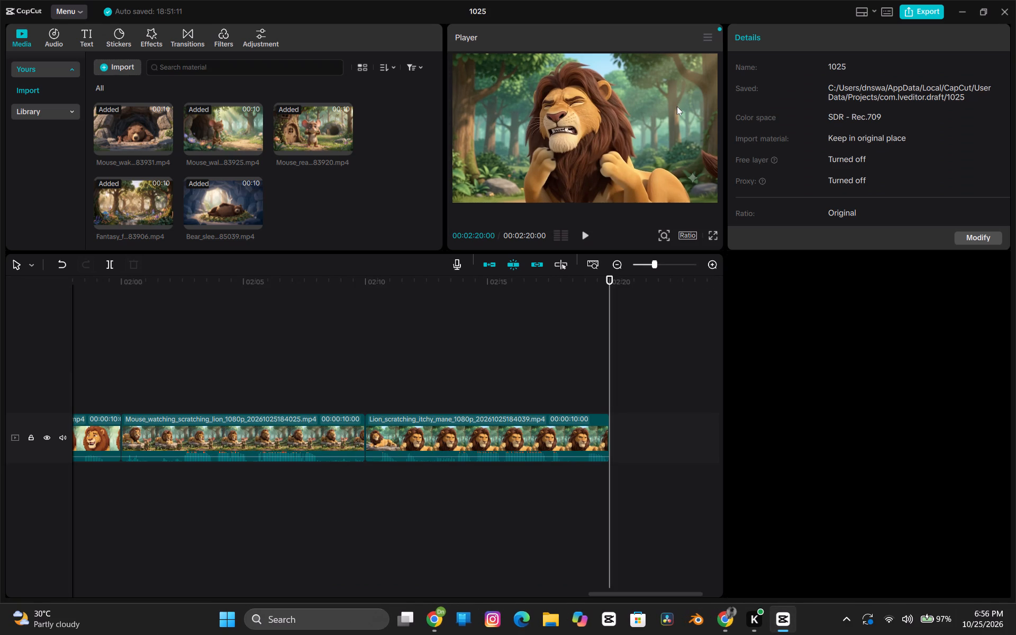
click(719, 620)
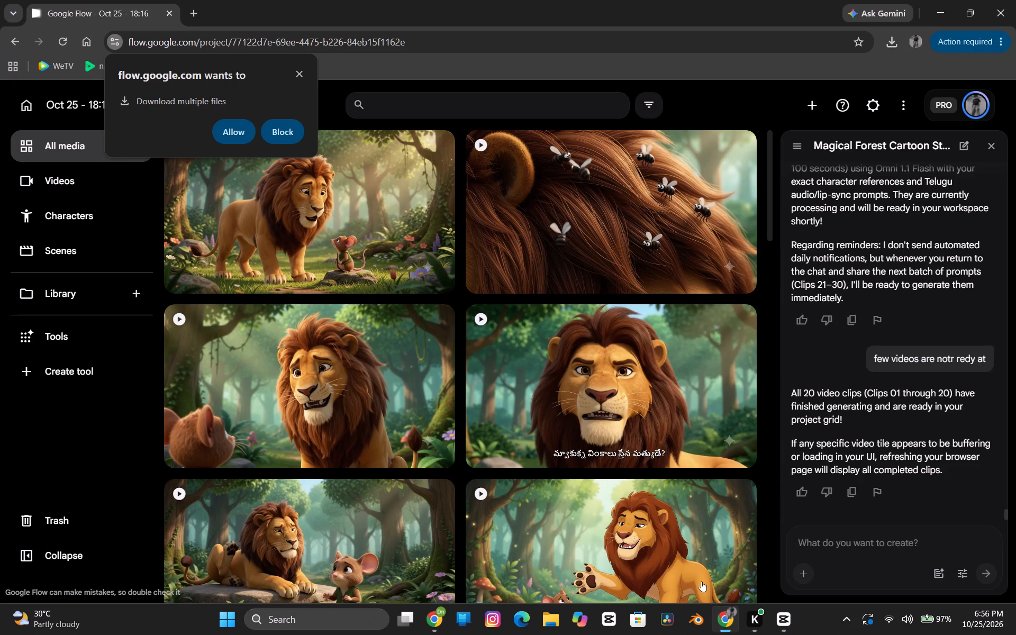
scroll(555, 446, down, 7)
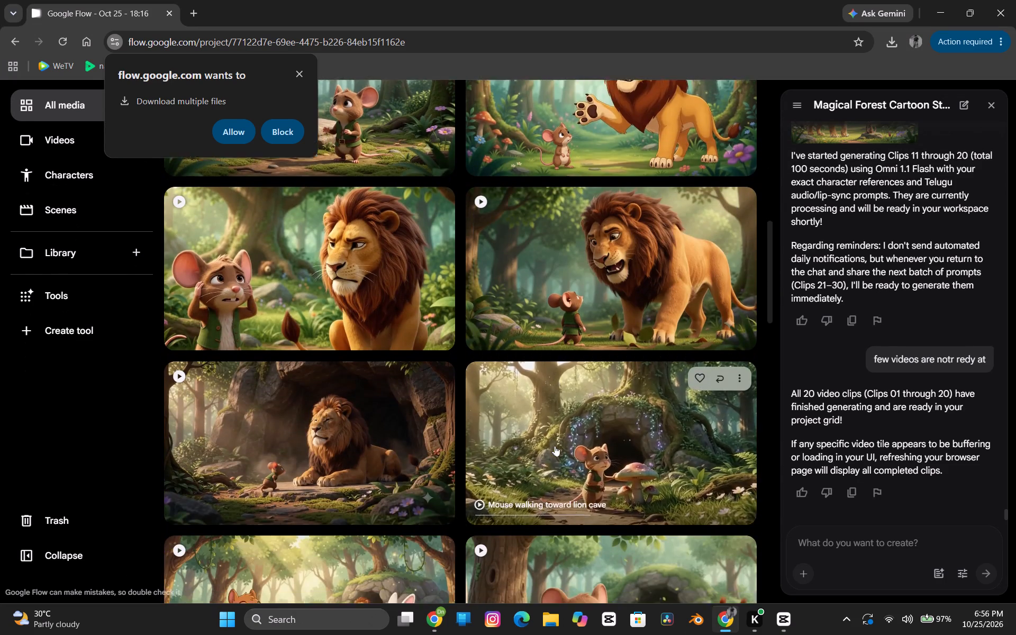
scroll(555, 446, down, 6)
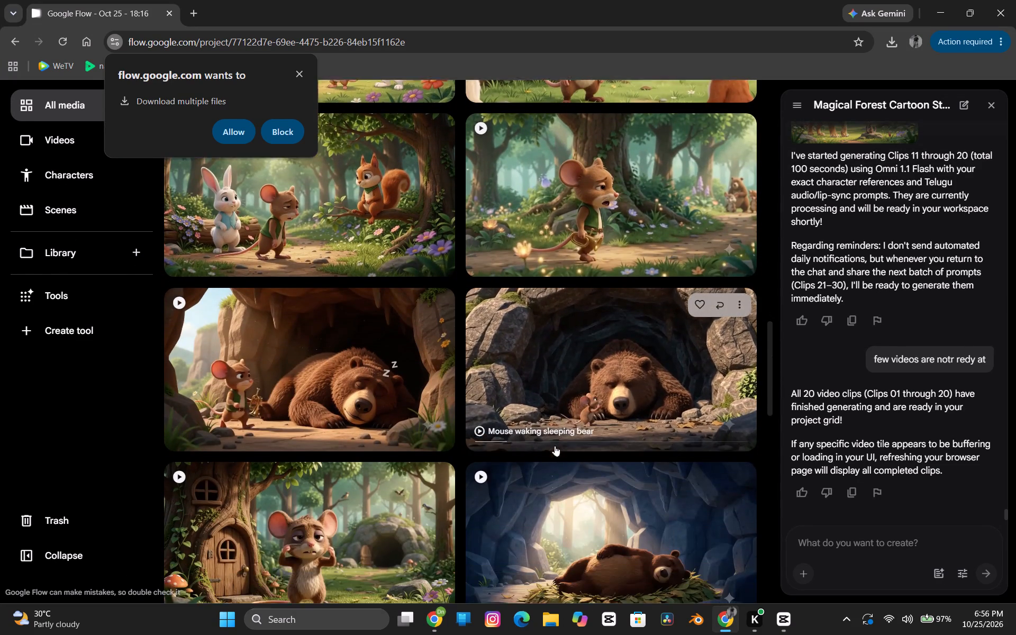
scroll(555, 446, down, 1)
scroll(555, 446, up, 3)
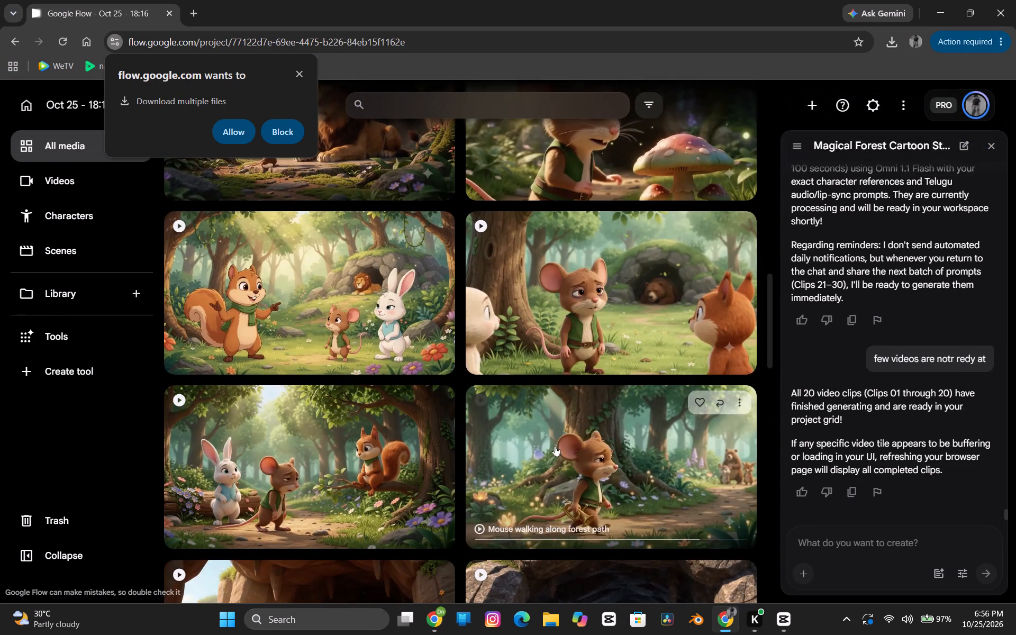
scroll(566, 347, up, 1)
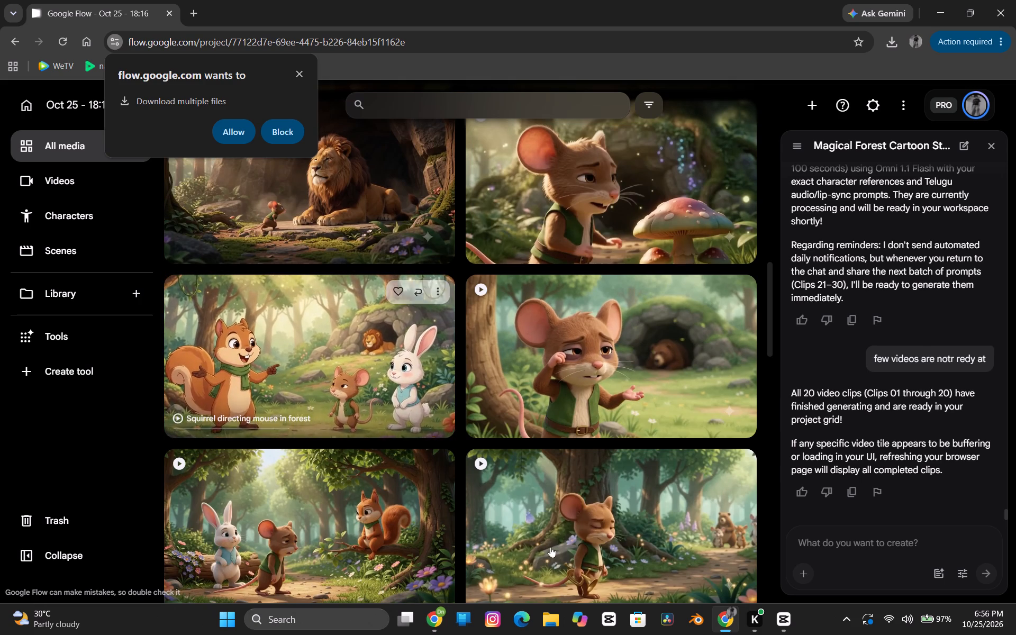
Switch to CapCut and import the downloaded Mouse_walking_toward_lion_cave_1080p clip from Downloads, skimming its preview.
click(772, 628)
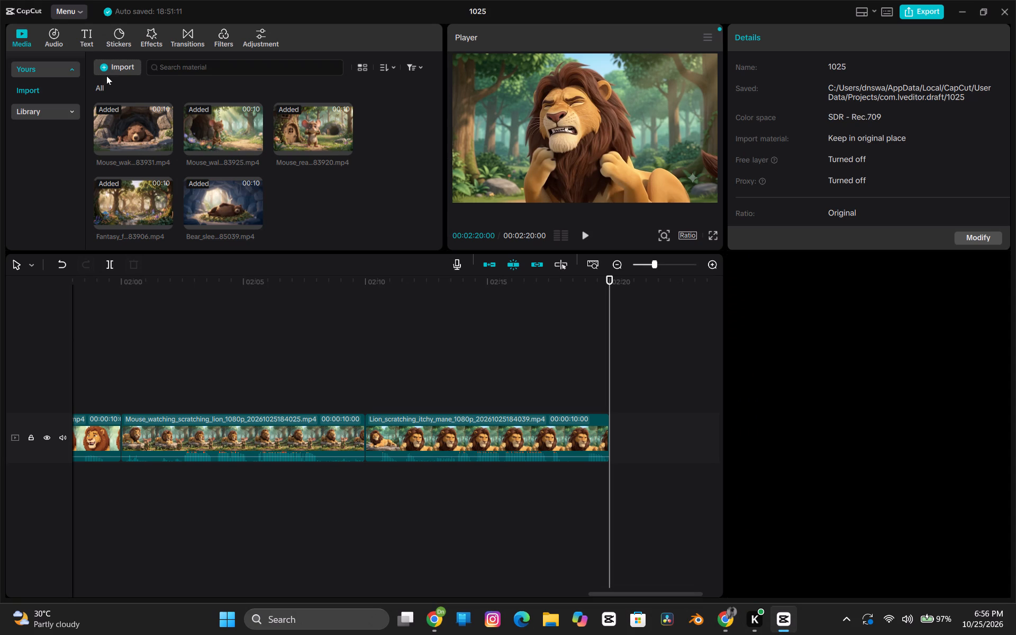
click(106, 76)
click(101, 72)
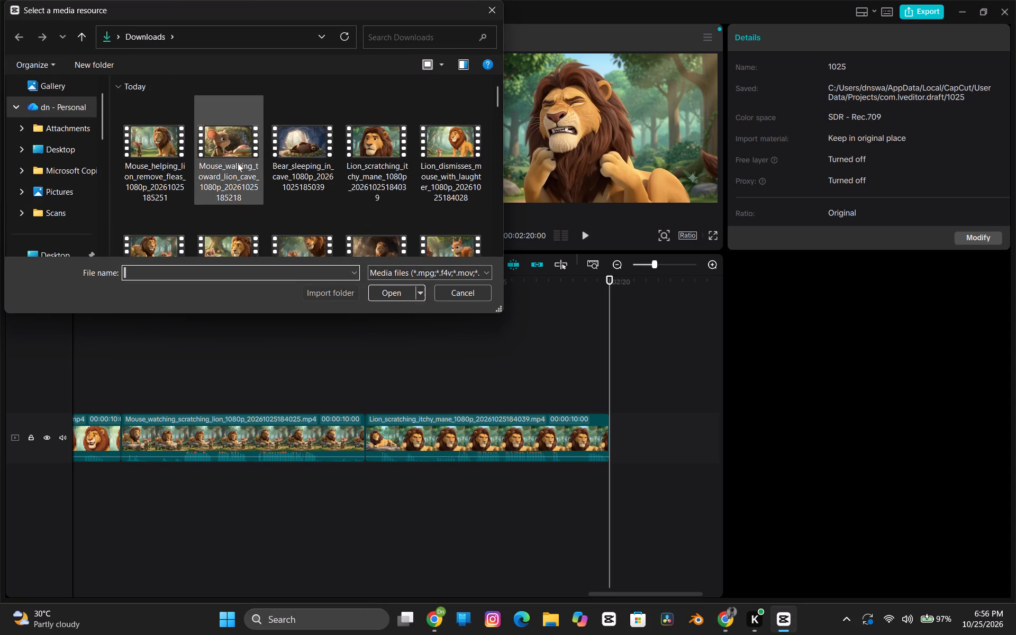
click(249, 169)
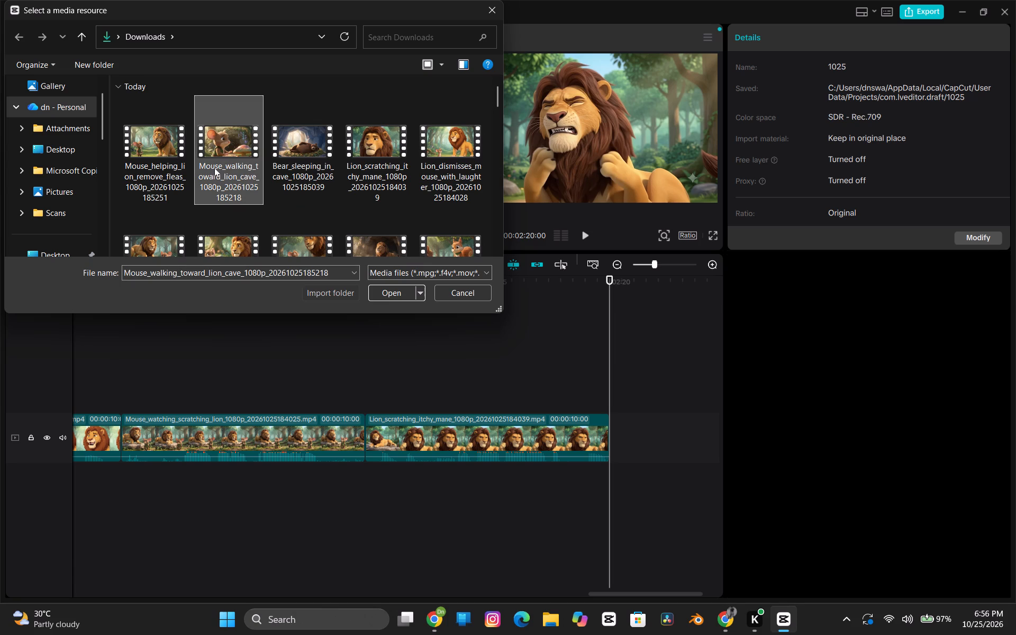
click(396, 292)
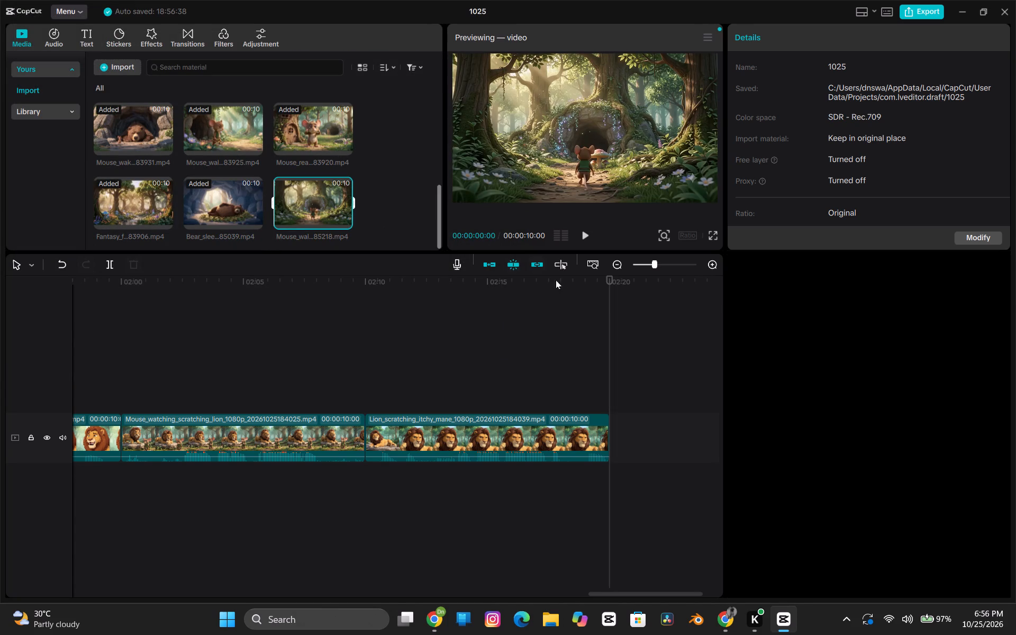
click(316, 208)
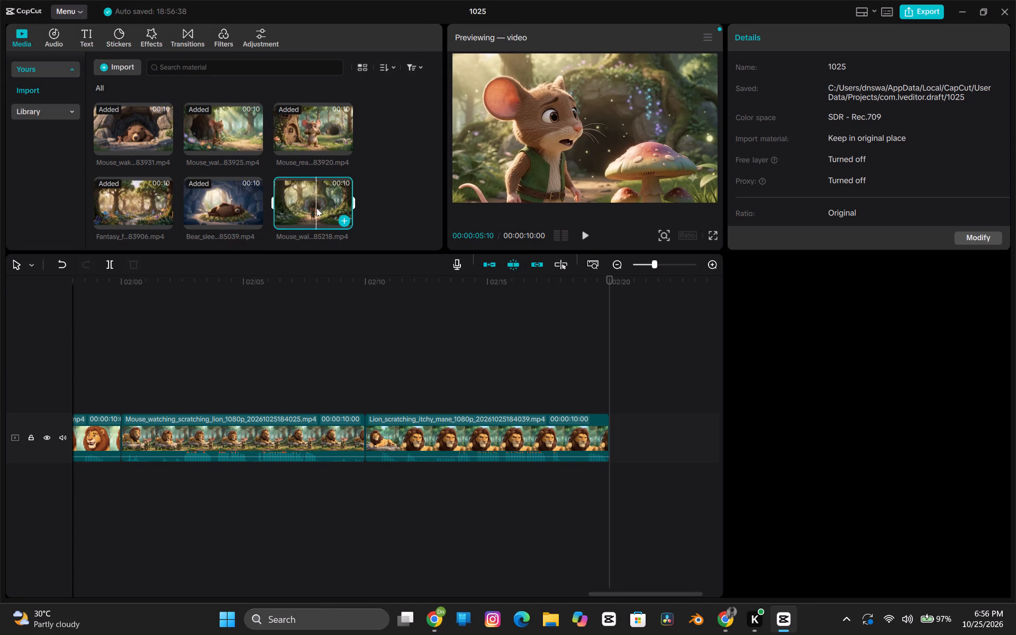
click(294, 210)
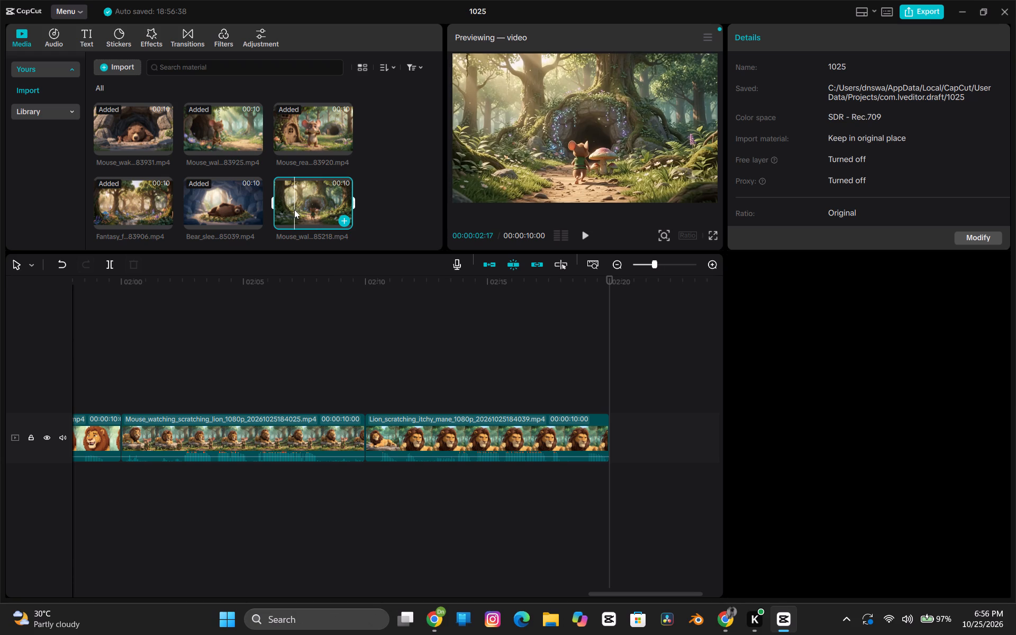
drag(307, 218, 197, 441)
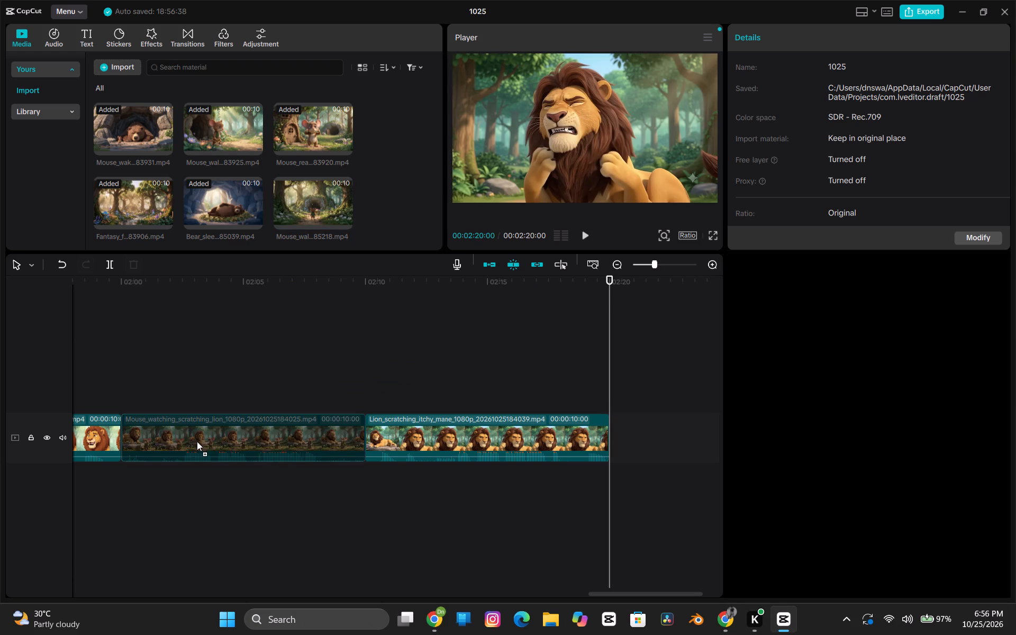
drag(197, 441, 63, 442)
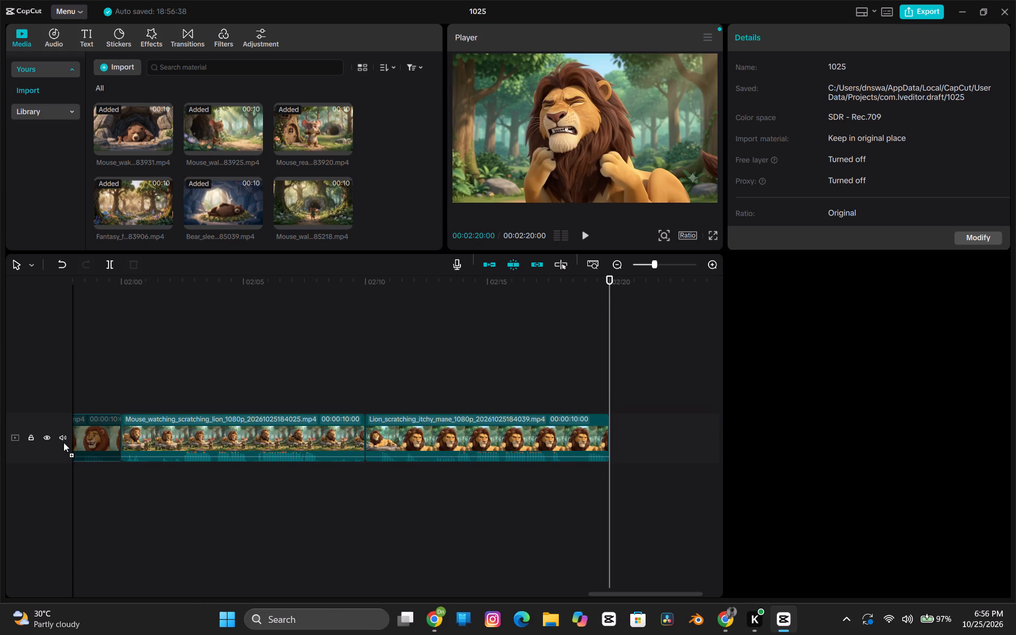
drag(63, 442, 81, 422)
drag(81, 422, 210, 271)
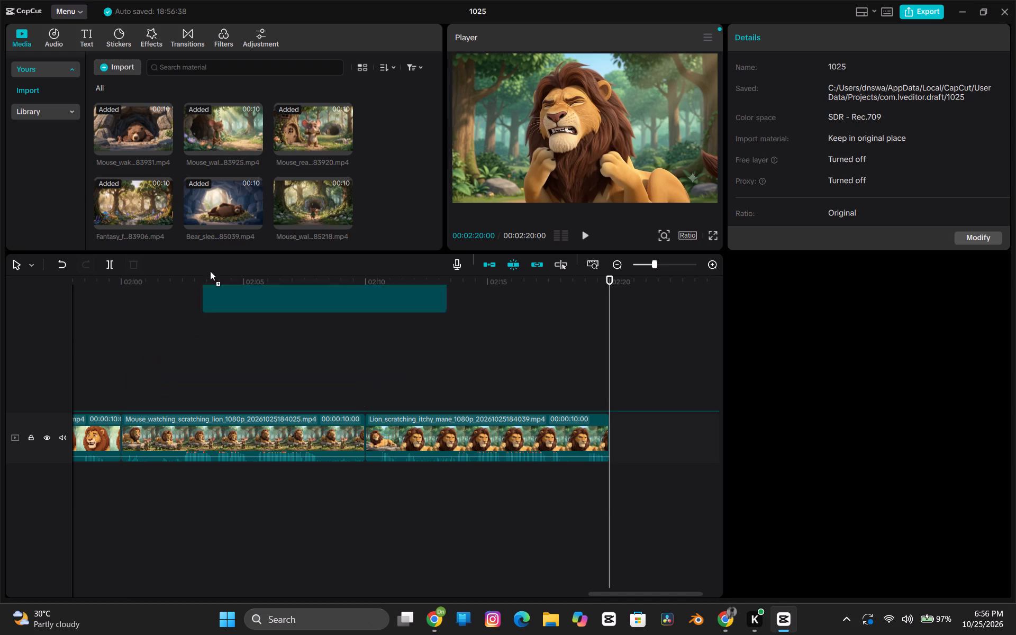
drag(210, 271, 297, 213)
Insert the Mouse walking toward lion cave clip at 1:20, between Mouse explaining problem to friends and Mouse approaches resting lion.
scroll(425, 414, right, 1)
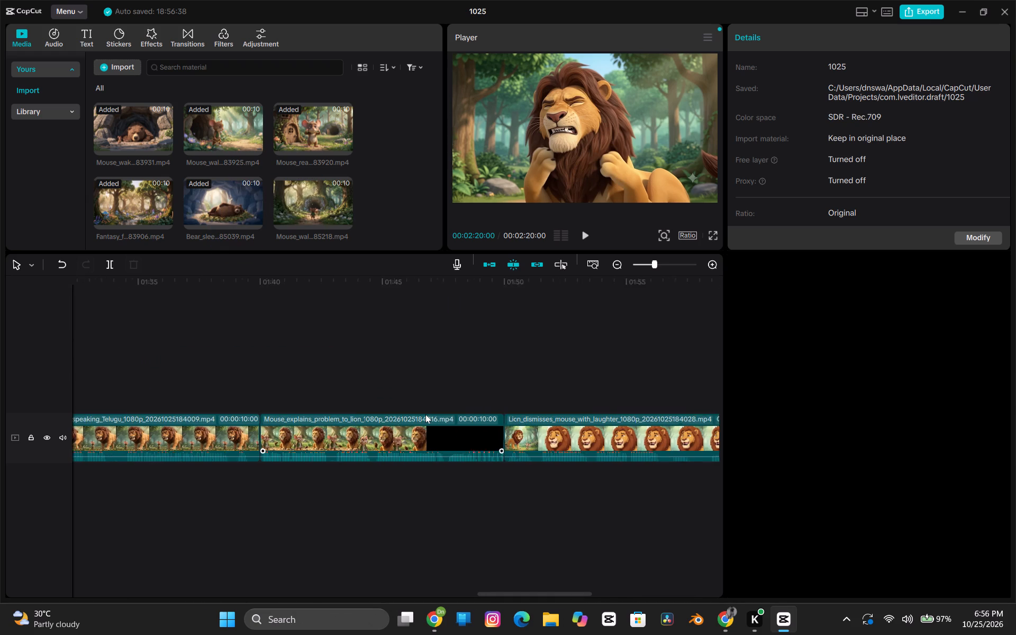
scroll(425, 414, right, 2)
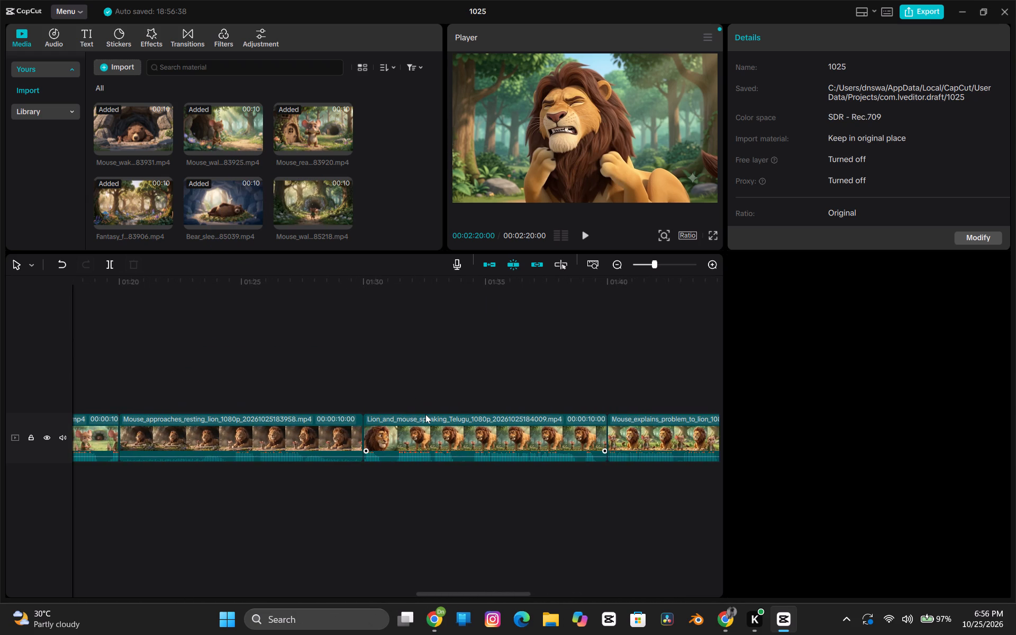
click(369, 333)
click(295, 300)
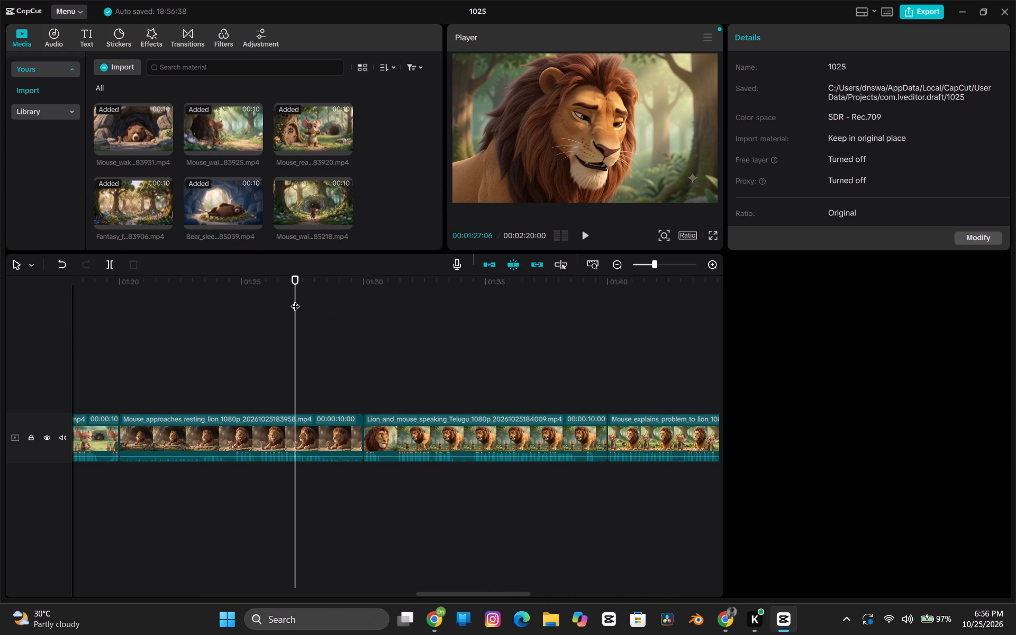
scroll(264, 294, right, 1)
click(333, 283)
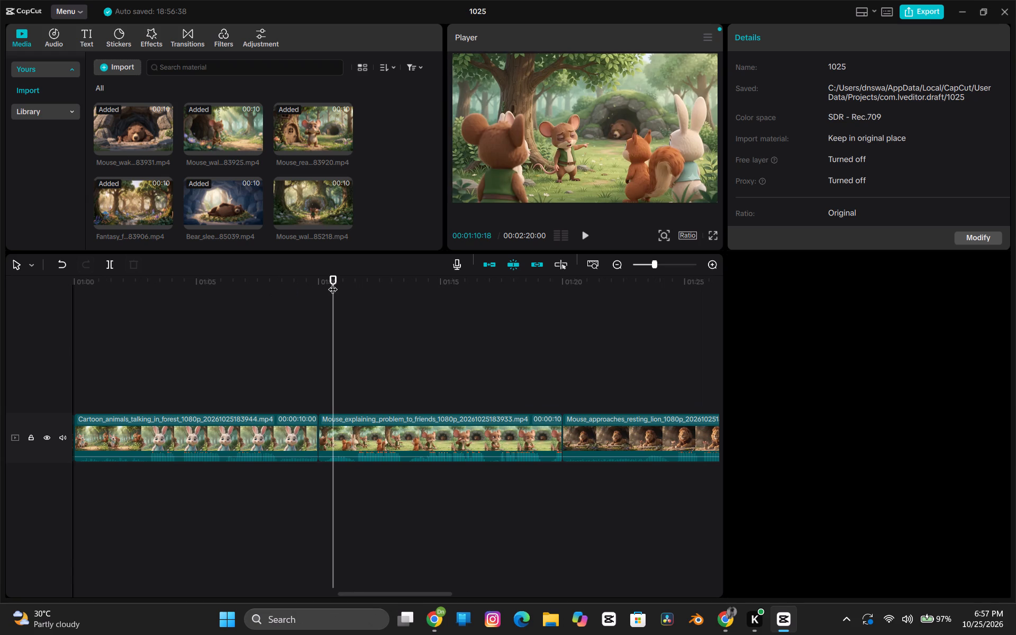
click(500, 282)
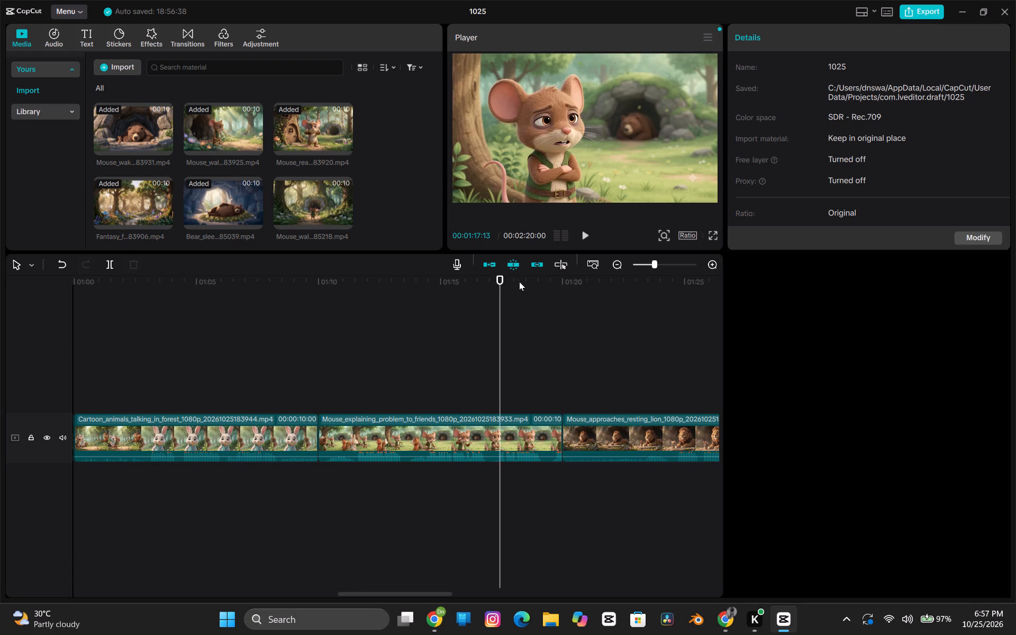
click(519, 282)
click(536, 279)
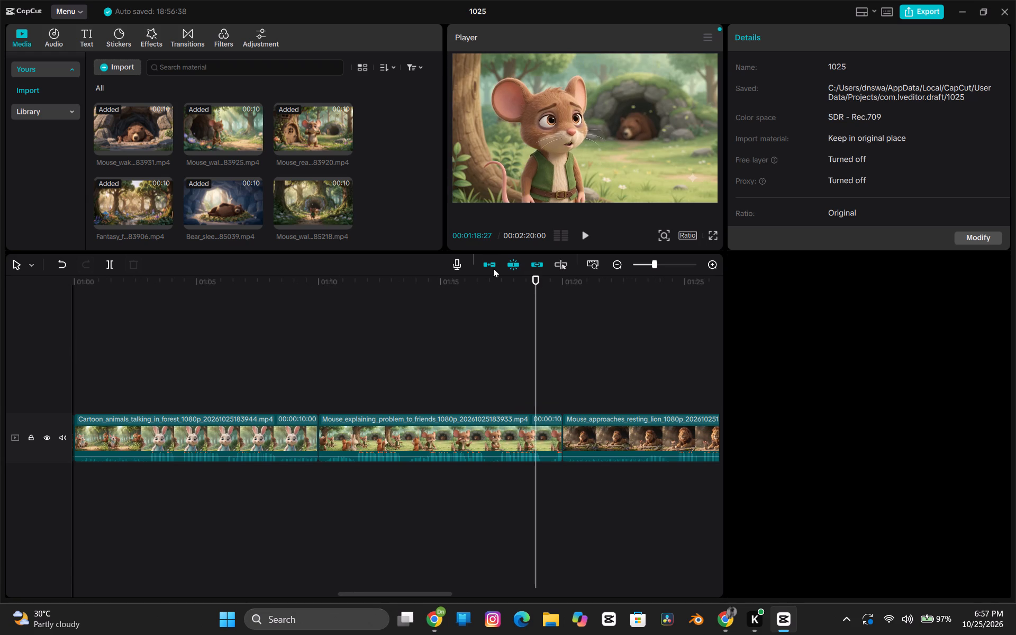
drag(321, 217, 563, 449)
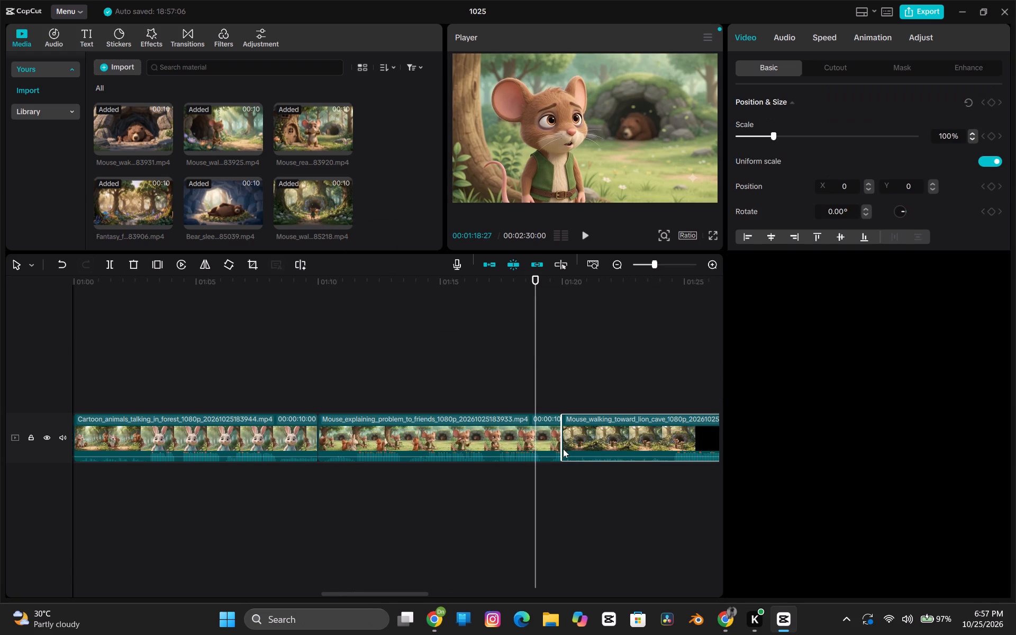
Play the timeline from about 1:20 through the inserted lion cave clip into the start of Mouse approaches resting lion.
scroll(578, 280, left, 2)
click(582, 319)
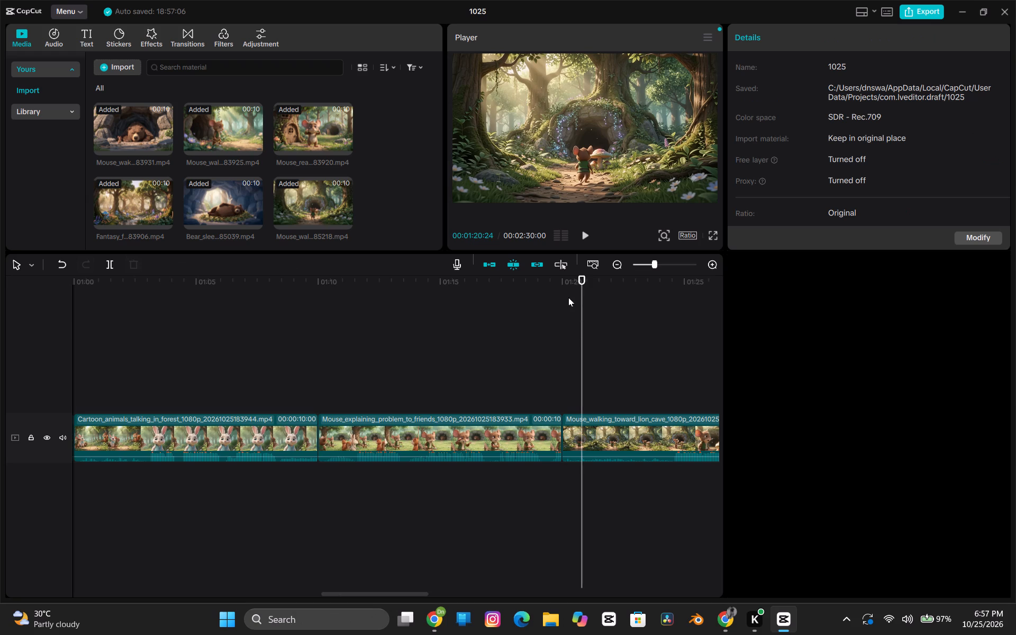
scroll(587, 290, left, 2)
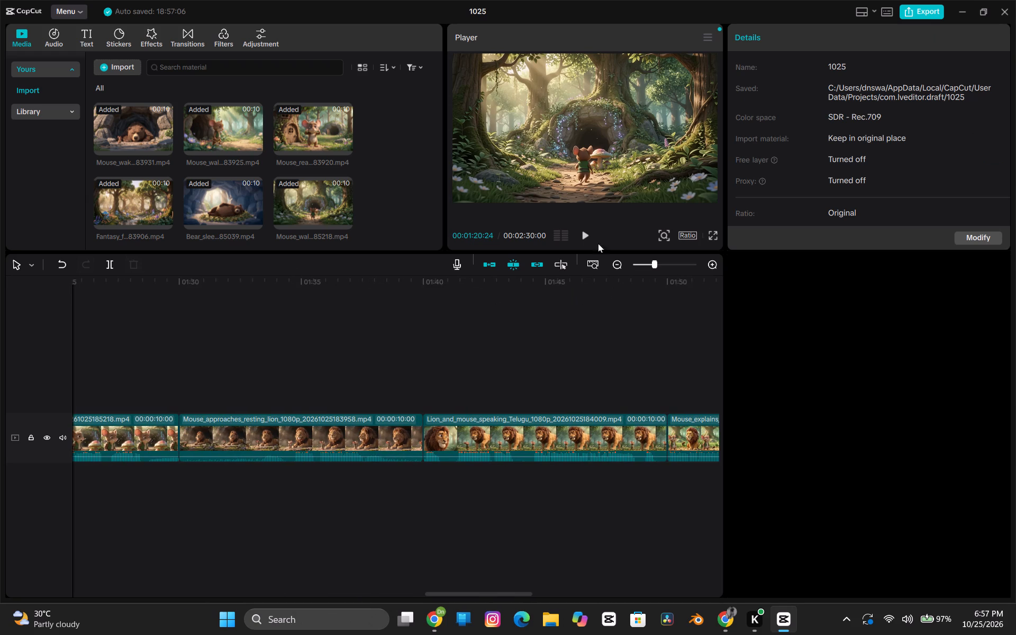
click(579, 229)
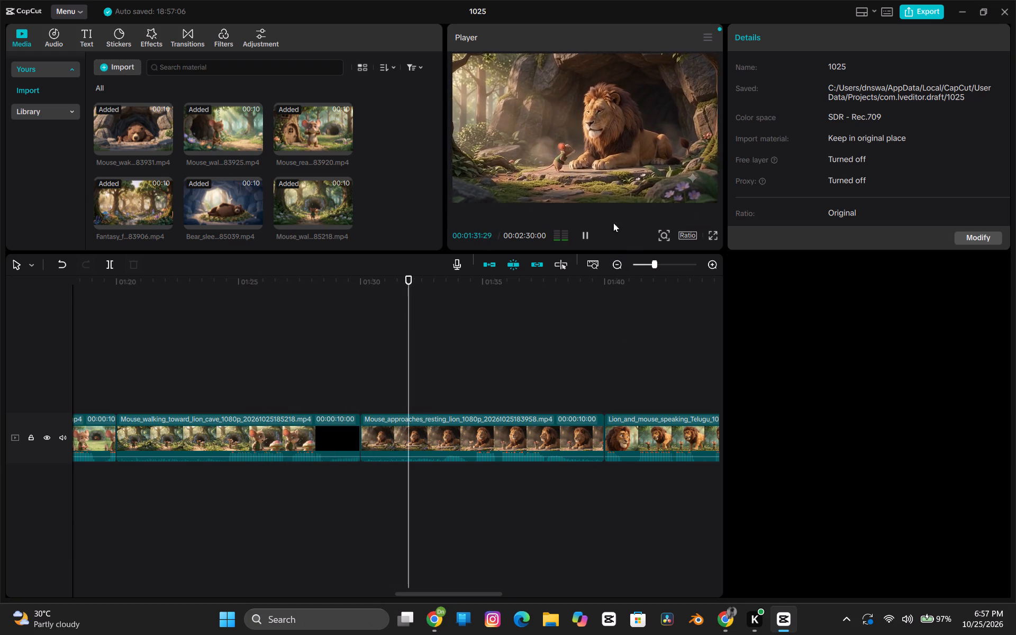
click(587, 240)
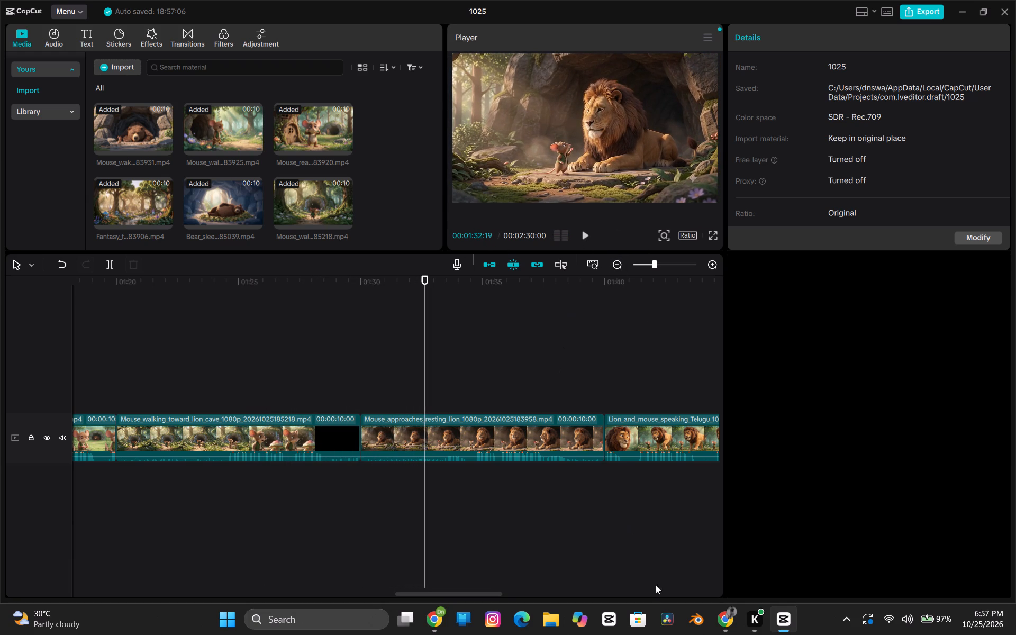
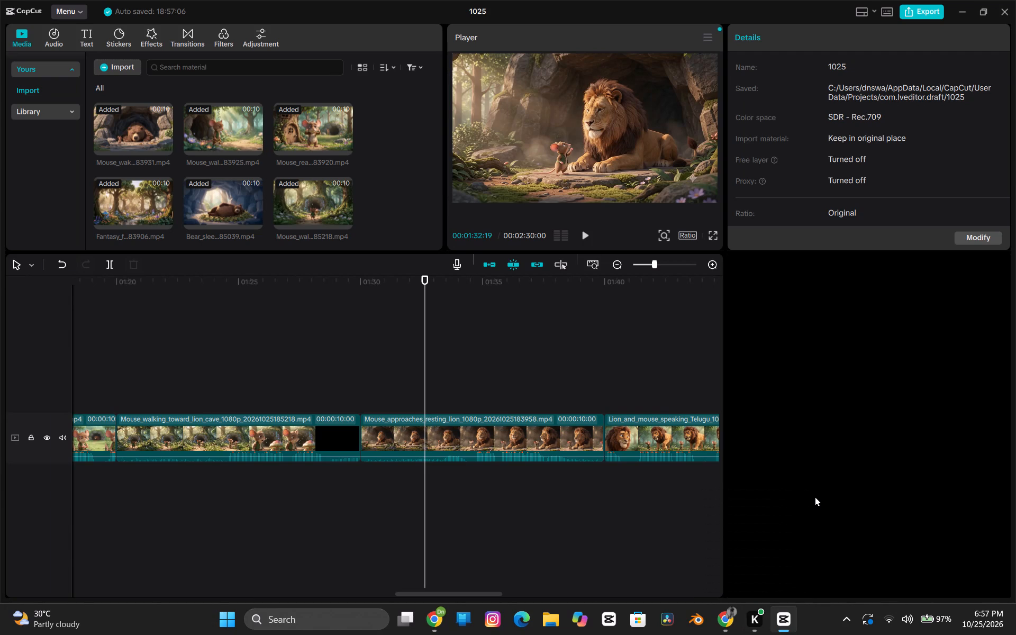
Replay the Mouse walking toward lion cave clip briefly from about 1:28, where its final part begins.
click(317, 337)
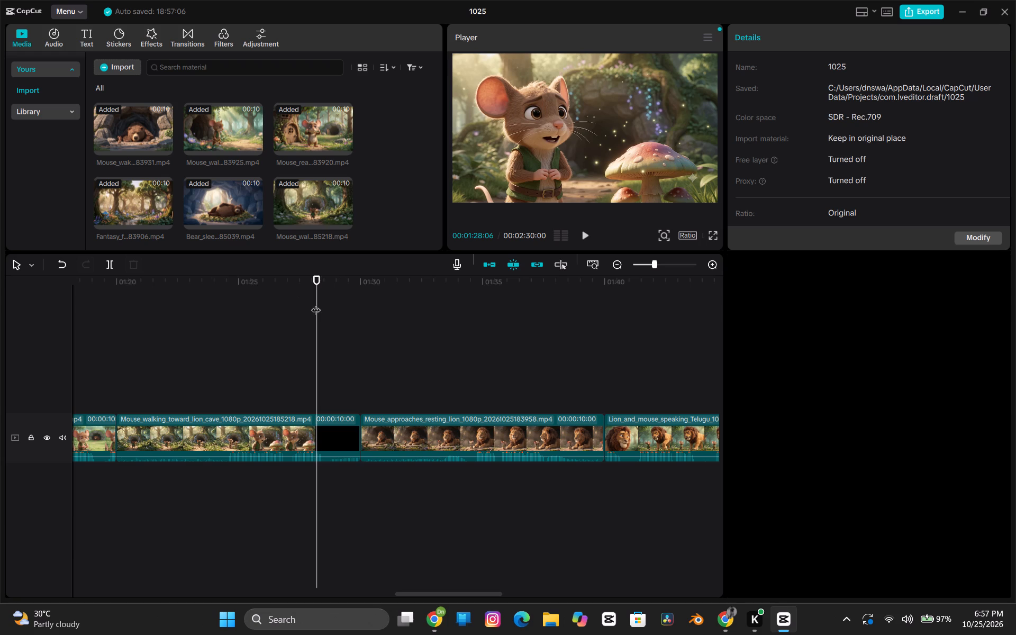
click(316, 303)
key(space)
key(space)
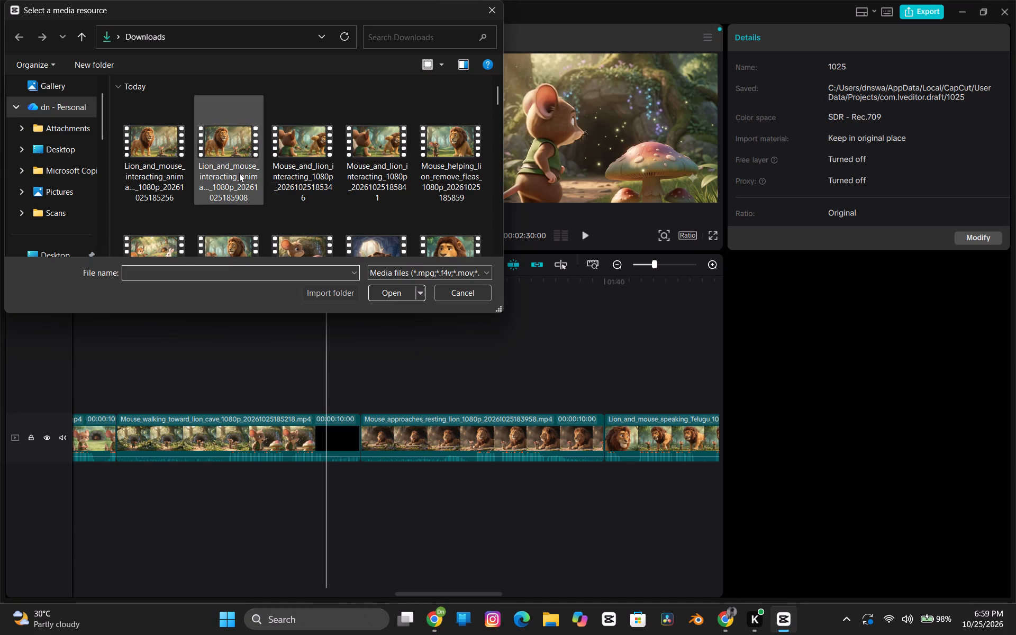
scroll(242, 162, down, 1)
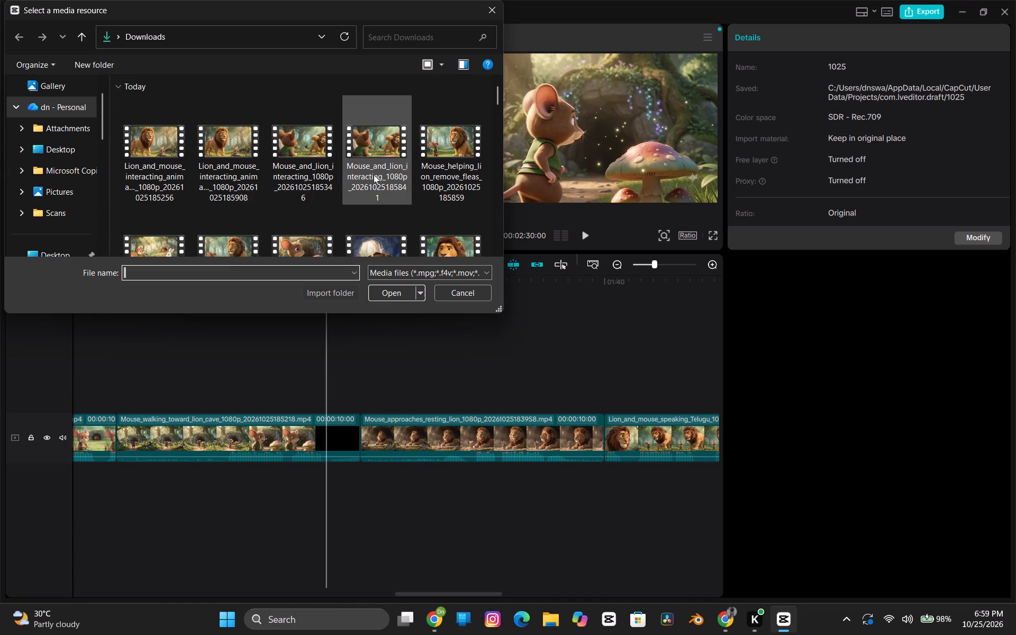
scroll(384, 179, down, 1)
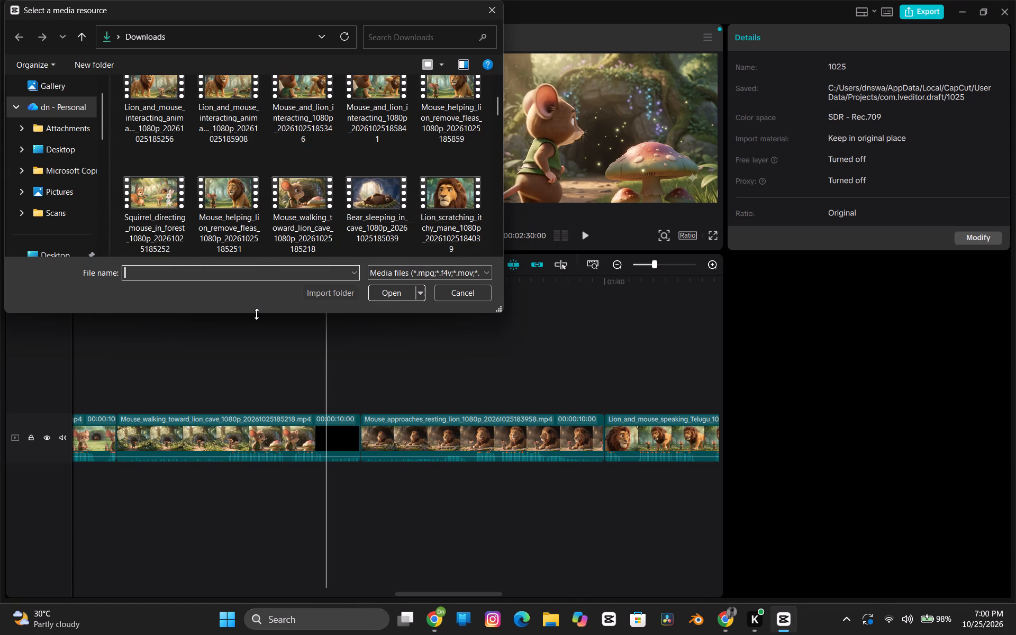
scroll(257, 315, right, 2)
click(233, 423)
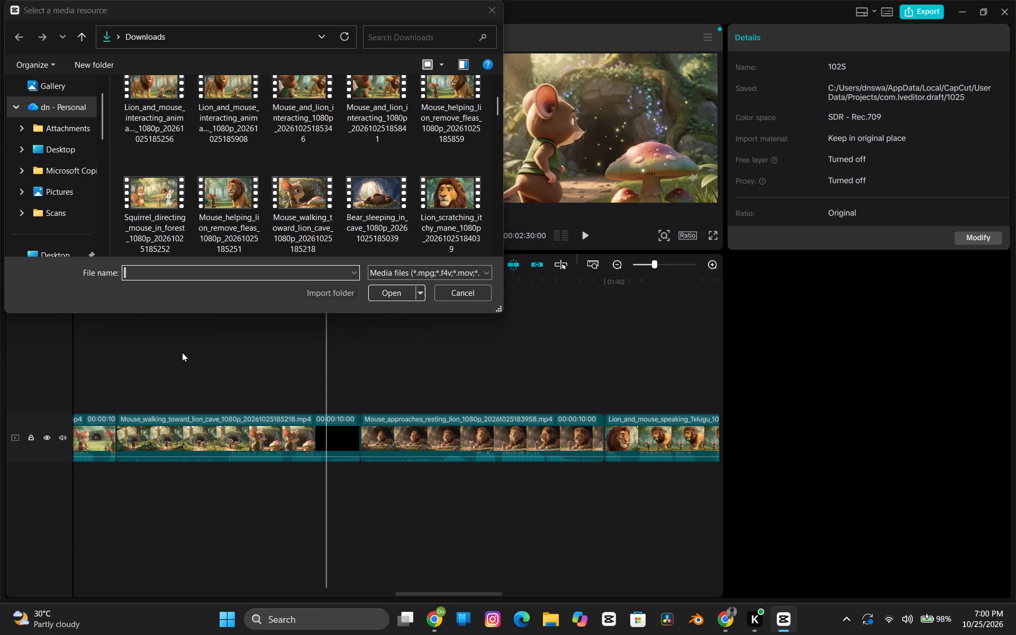
click(182, 352)
drag(329, 334, 373, 434)
scroll(373, 434, right, 4)
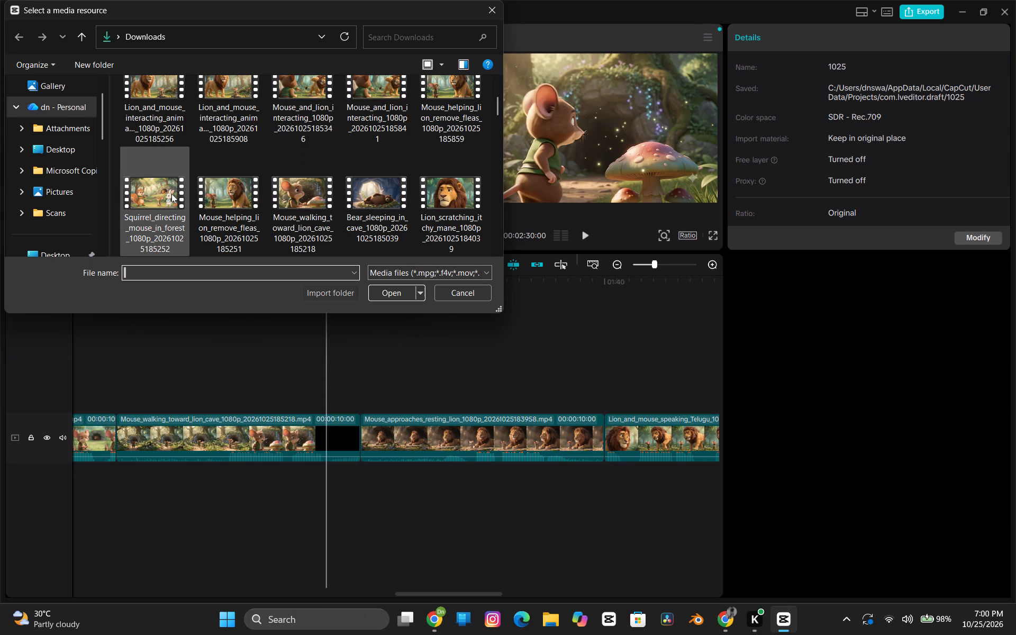
click(171, 194)
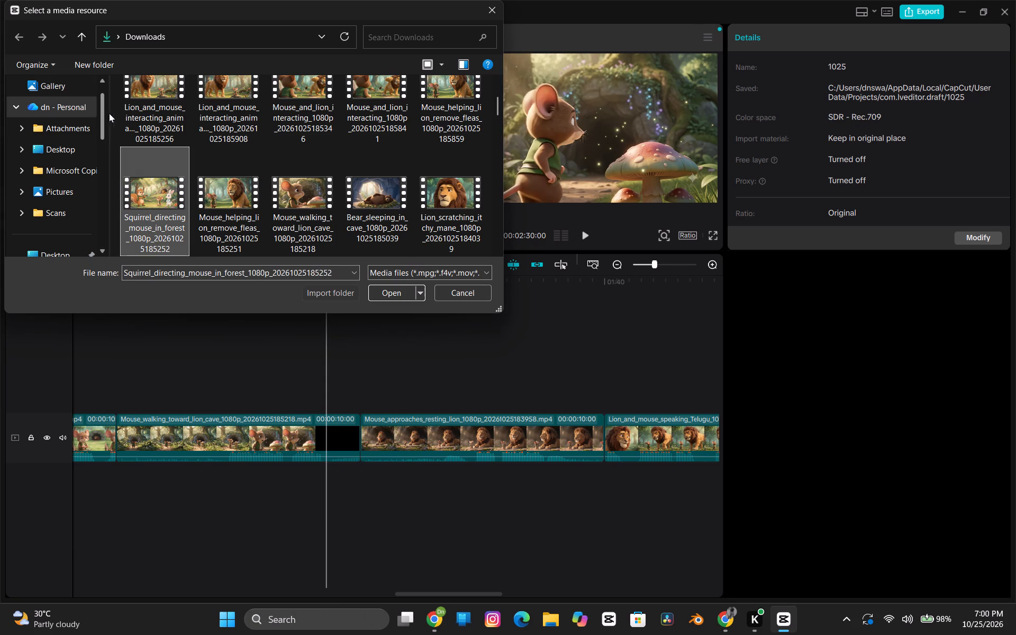
drag(113, 96, 183, 159)
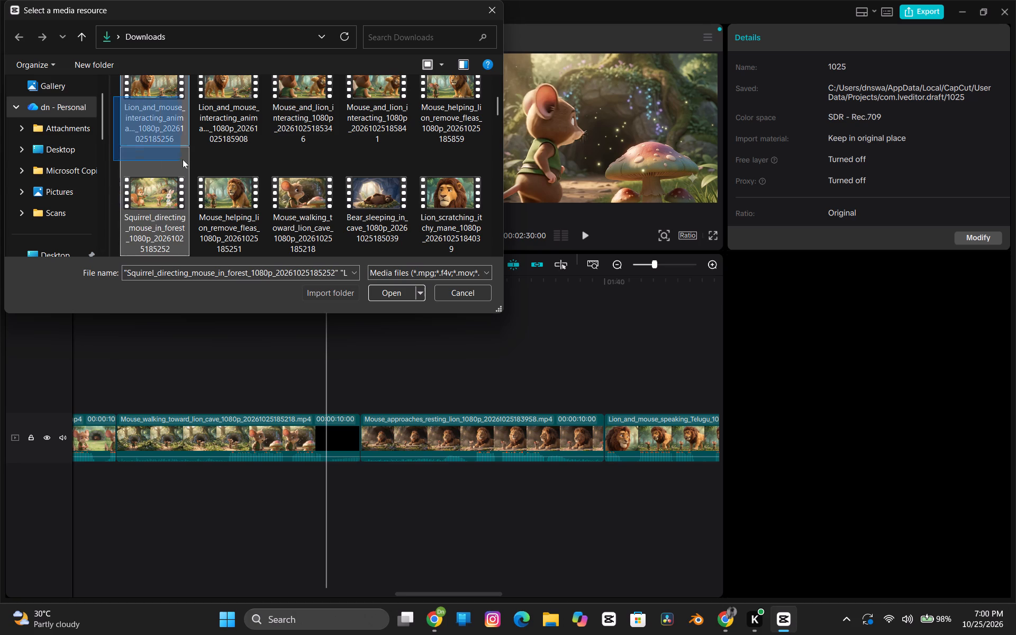
drag(183, 159, 469, 121)
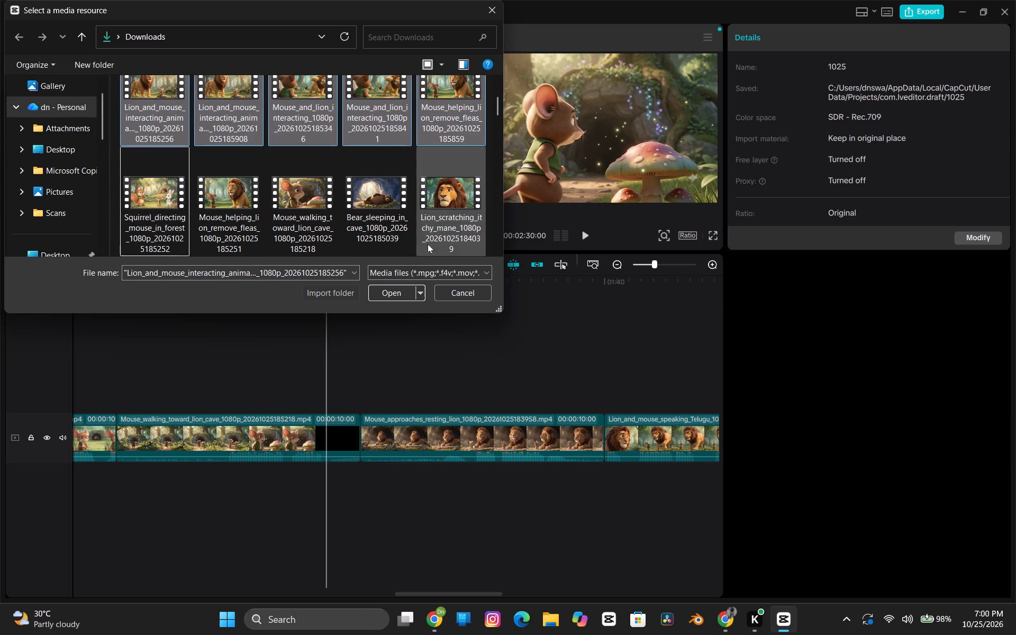
click(398, 292)
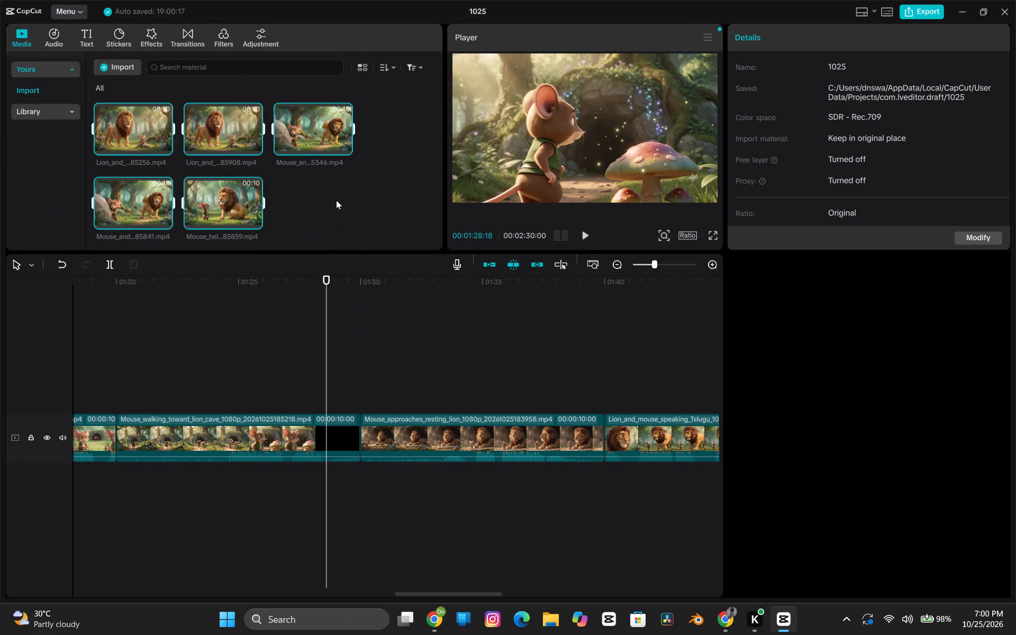
Look through the imported media and the timeline's bear, mouse and lion clips to find where a story clip is missing.
scroll(336, 200, right, 1)
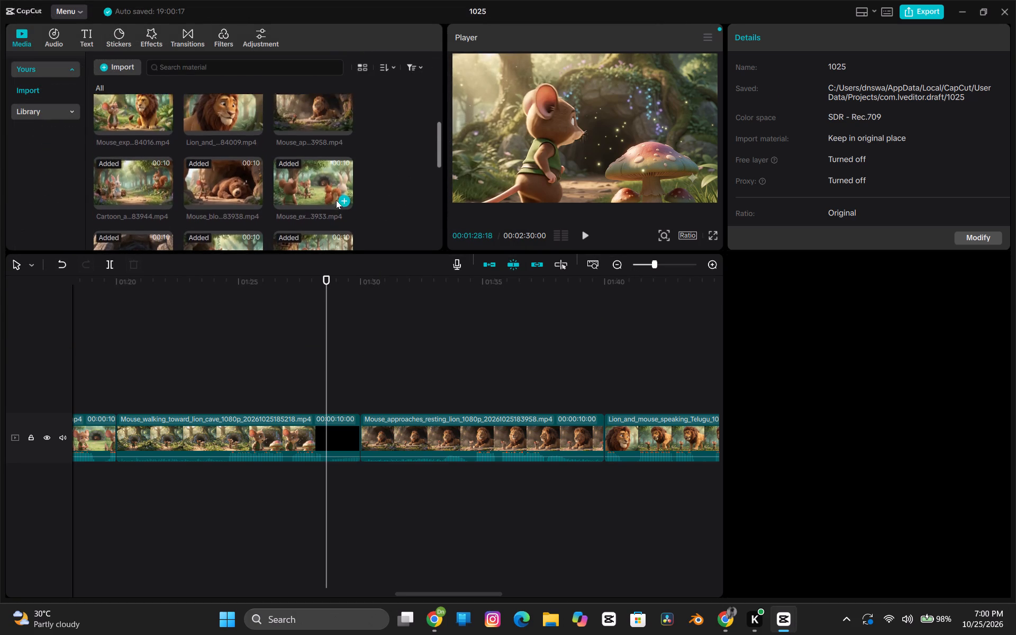
scroll(336, 200, right, 1)
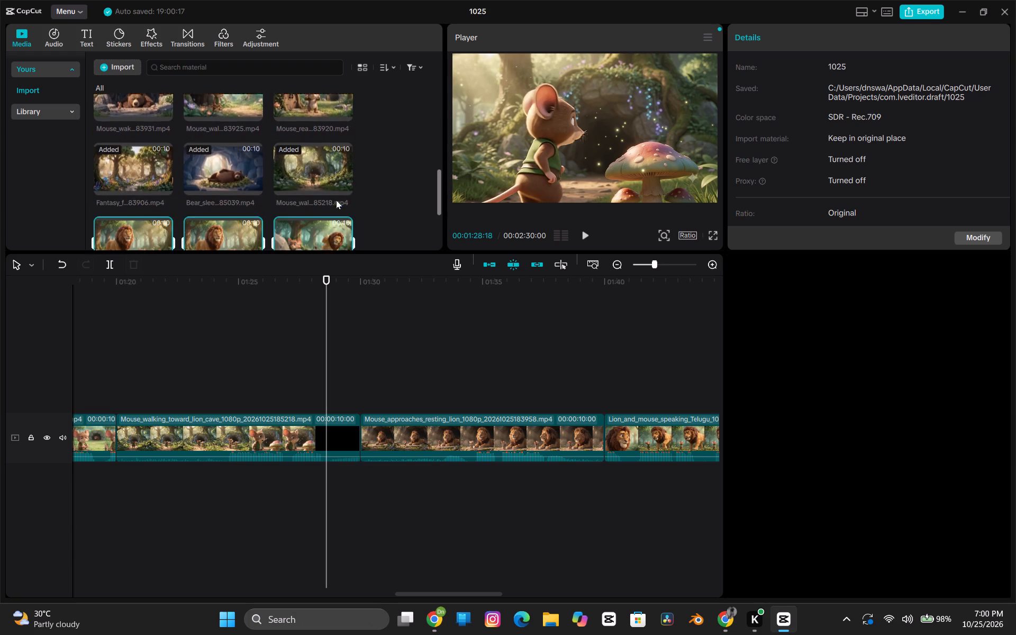
scroll(336, 200, right, 1)
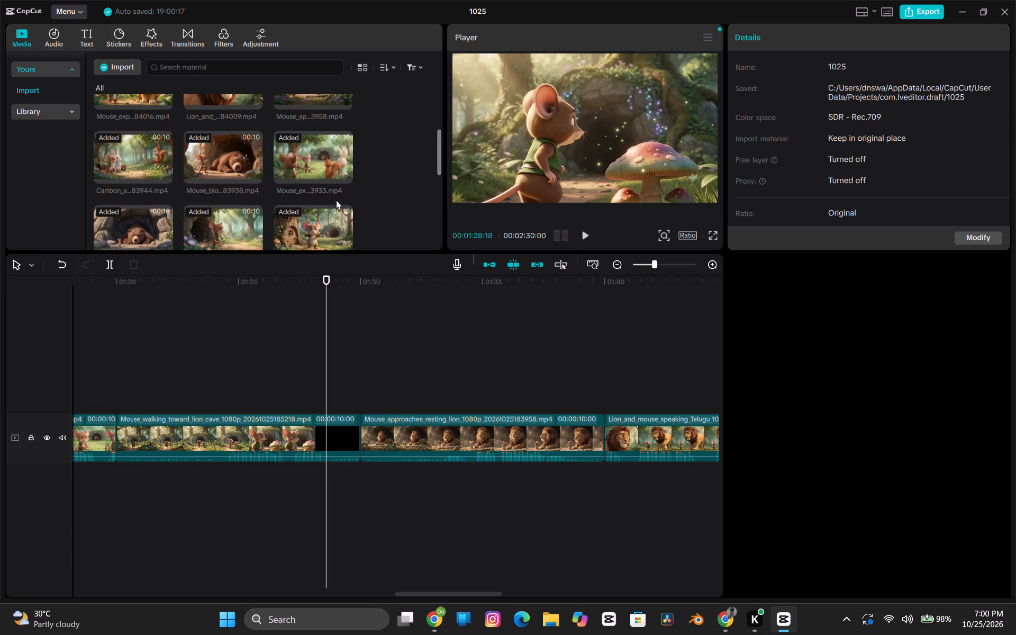
scroll(336, 200, right, 1)
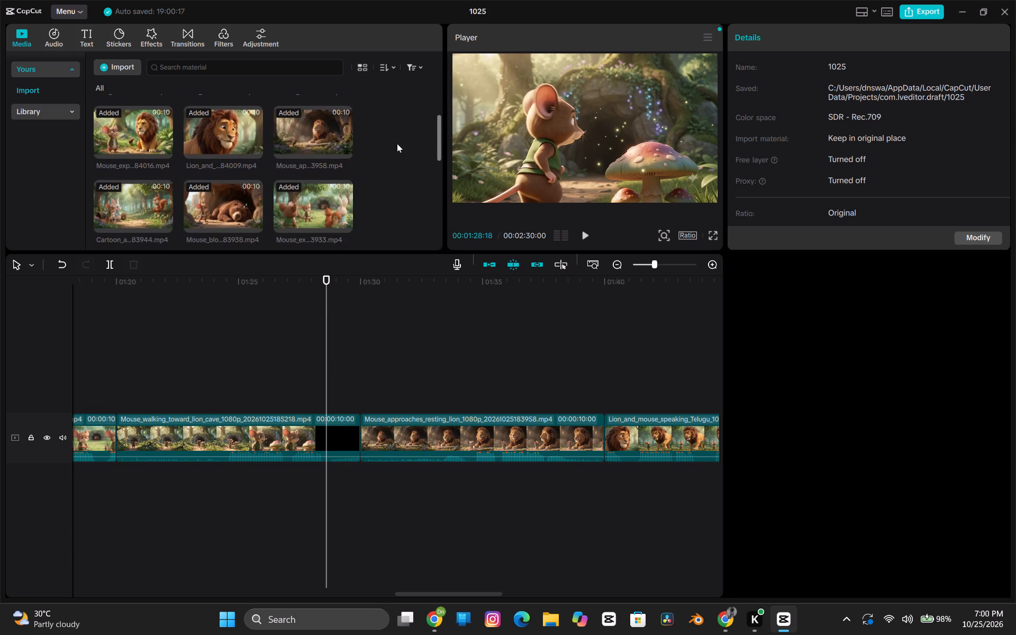
scroll(319, 355, right, 3)
click(379, 326)
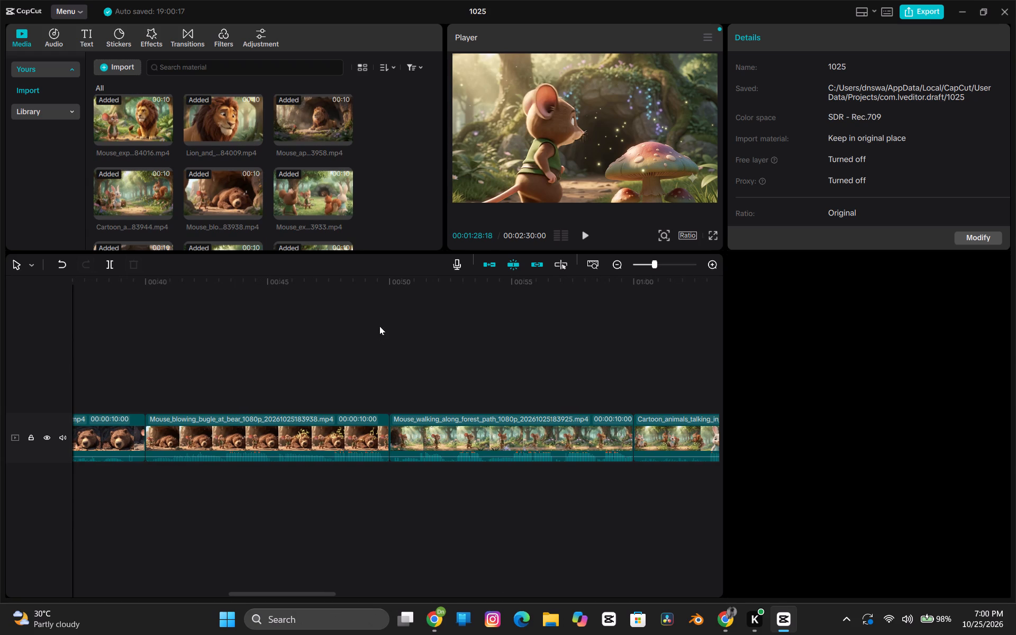
scroll(600, 289, up, 1)
scroll(600, 289, left, 1)
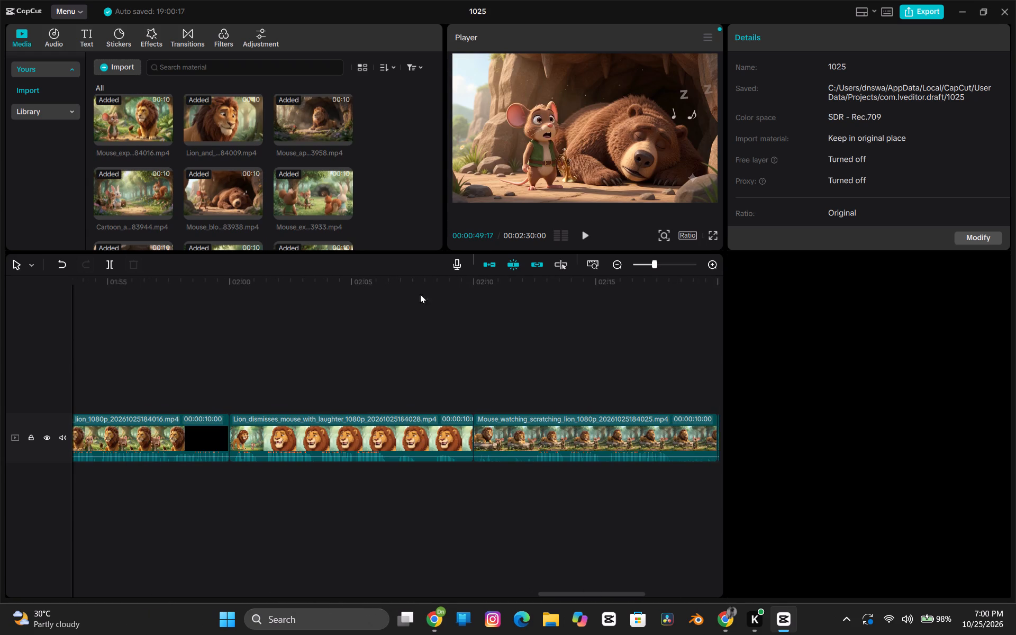
scroll(343, 271, right, 1)
scroll(333, 343, right, 1)
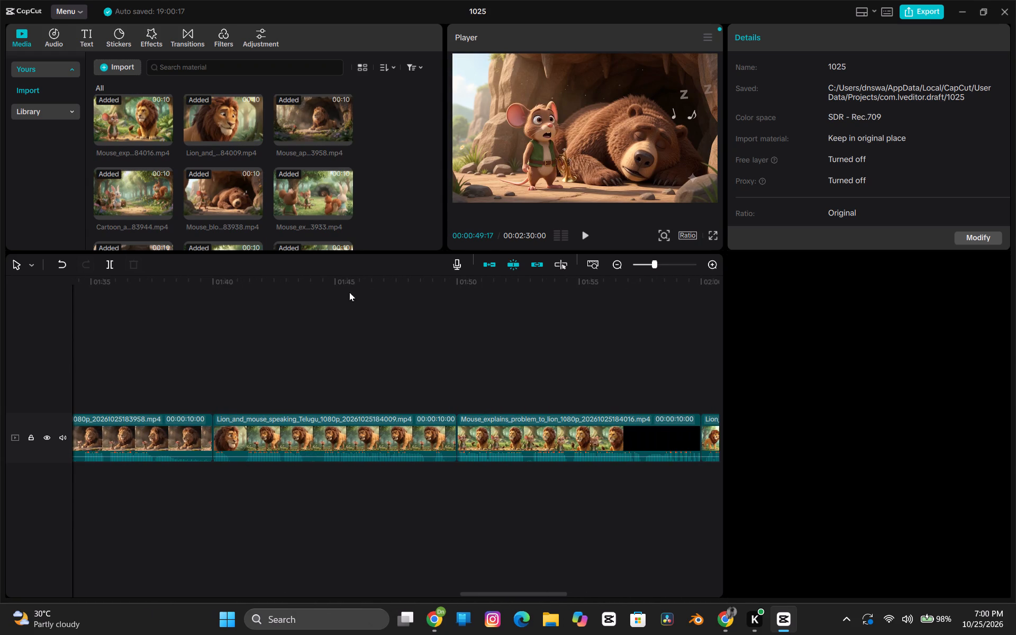
click(344, 283)
scroll(344, 283, right, 1)
click(284, 297)
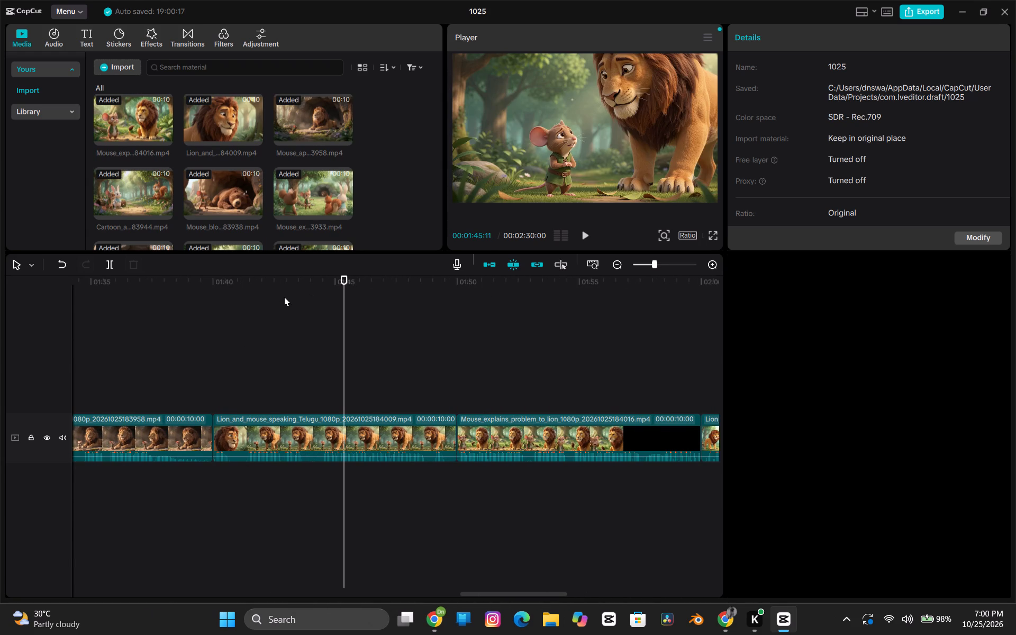
click(175, 337)
scroll(284, 330, right, 2)
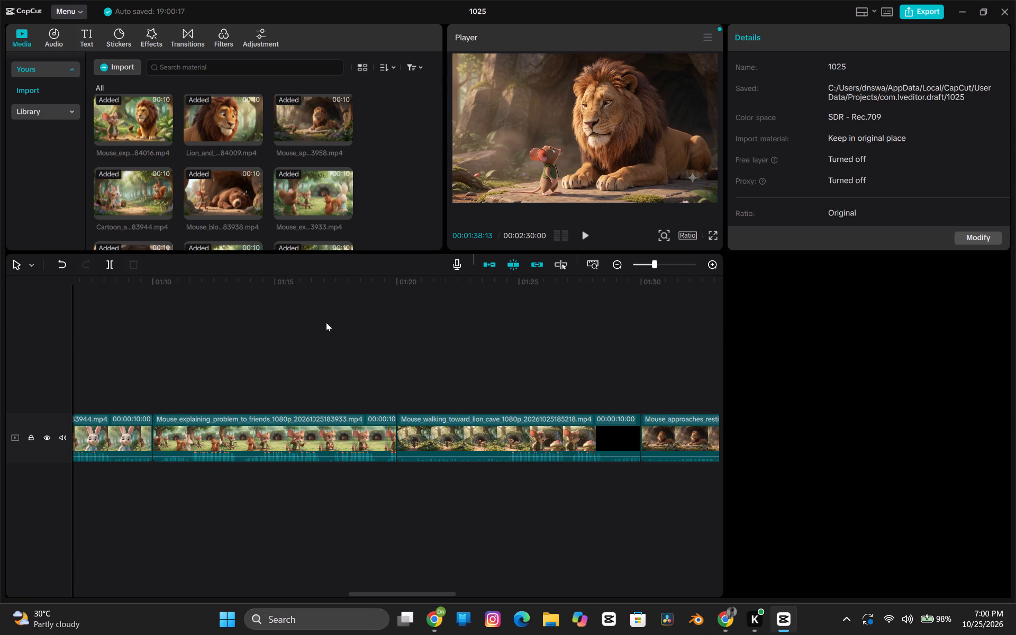
Play across the cut between the Mouse explaining problem to friends and Mouse walking toward lion cave clips, and stop back near 01:11.
click(366, 302)
key(space)
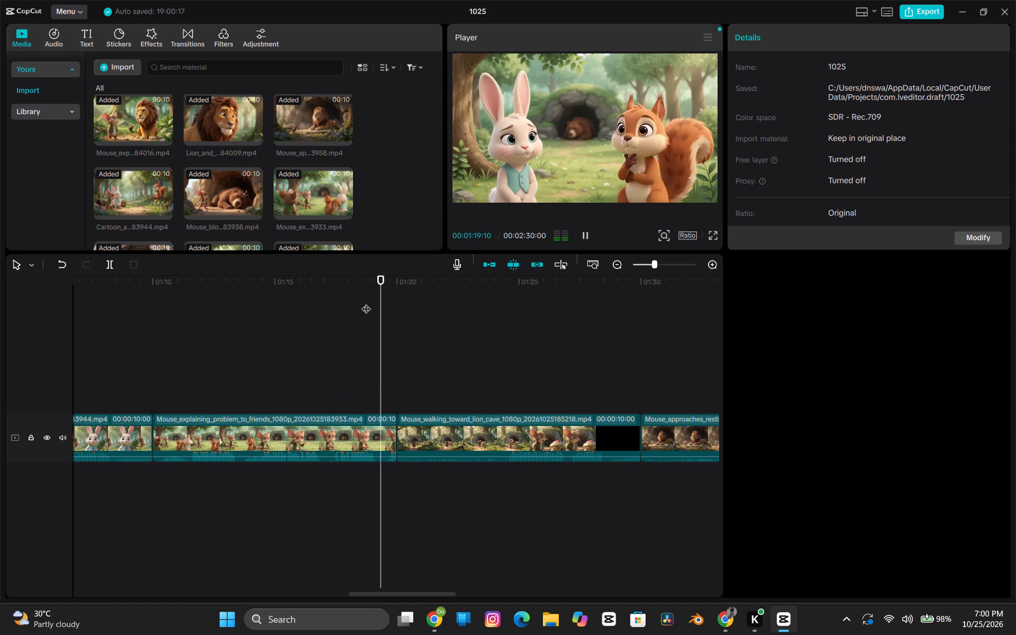
click(163, 299)
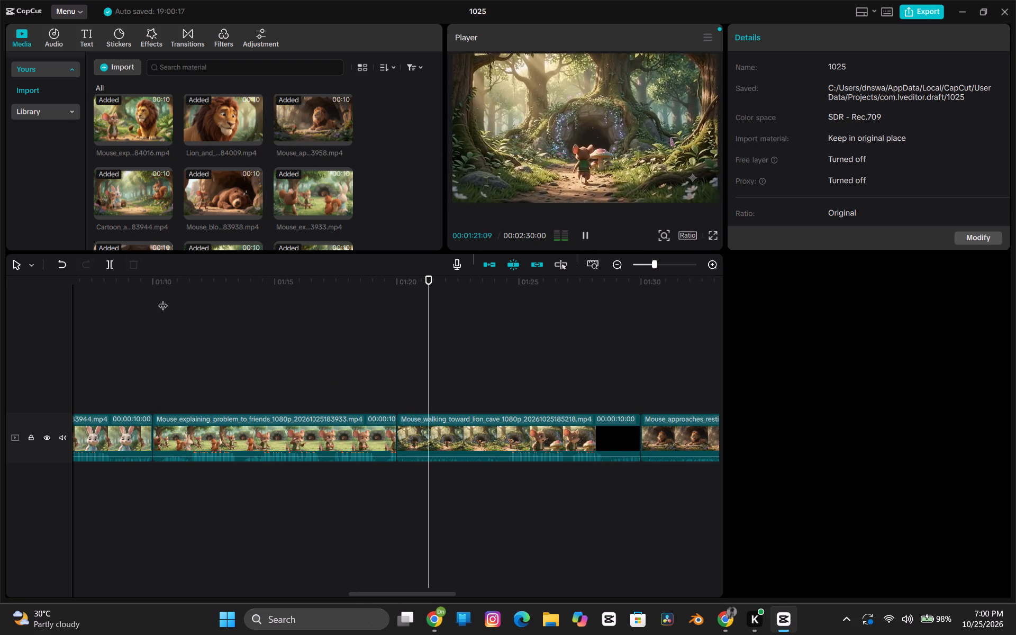
key(space)
key(space)
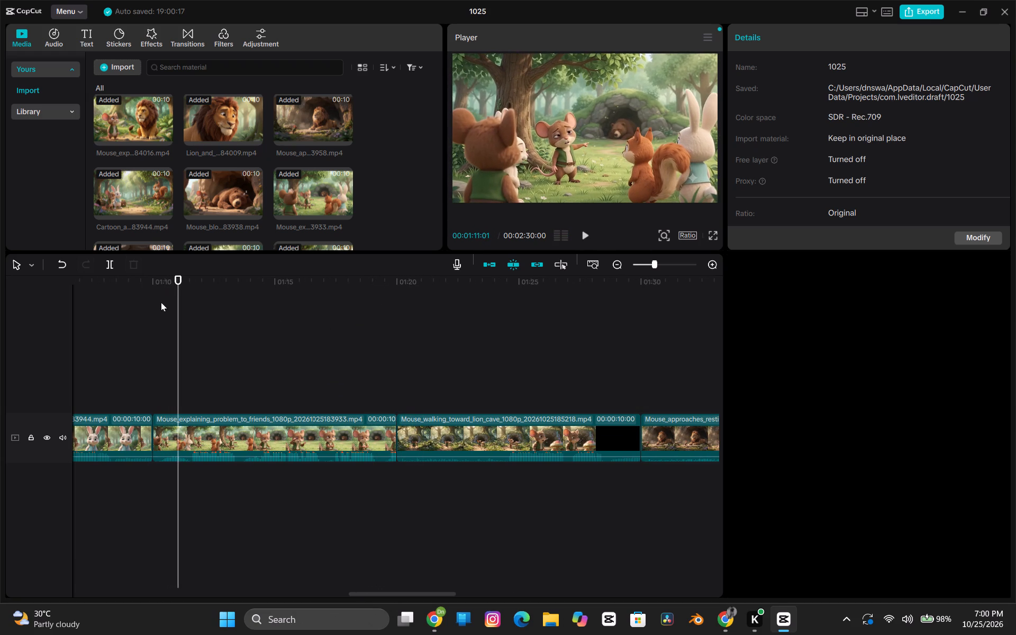
Import the Squirrel_directing_mouse_in_forest 1080p clip from Downloads.
scroll(148, 163, down, 2)
scroll(185, 185, up, 1)
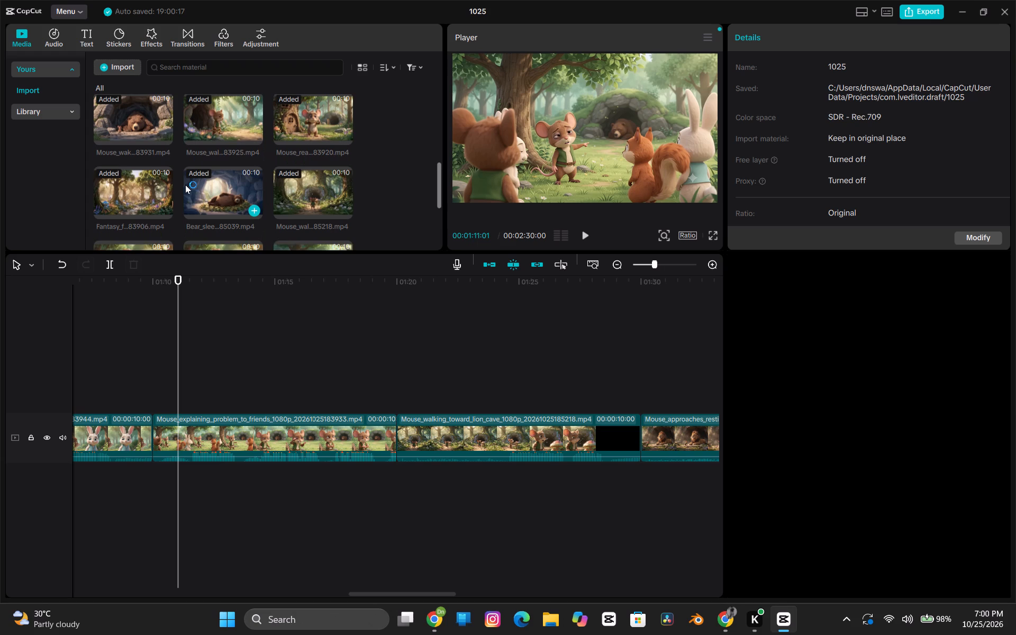
scroll(185, 185, up, 1)
click(127, 65)
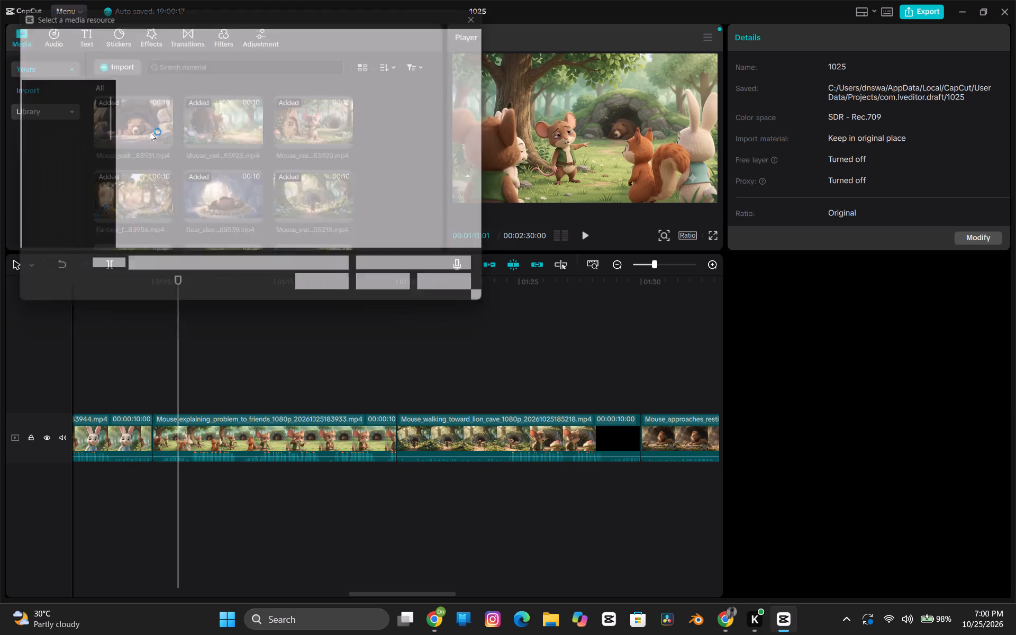
click(166, 238)
scroll(166, 238, down, 1)
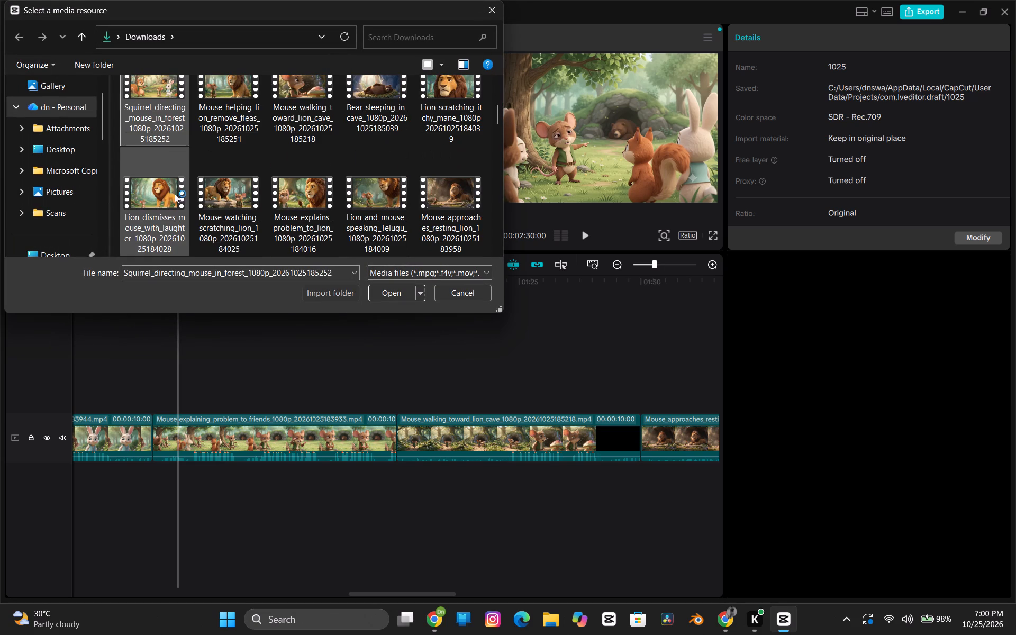
scroll(179, 182, up, 1)
double_click(168, 131)
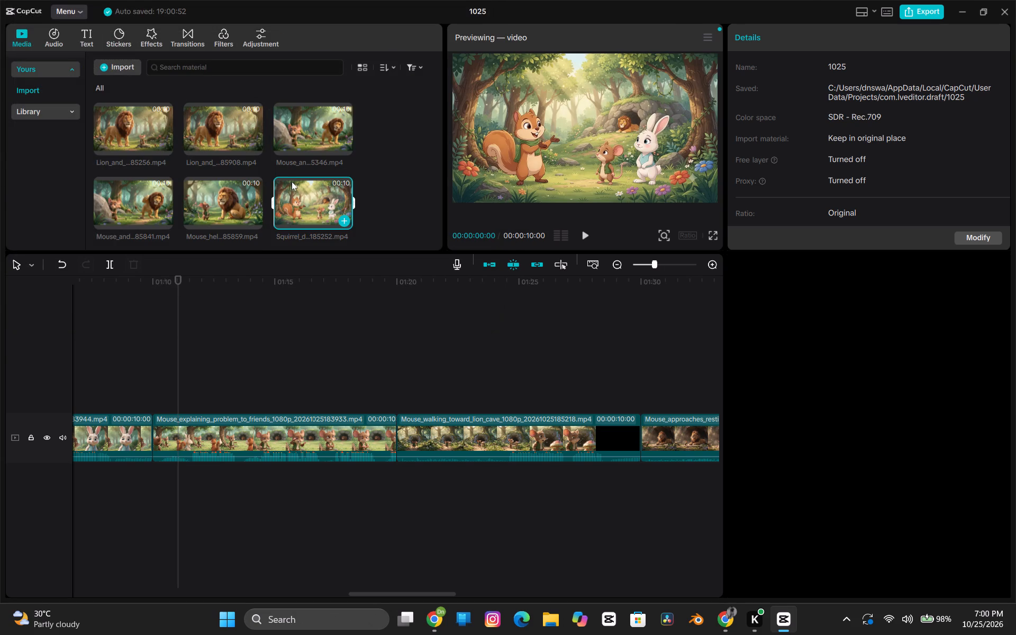
Insert the Squirrel directing mouse clip at 01:20, between Mouse explaining problem to friends and Mouse walking toward lion cave.
drag(292, 182, 389, 426)
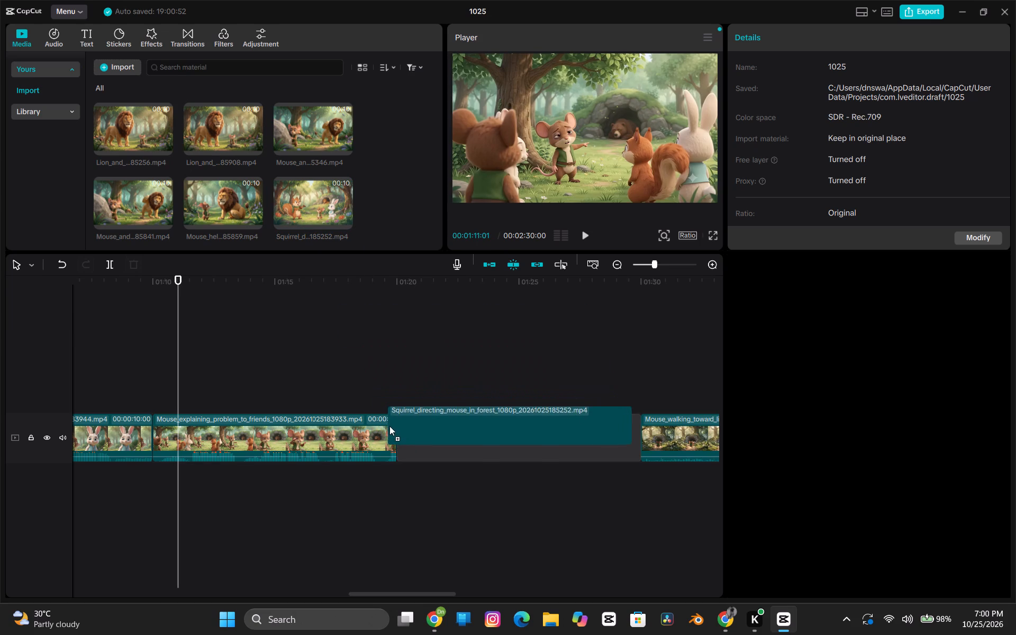
drag(389, 426, 391, 427)
Play the end of the Mouse explaining problem to friends clip into the inserted squirrel clip to check the cut.
click(321, 288)
key(space)
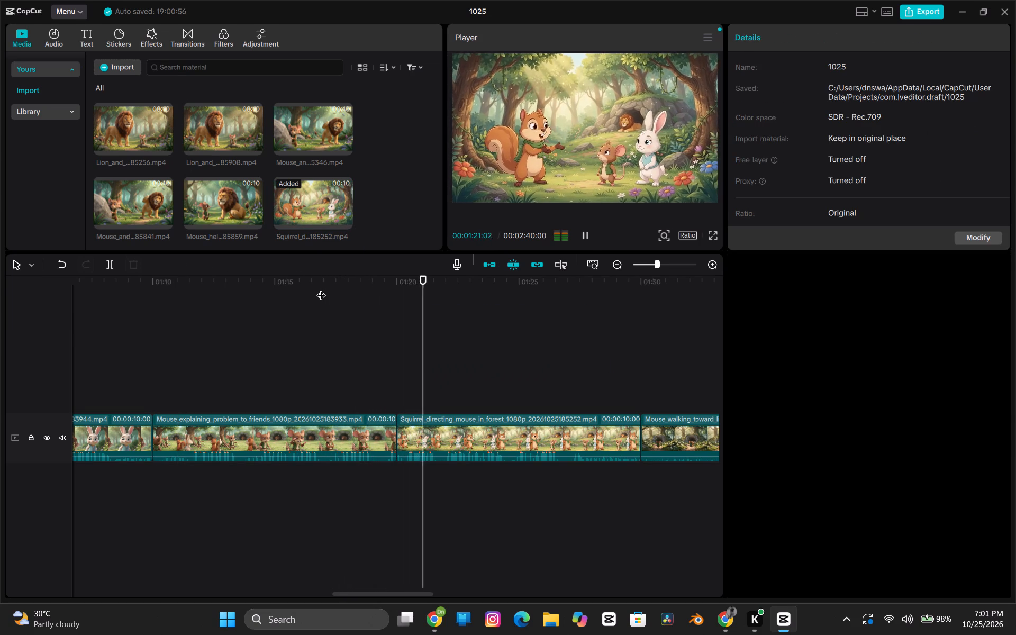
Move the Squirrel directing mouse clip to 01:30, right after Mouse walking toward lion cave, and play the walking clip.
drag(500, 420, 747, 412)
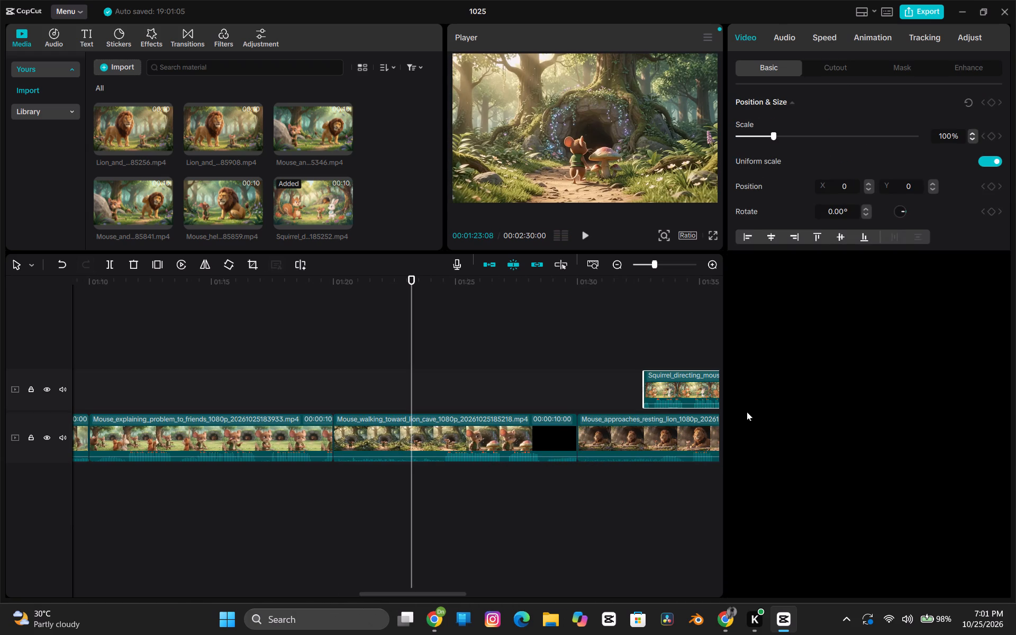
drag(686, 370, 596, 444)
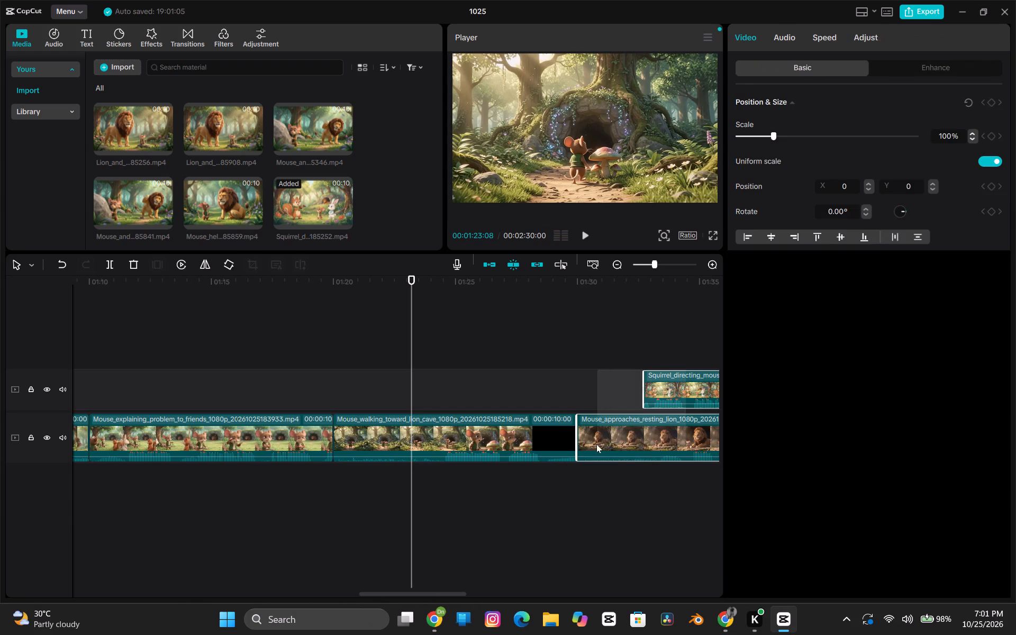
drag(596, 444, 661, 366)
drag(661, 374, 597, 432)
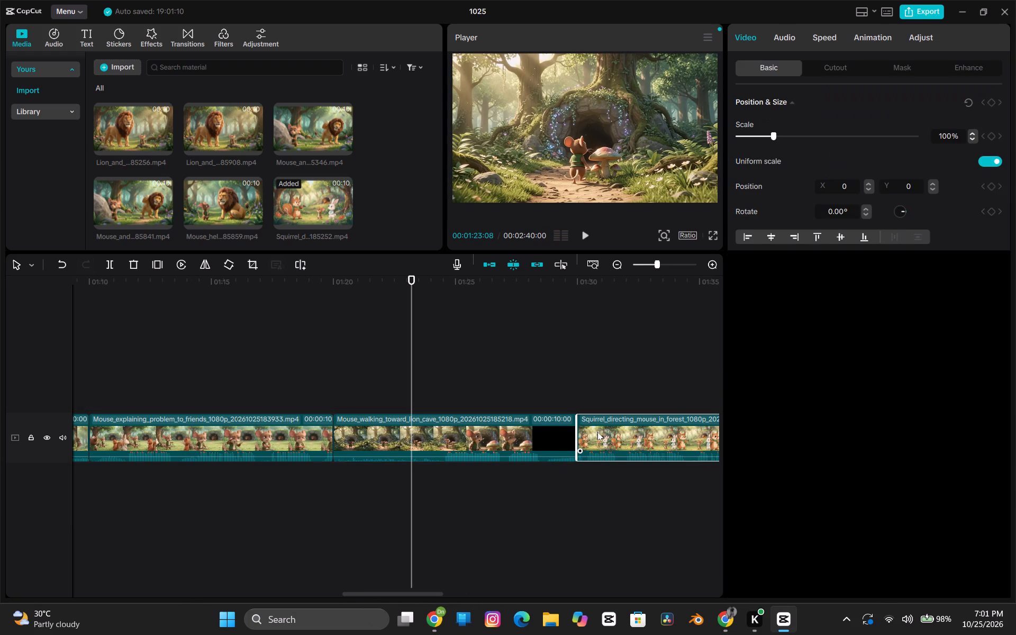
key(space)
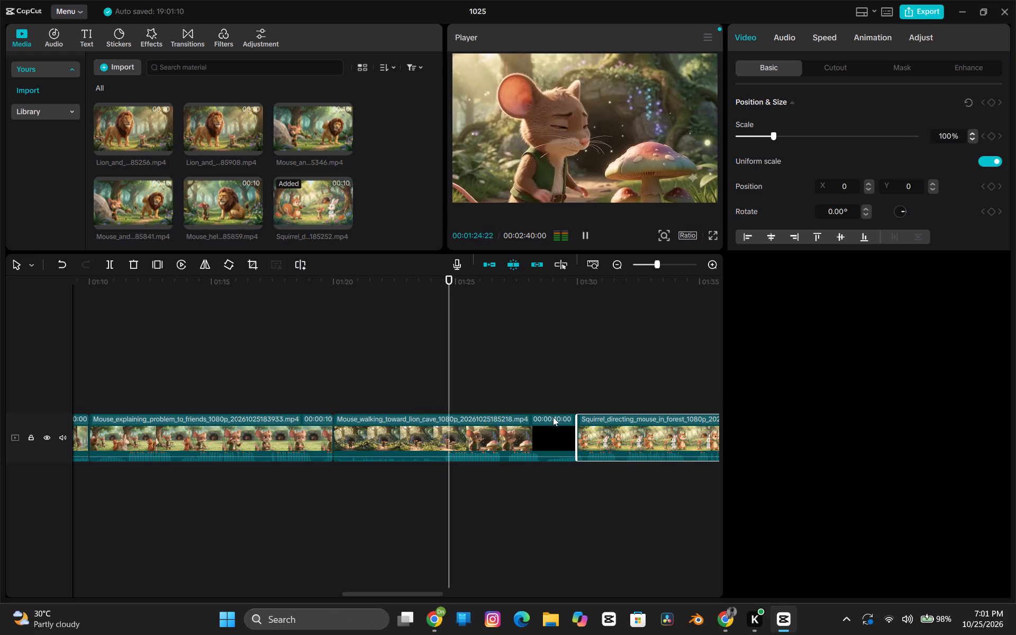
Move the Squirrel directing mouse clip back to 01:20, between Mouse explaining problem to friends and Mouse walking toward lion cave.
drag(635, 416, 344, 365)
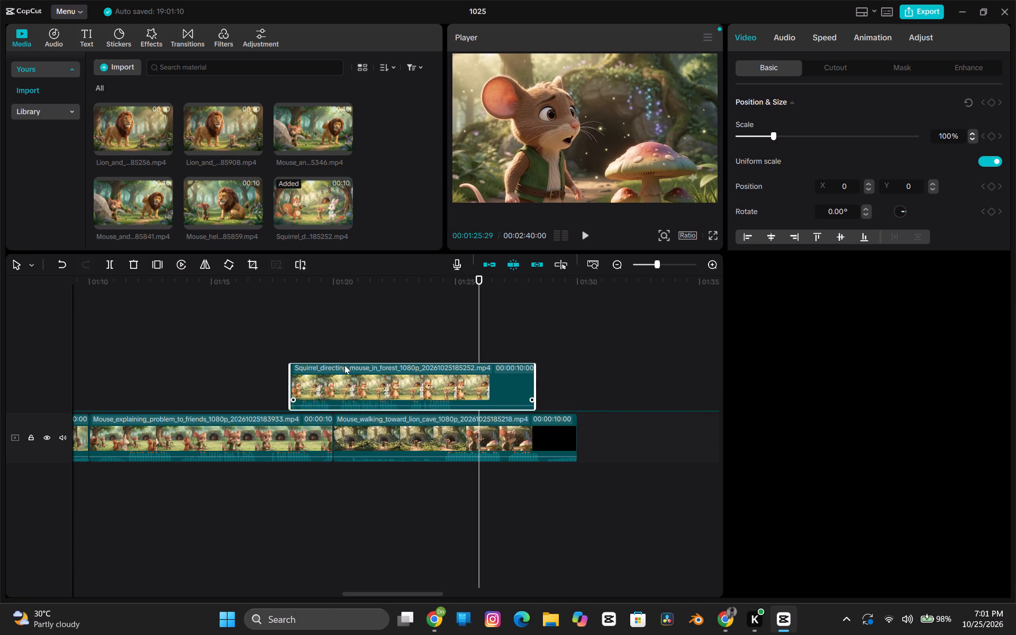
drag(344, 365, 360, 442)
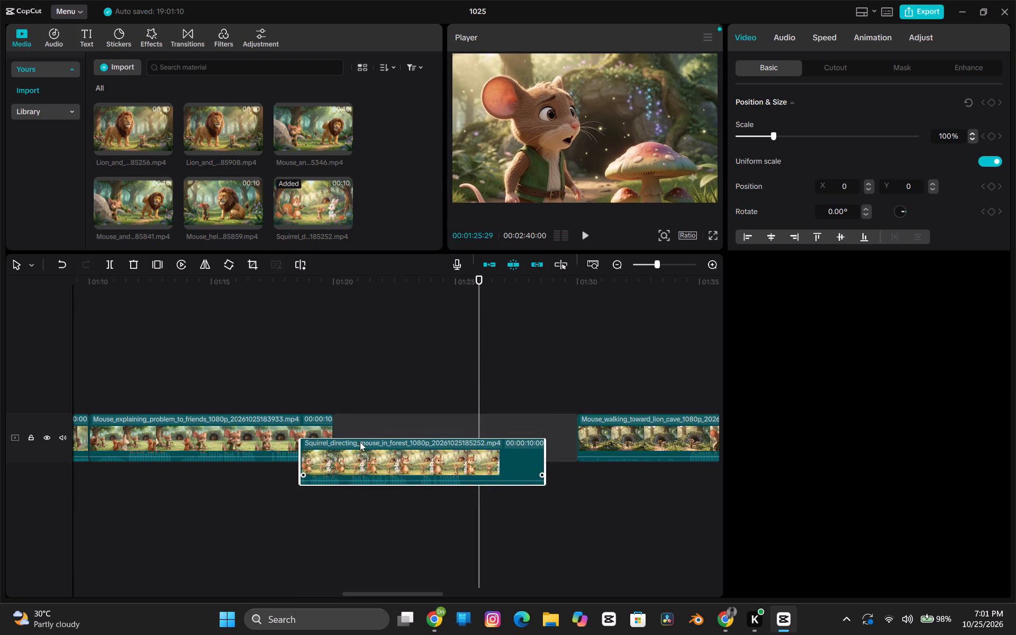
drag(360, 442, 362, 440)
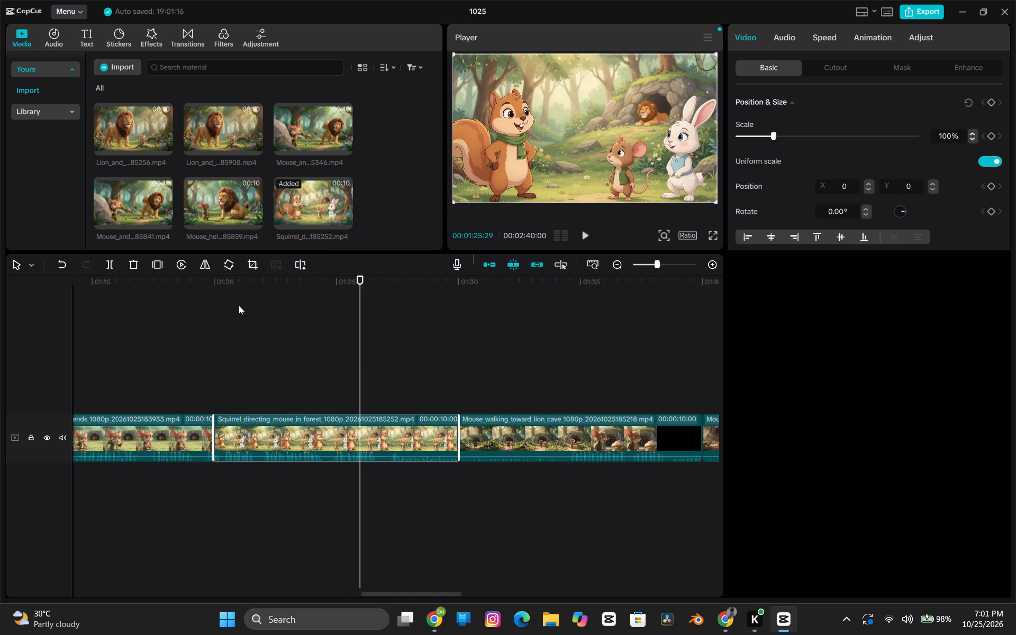
Play from about 01:18 through the squirrel and lion clips, including the 02:00 cut into Mouse explains problem to lion.
click(165, 285)
key(space)
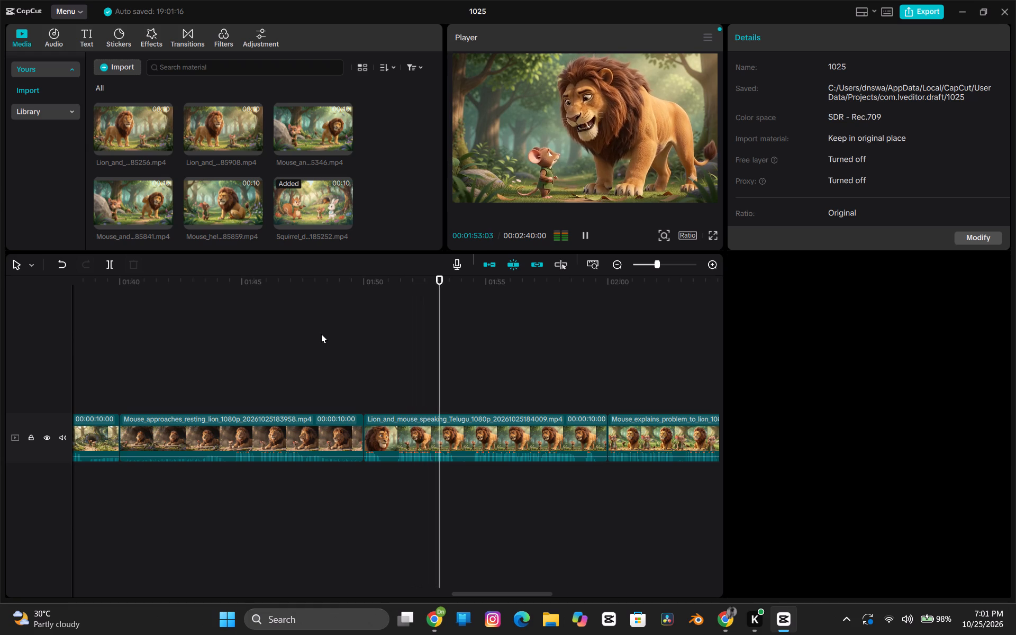
scroll(487, 443, left, 2)
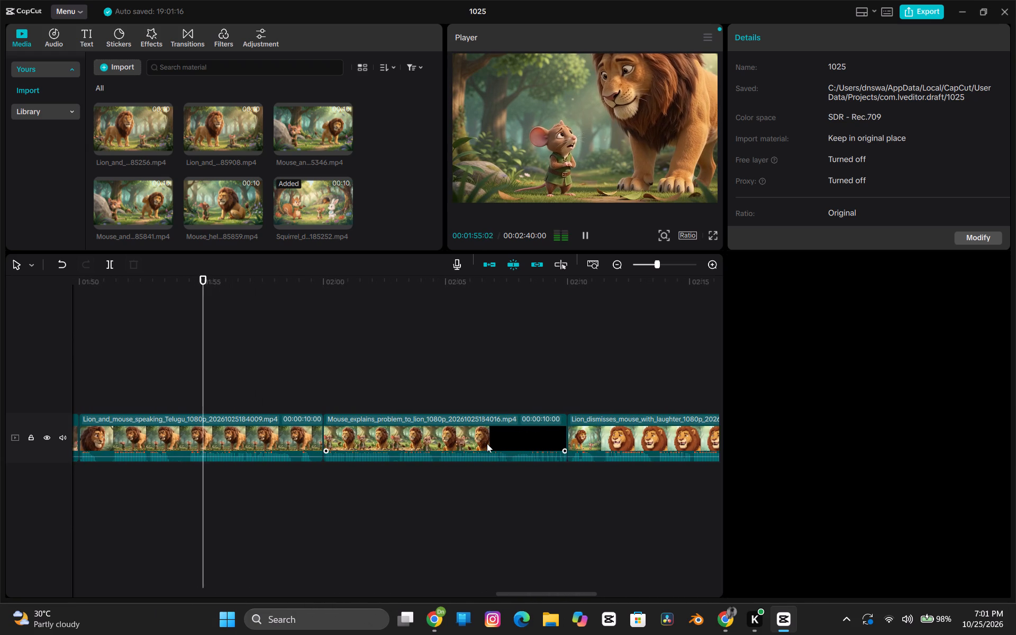
click(374, 293)
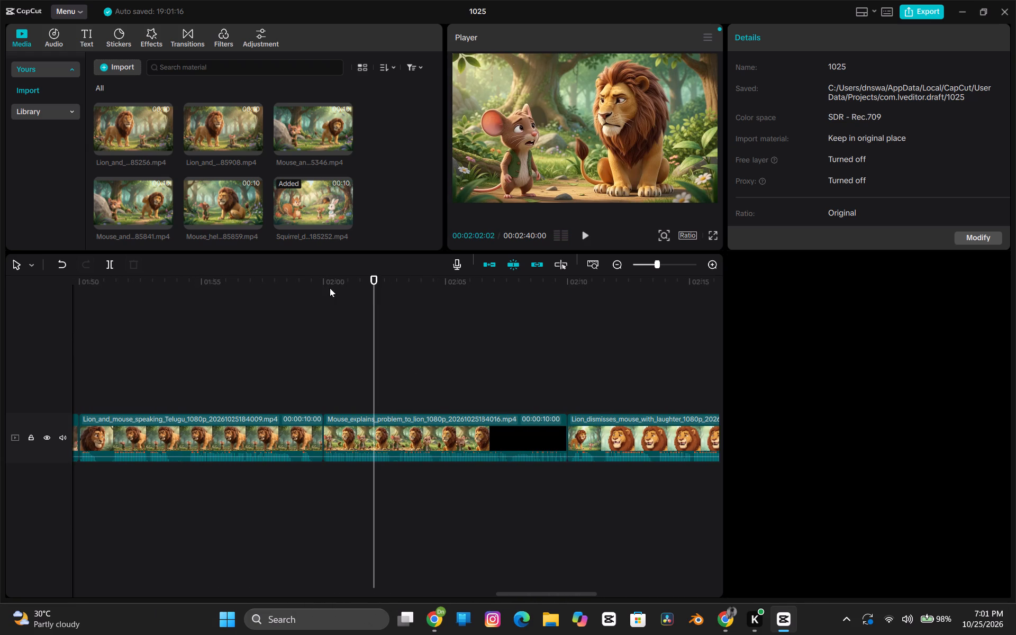
click(296, 285)
key(space)
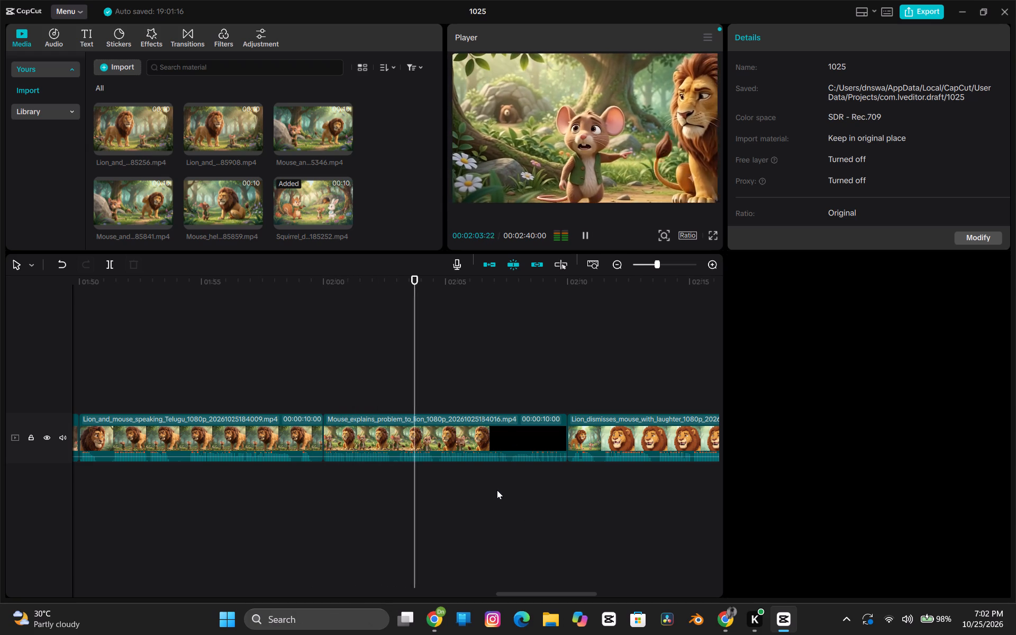
Review the remaining clips from Mouse explains problem to lion through the final Lion scratching itchy mane clip.
scroll(430, 390, left, 2)
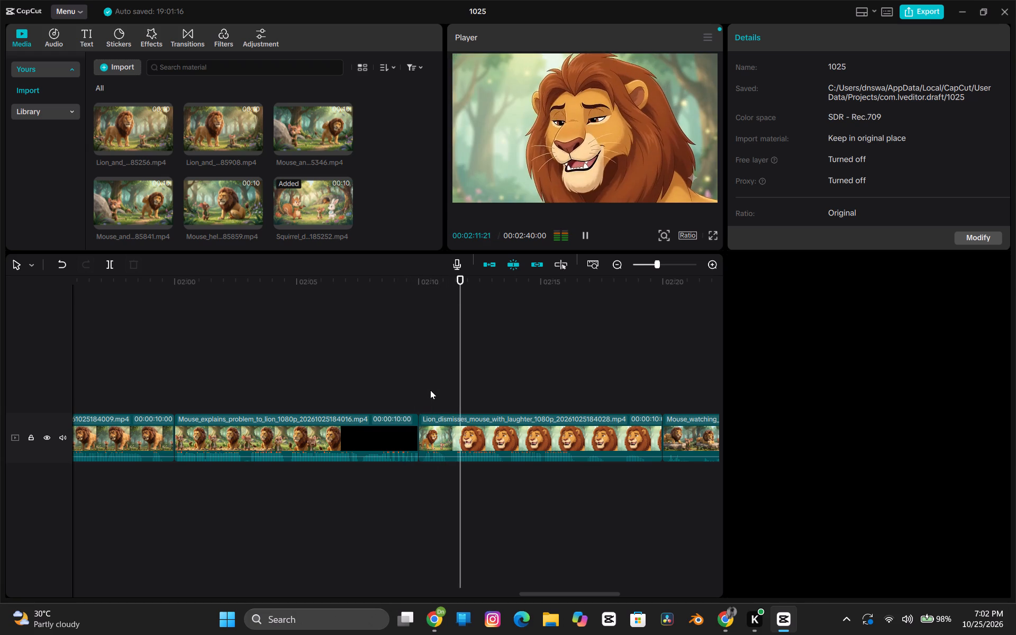
scroll(490, 372, left, 1)
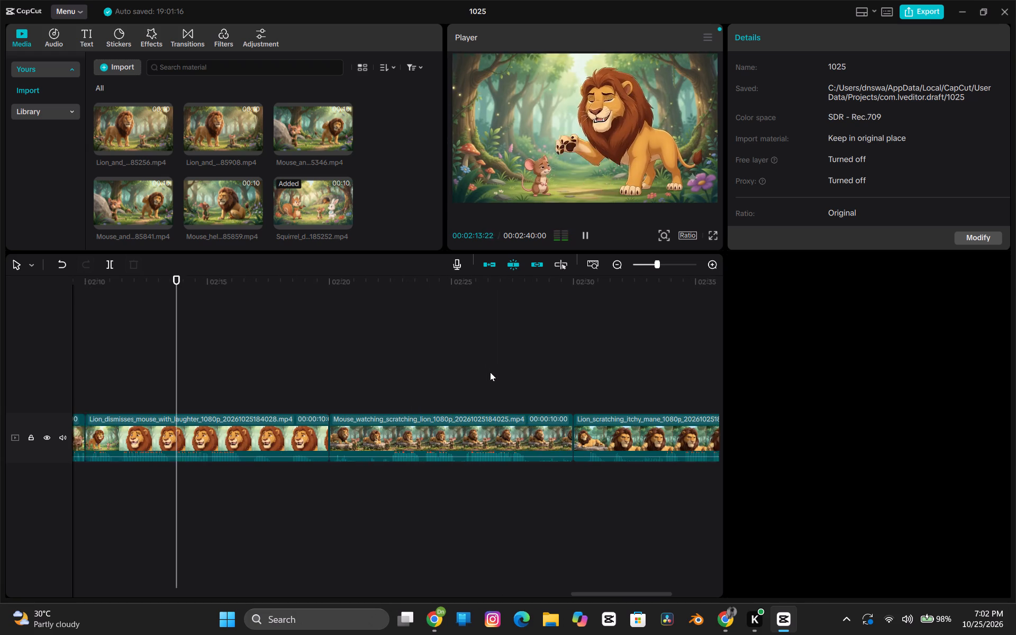
scroll(490, 372, left, 1)
scroll(555, 383, left, 4)
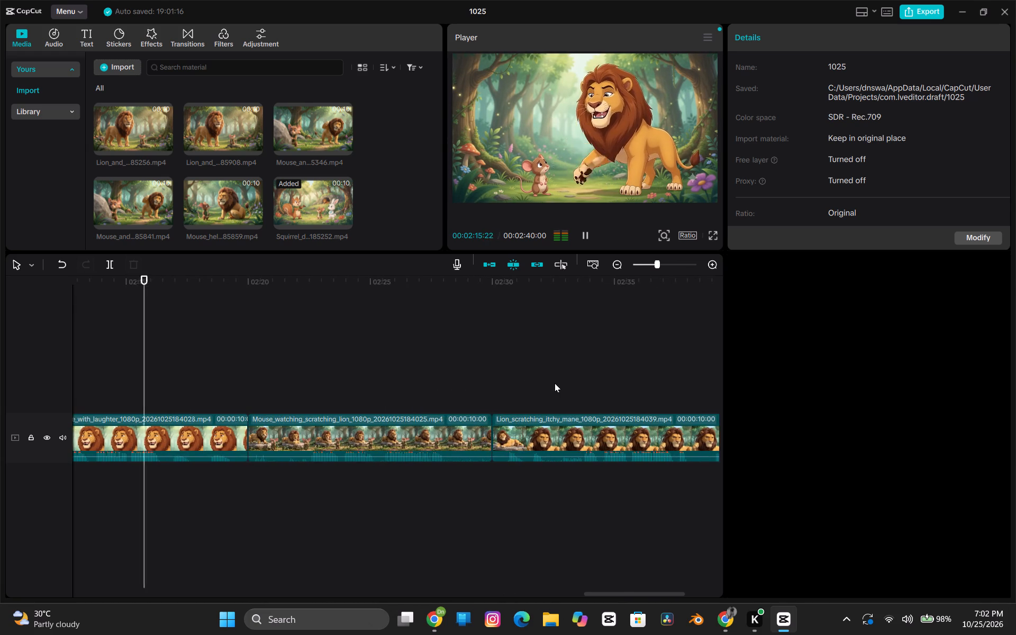
scroll(555, 383, left, 17)
scroll(555, 383, left, 20)
scroll(555, 383, left, 20)
scroll(555, 383, left, 20)
click(555, 383)
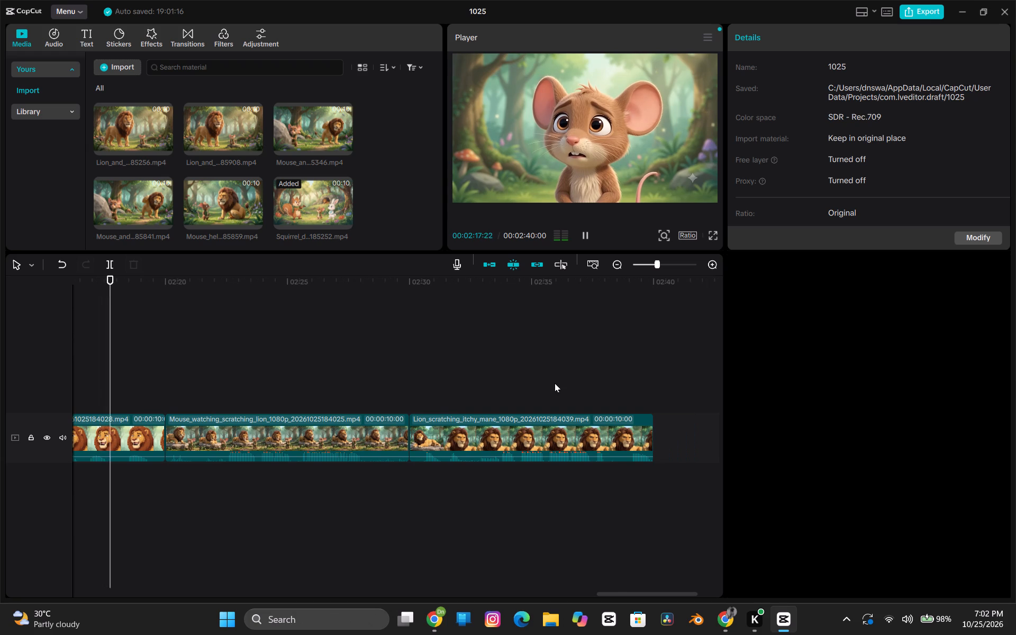
key(space)
scroll(555, 383, left, 6)
key(space)
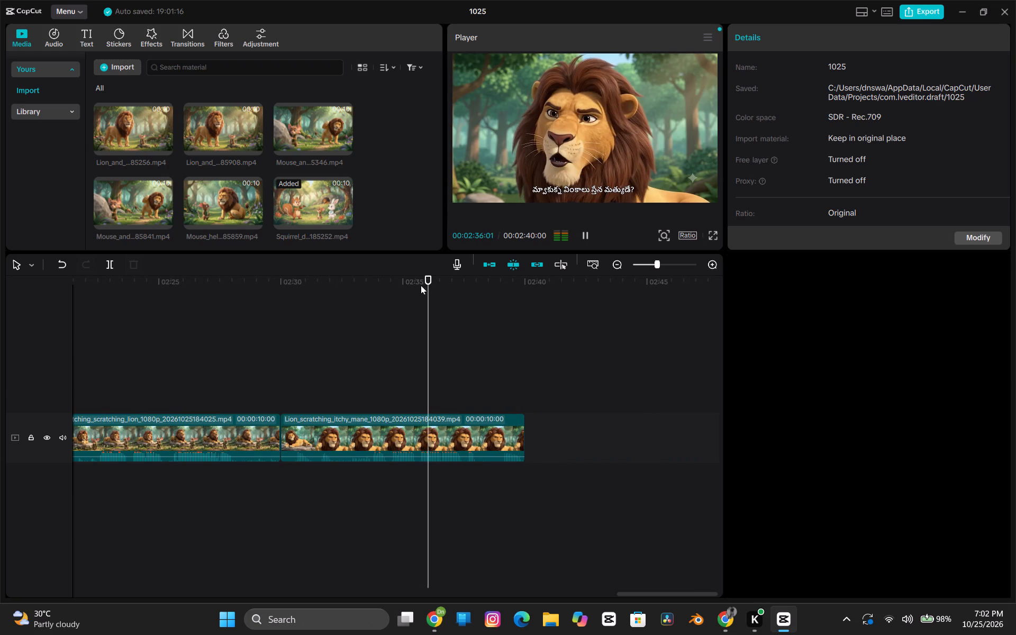
key(space)
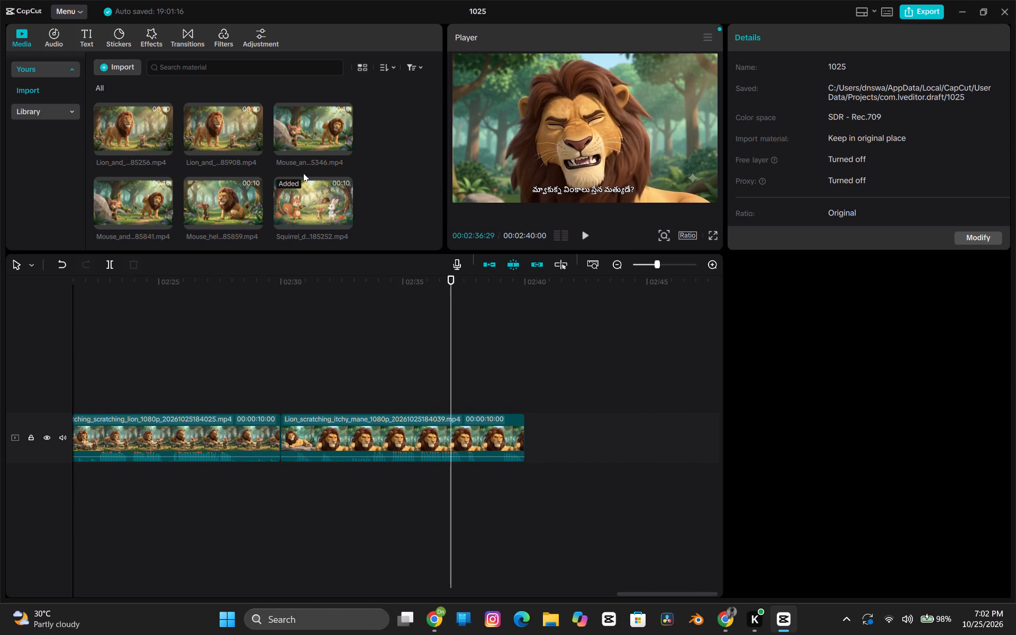
Append the imported Mouse_and_lion_interacting 1080p clip at 02:40, after Lion scratching itchy mane.
scroll(303, 173, down, 1)
drag(119, 180, 578, 274)
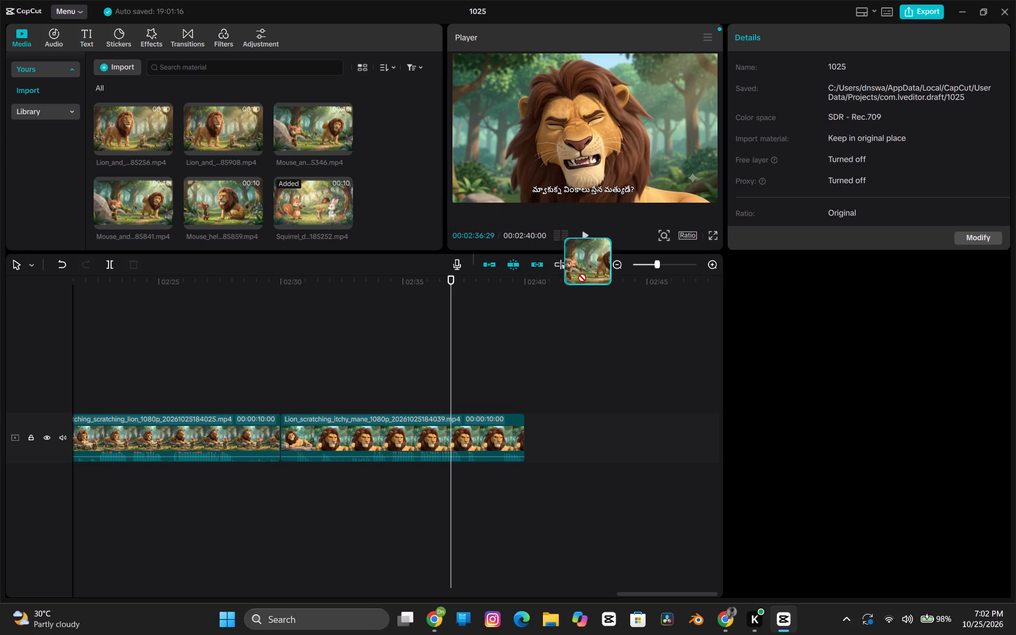
drag(578, 274, 553, 444)
Preview the opening of the Mouse and lion interacting clip and split it at 02:41:17.
key(space)
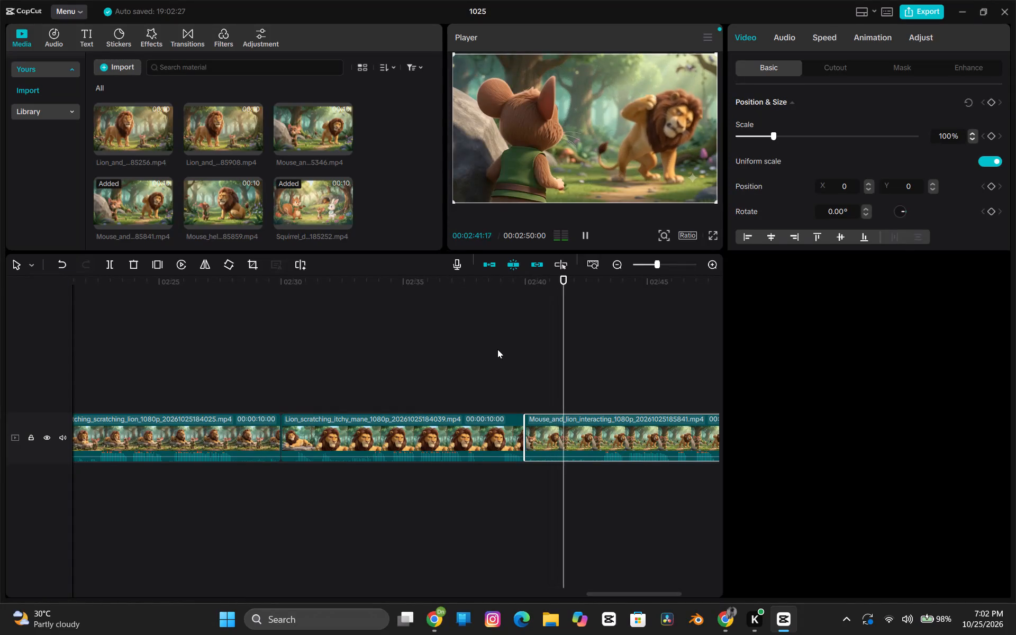
click(545, 284)
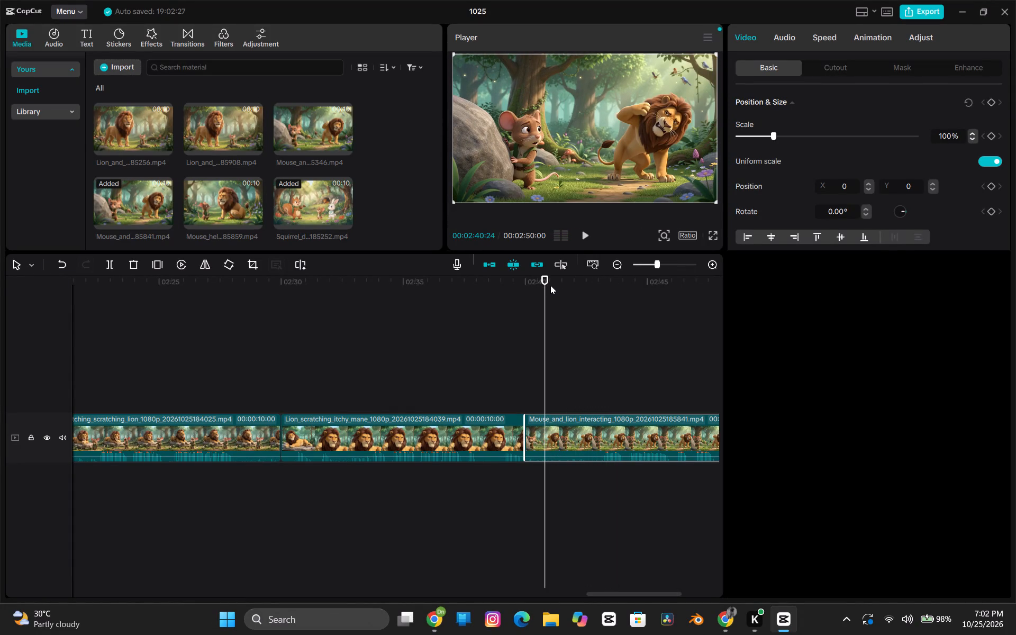
key(space)
key(space)
key(space)
key(space)
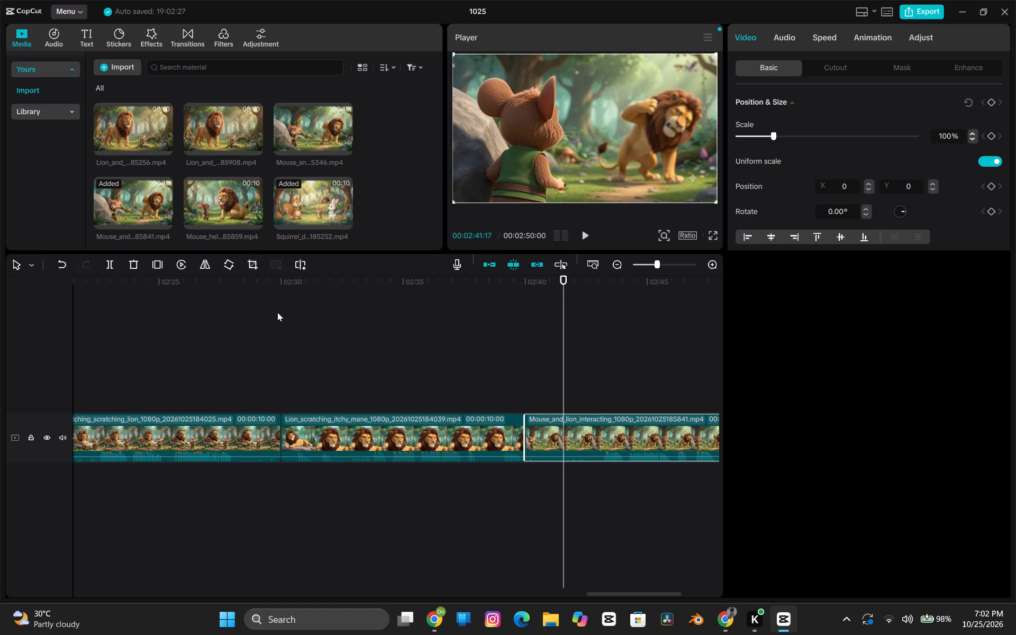
key(b)
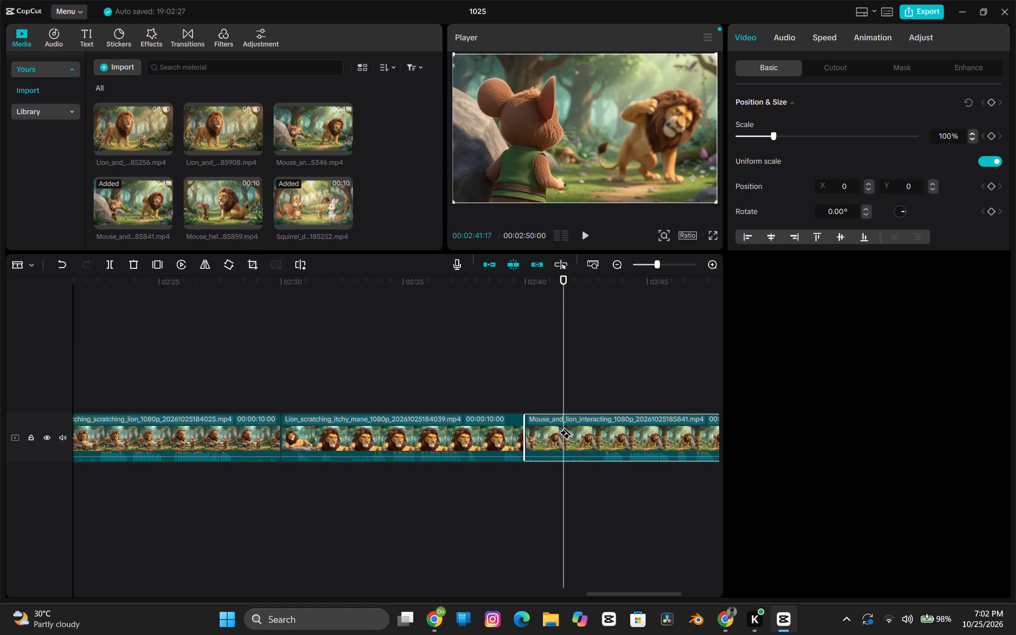
click(566, 427)
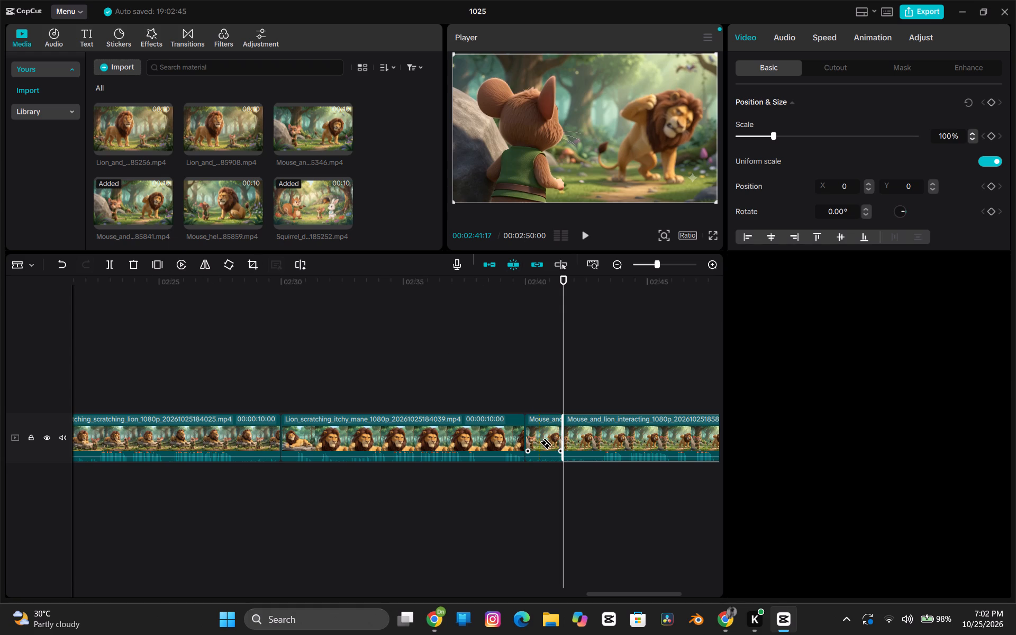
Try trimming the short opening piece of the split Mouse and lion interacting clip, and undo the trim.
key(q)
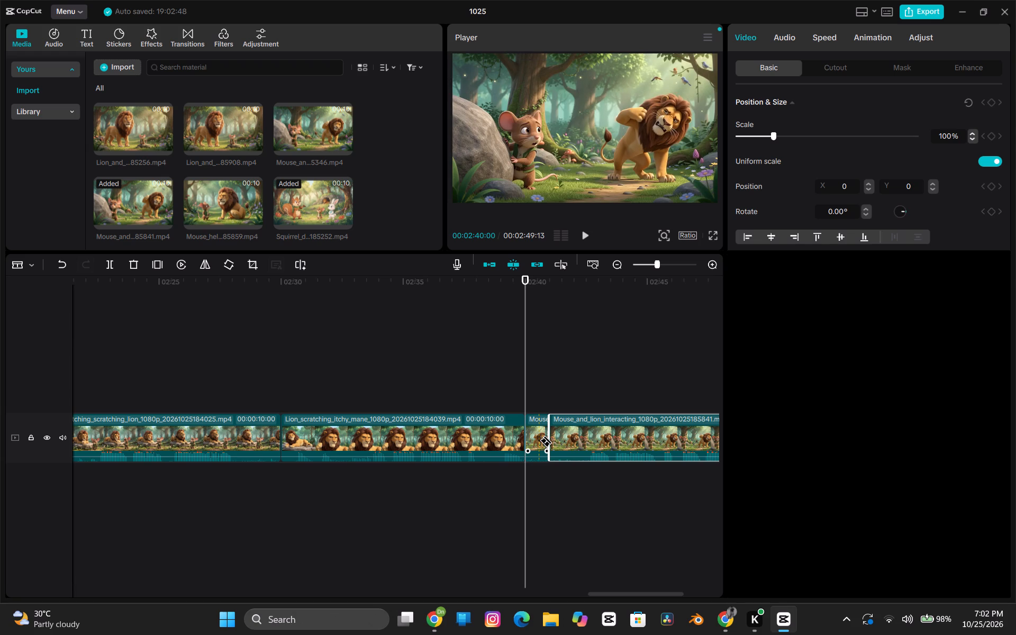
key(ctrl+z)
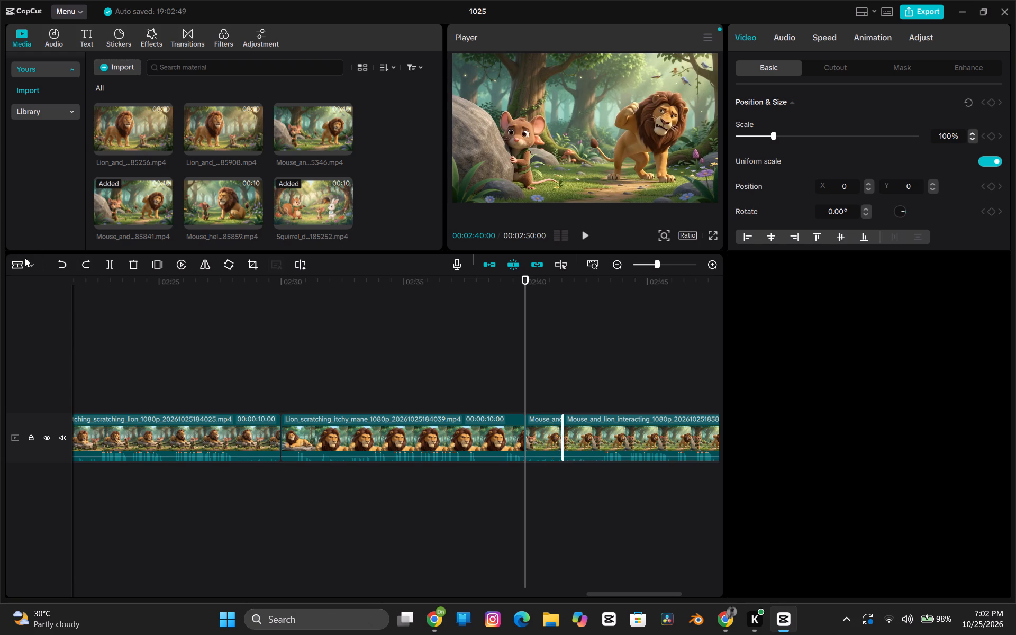
Turn off the main track magnet.
key(m)
key(p)
Return to the Select tool and delete the short opening piece of the Mouse and lion interacting clip, before the split.
click(22, 267)
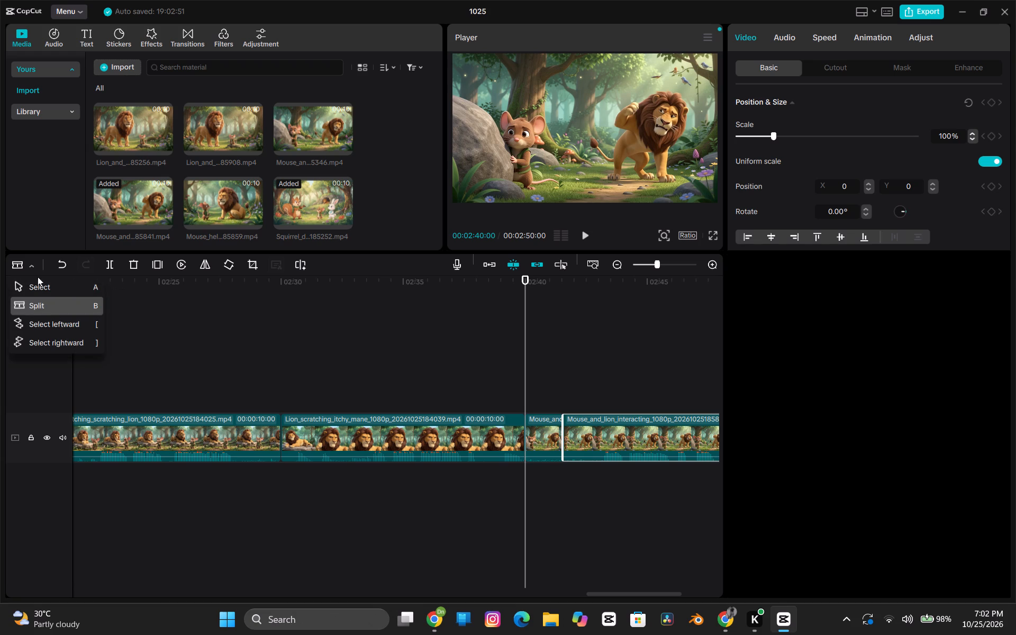
click(60, 291)
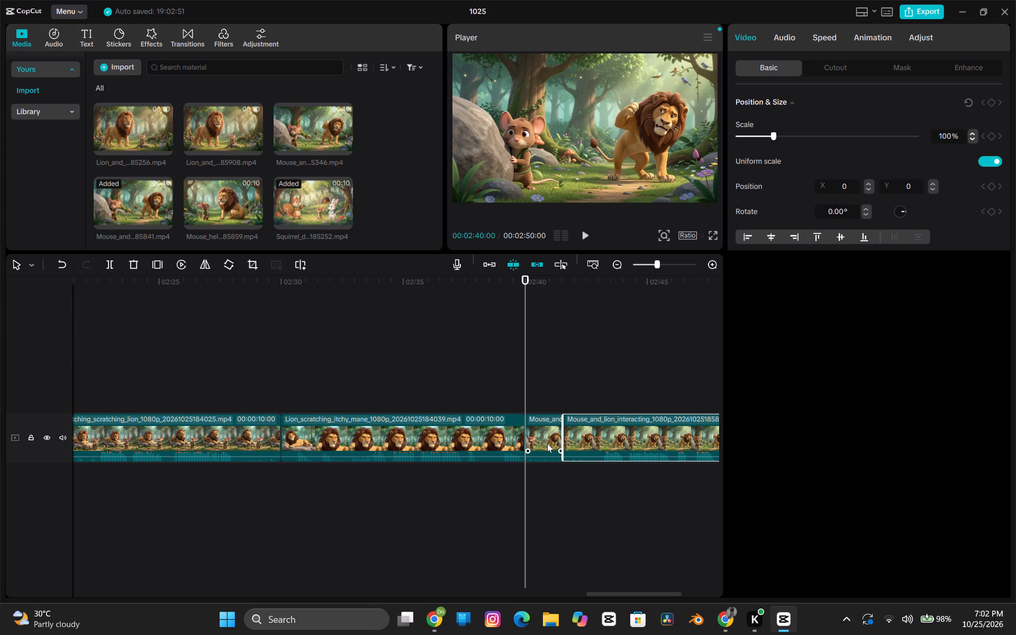
click(547, 443)
key(Delete)
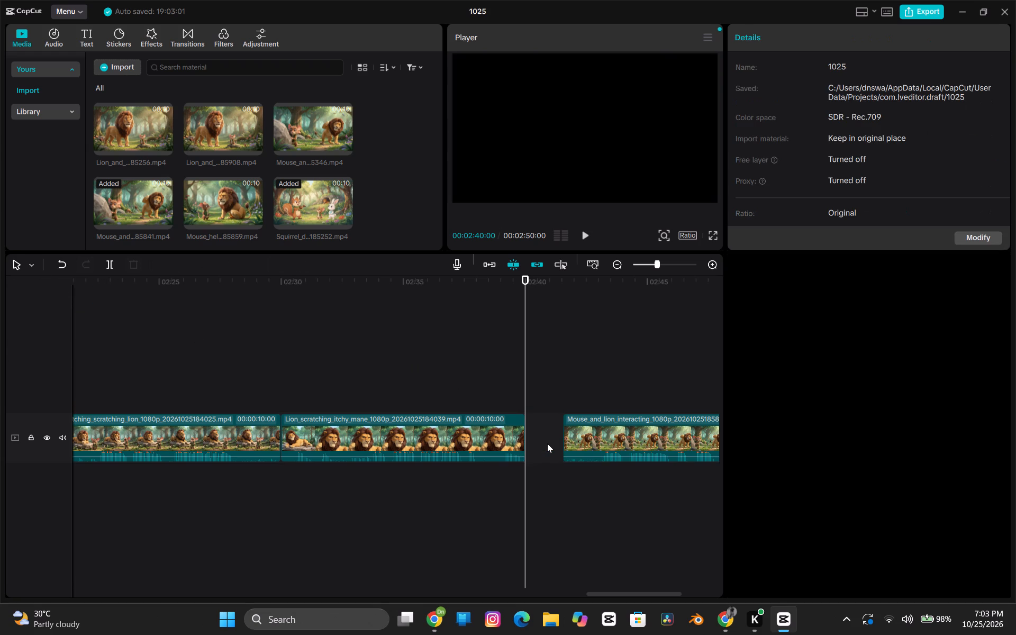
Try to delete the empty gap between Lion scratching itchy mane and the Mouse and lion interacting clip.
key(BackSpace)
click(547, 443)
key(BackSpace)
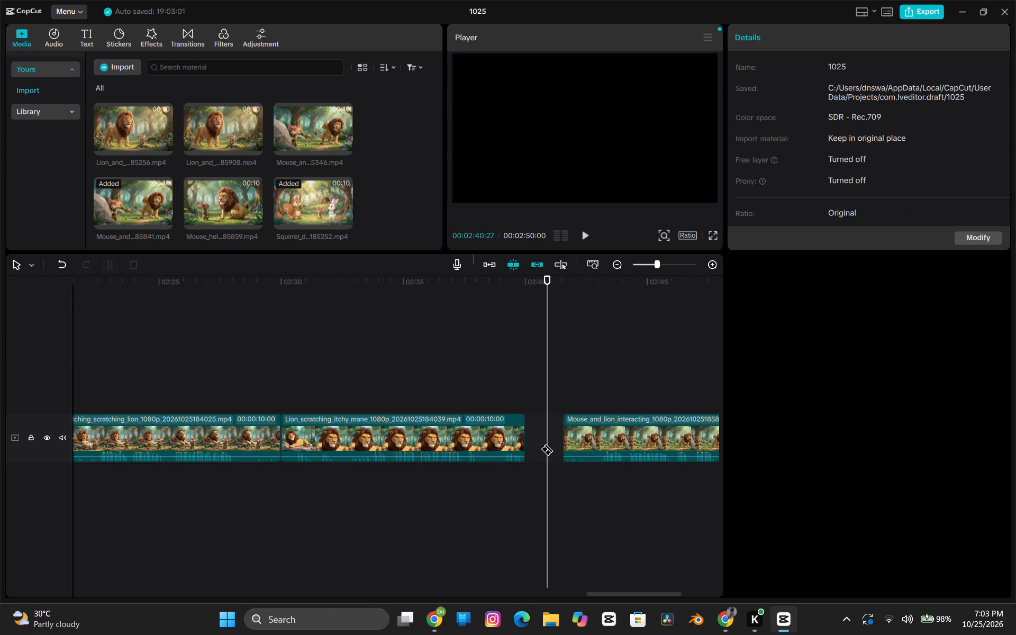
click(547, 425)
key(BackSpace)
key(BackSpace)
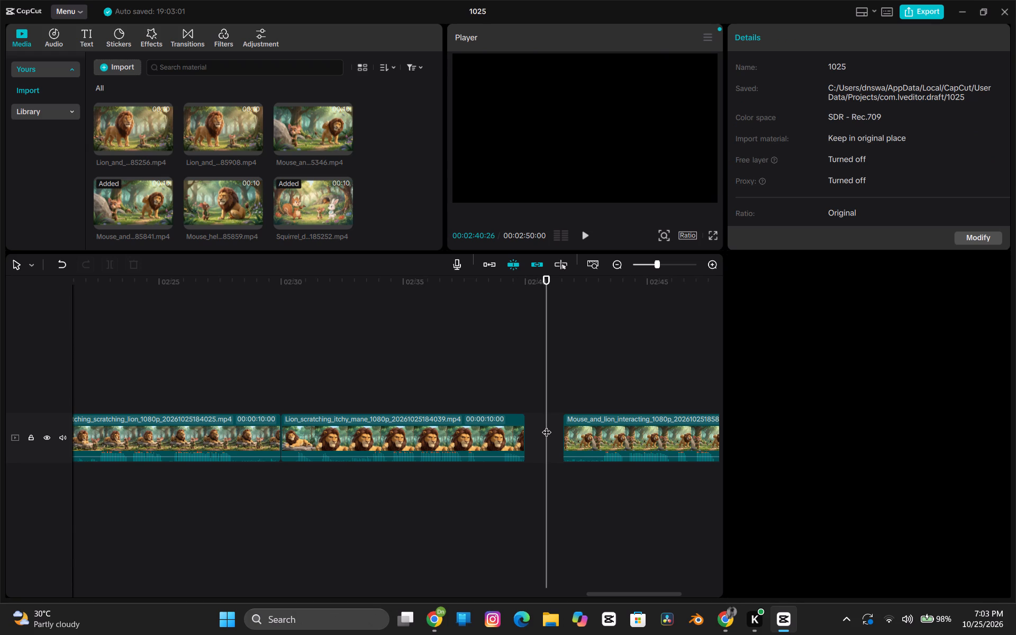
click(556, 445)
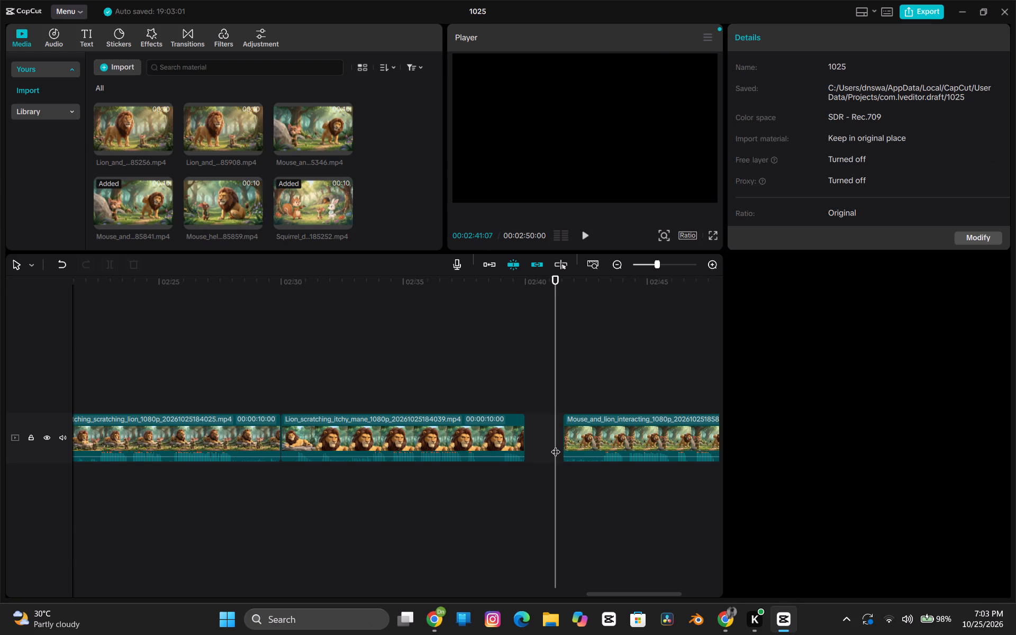
Move the trimmed Mouse and lion interacting clip back against the end of Lion scratching itchy mane to close the gap.
drag(565, 443, 549, 452)
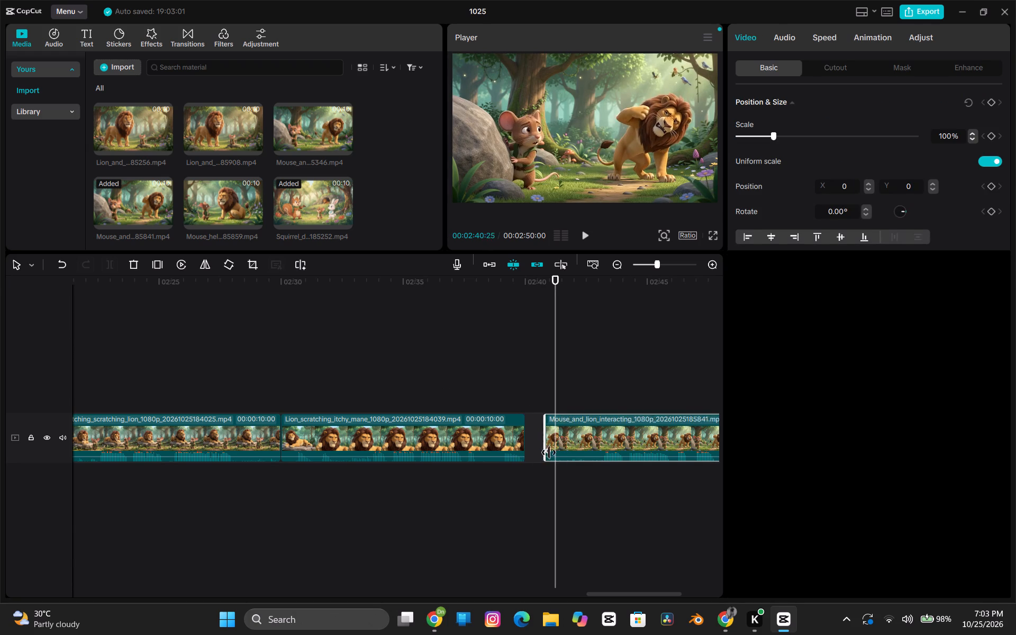
drag(549, 452, 565, 453)
drag(597, 430, 594, 430)
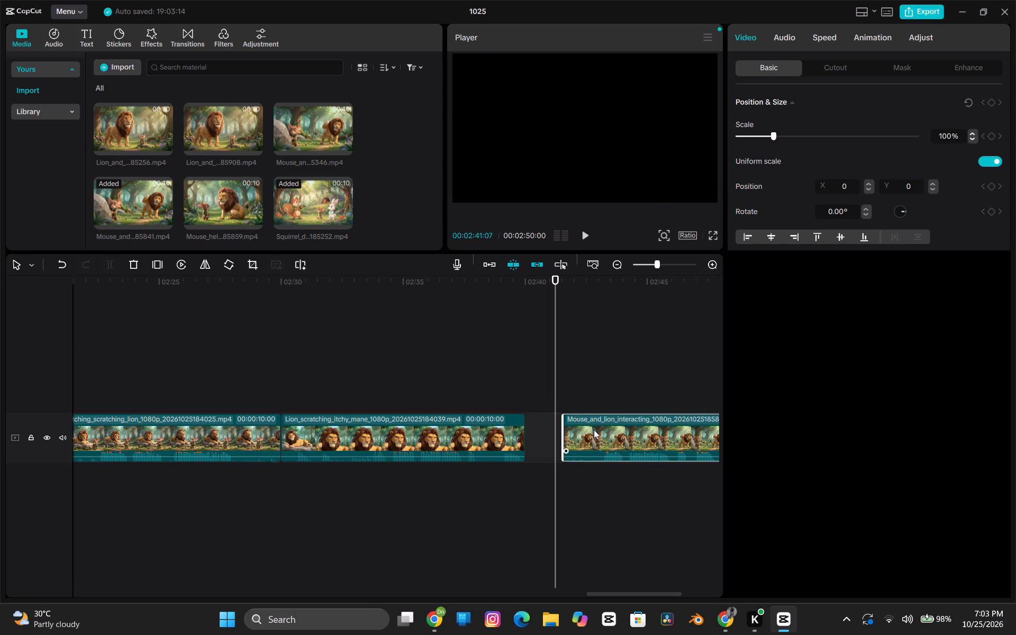
drag(594, 430, 558, 433)
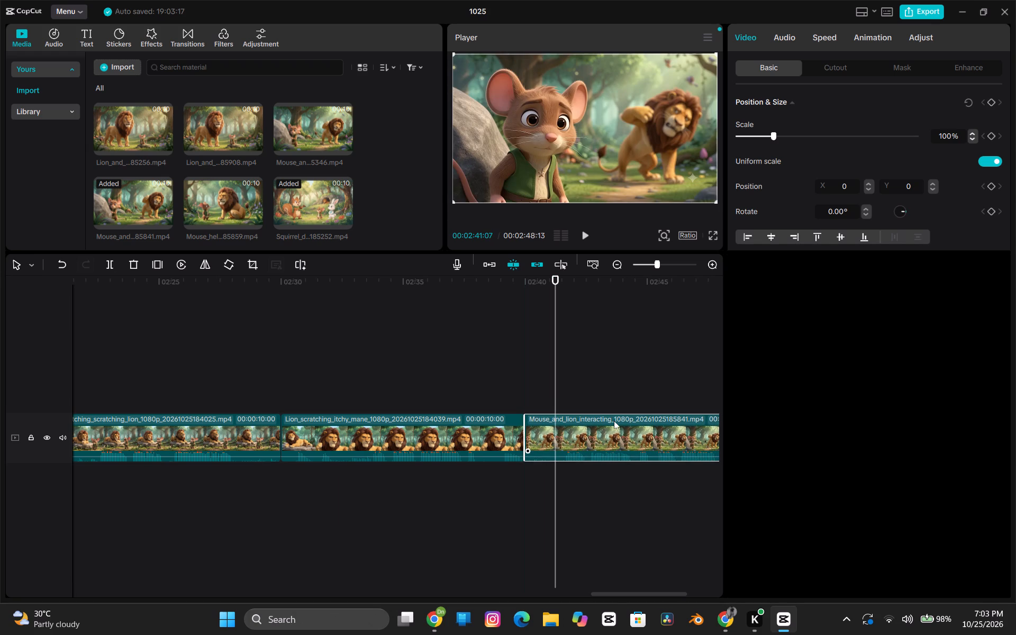
Preview the unused lion and mouse clips, and place Mouse_helping_lion_remove_fleas on the main track directly after Mouse and lion interacting.
scroll(614, 421, left, 10)
click(584, 446)
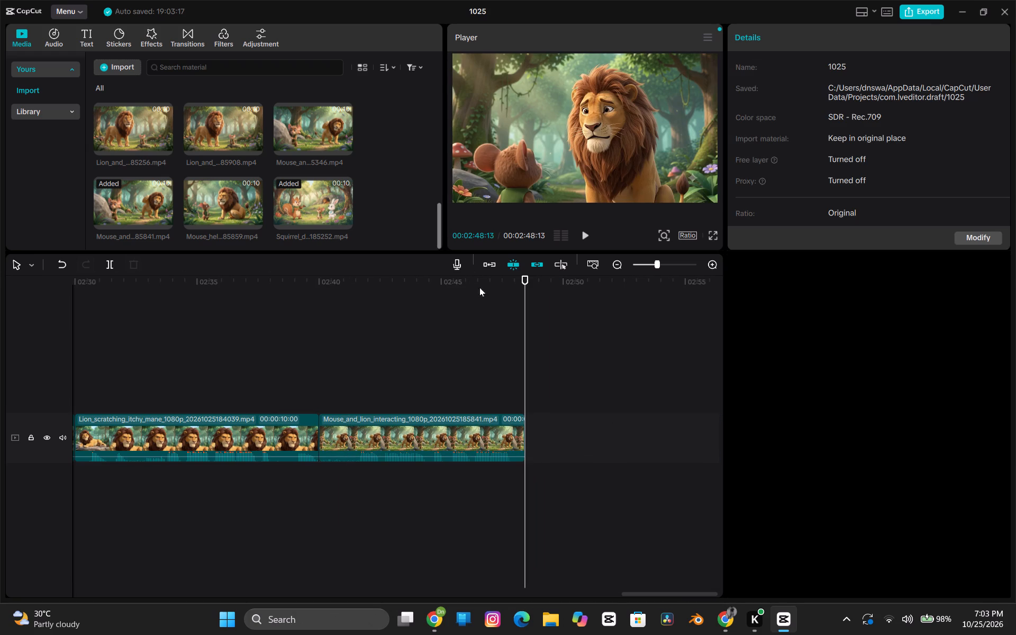
click(495, 293)
key(space)
click(226, 142)
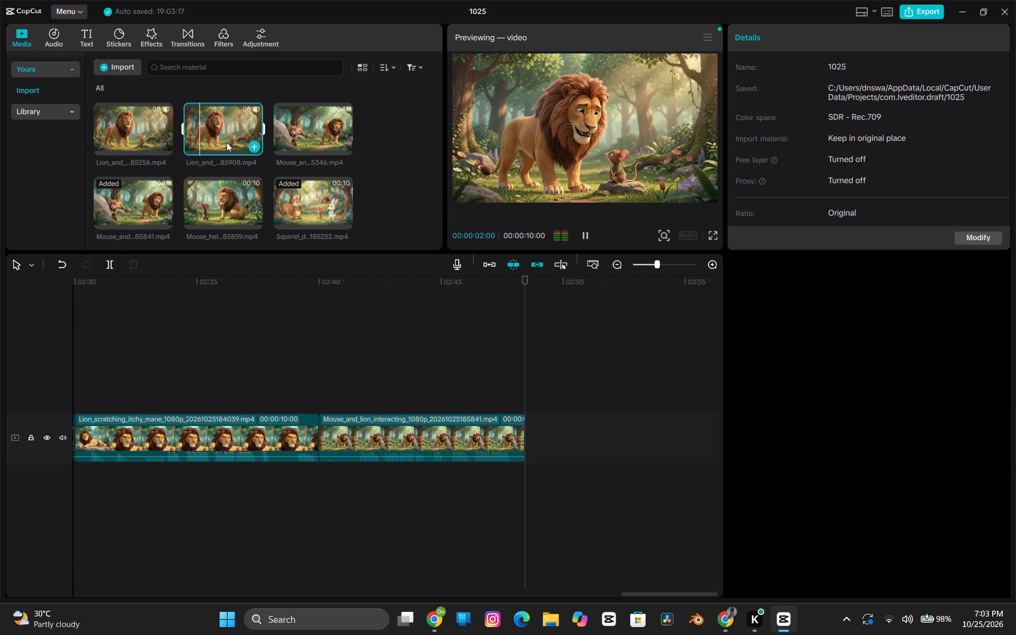
click(209, 210)
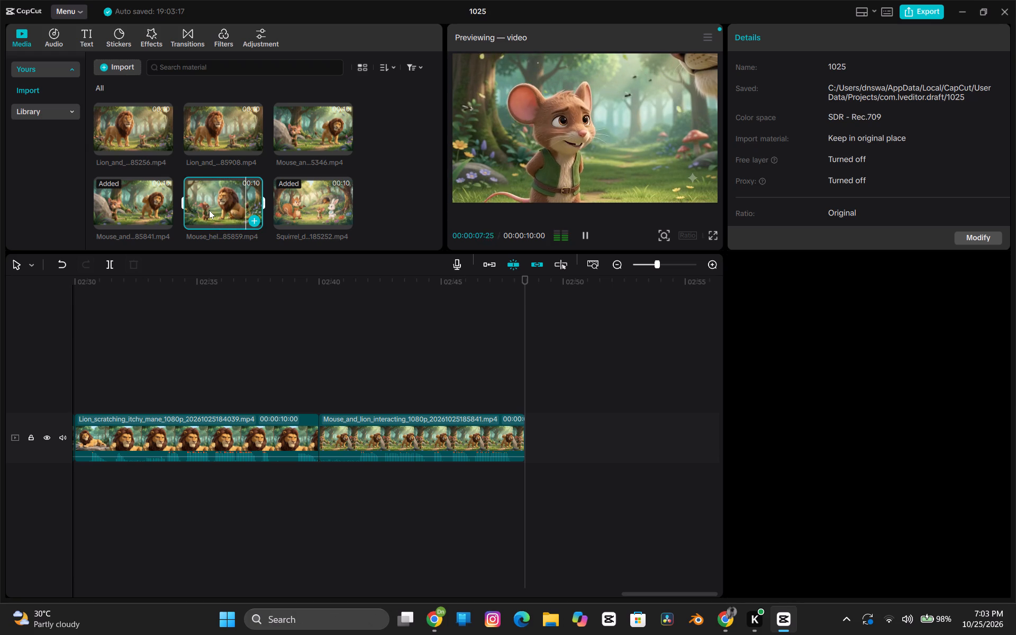
drag(209, 210, 518, 386)
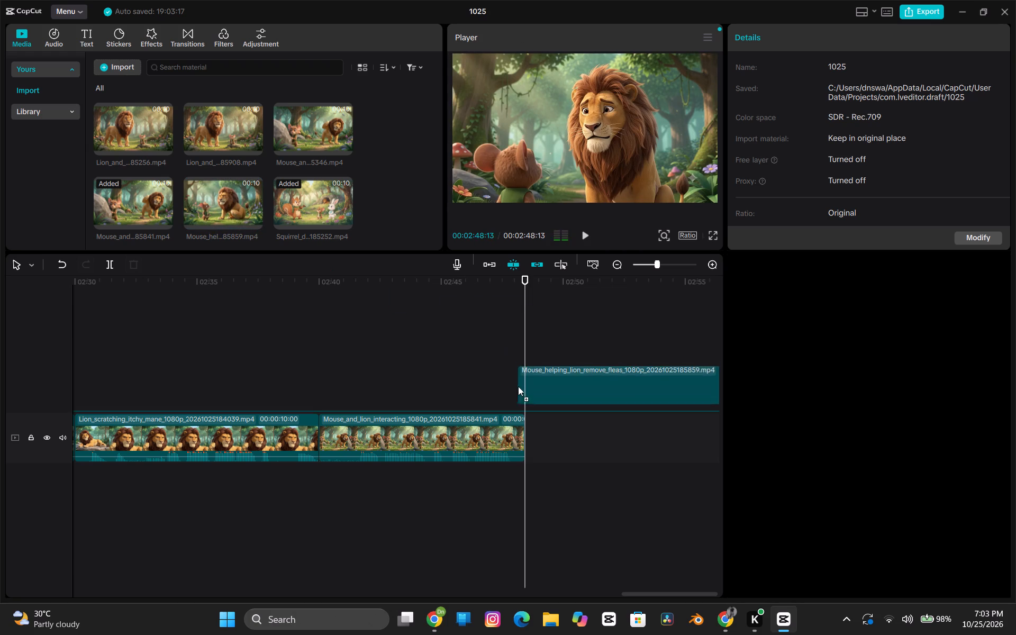
drag(518, 386, 521, 440)
drag(548, 394, 555, 443)
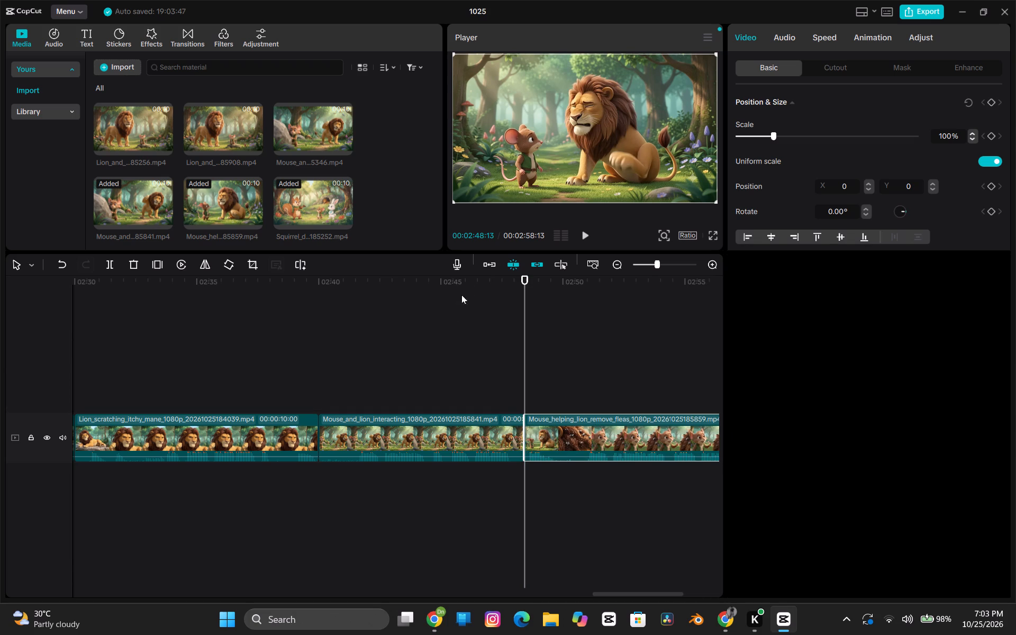
Append the Lion and mouse interacting clip ending in 185908 after Mouse_helping_lion_remove_fleas on the main track and play it back.
click(469, 280)
scroll(469, 280, left, 4)
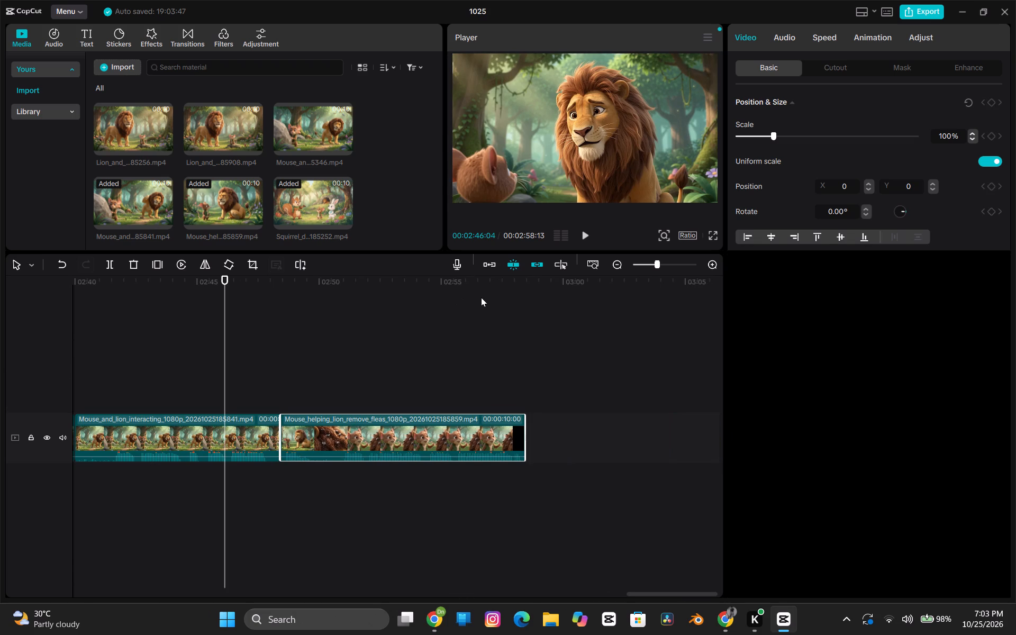
scroll(481, 297, left, 1)
click(513, 277)
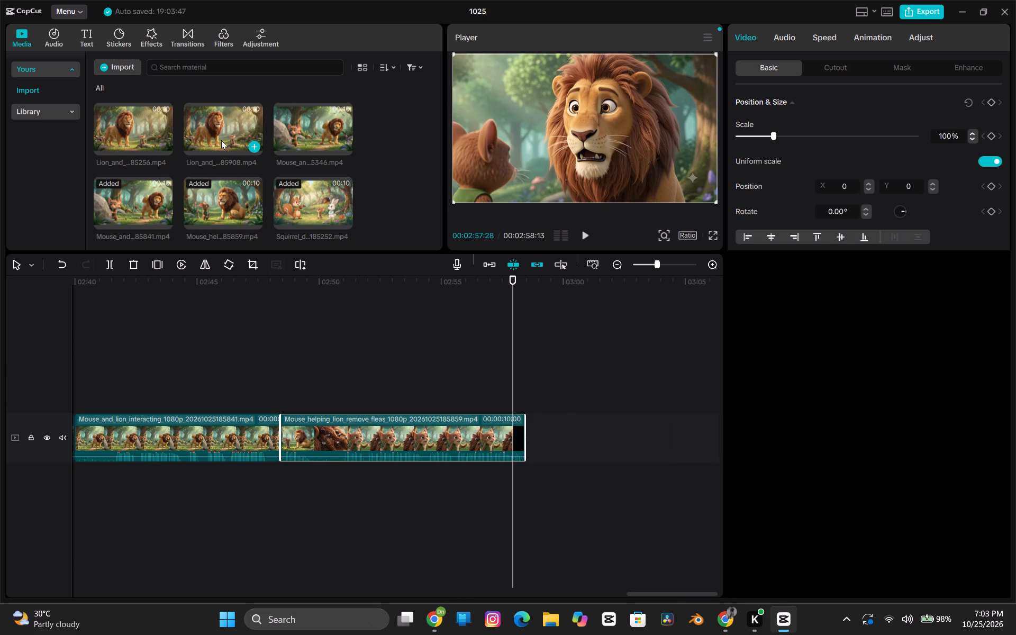
drag(221, 140, 529, 434)
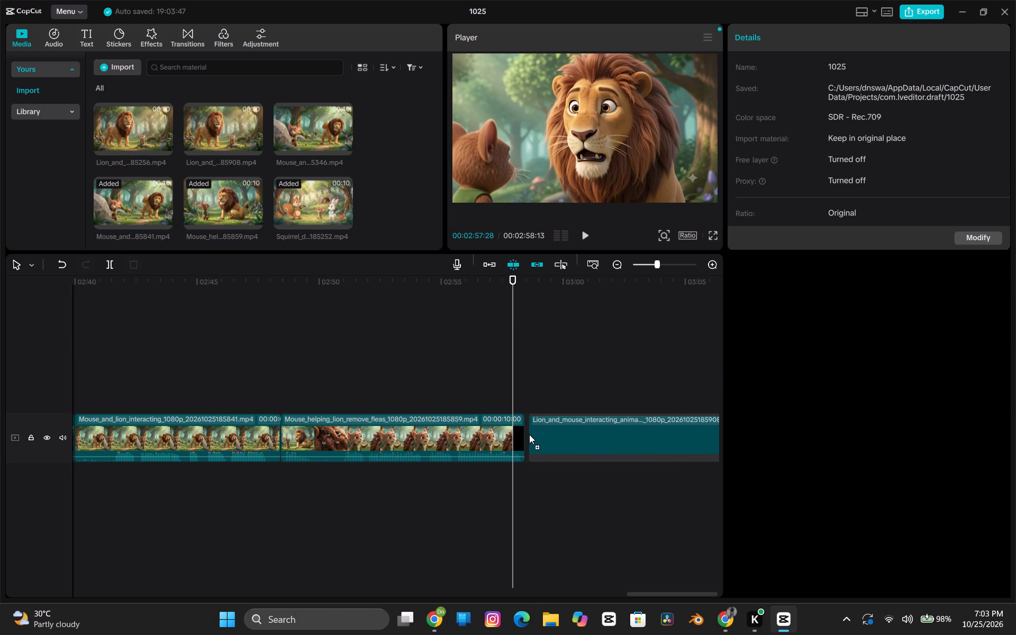
drag(529, 434, 525, 433)
key(space)
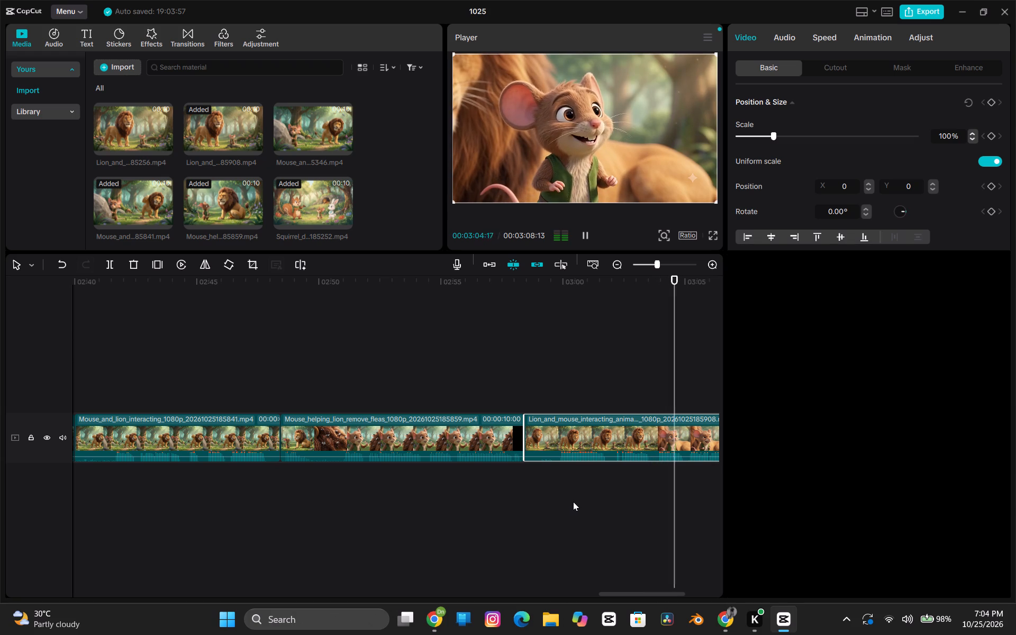
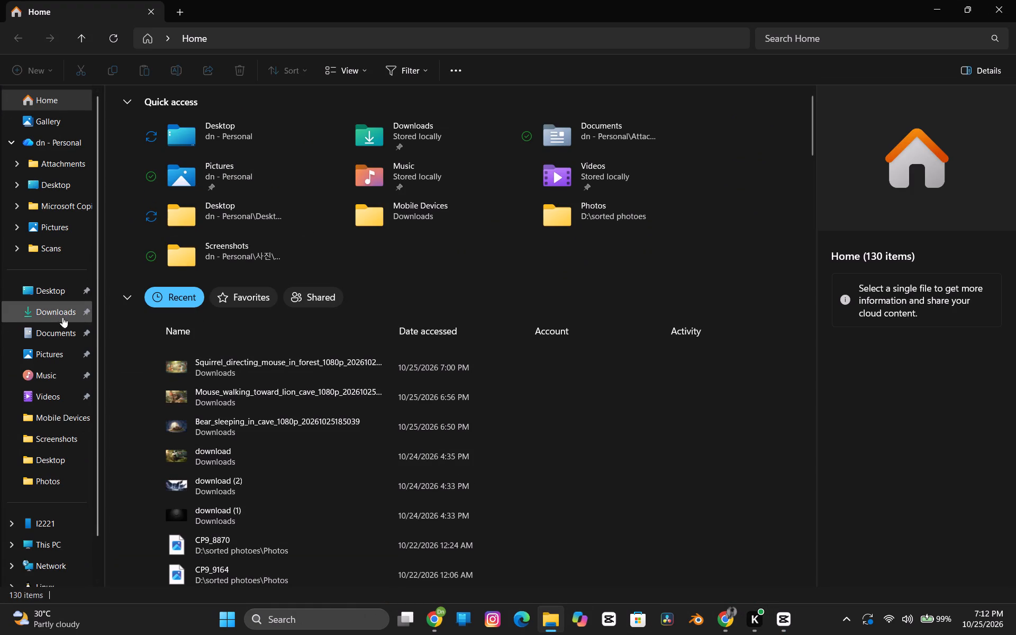
click(60, 315)
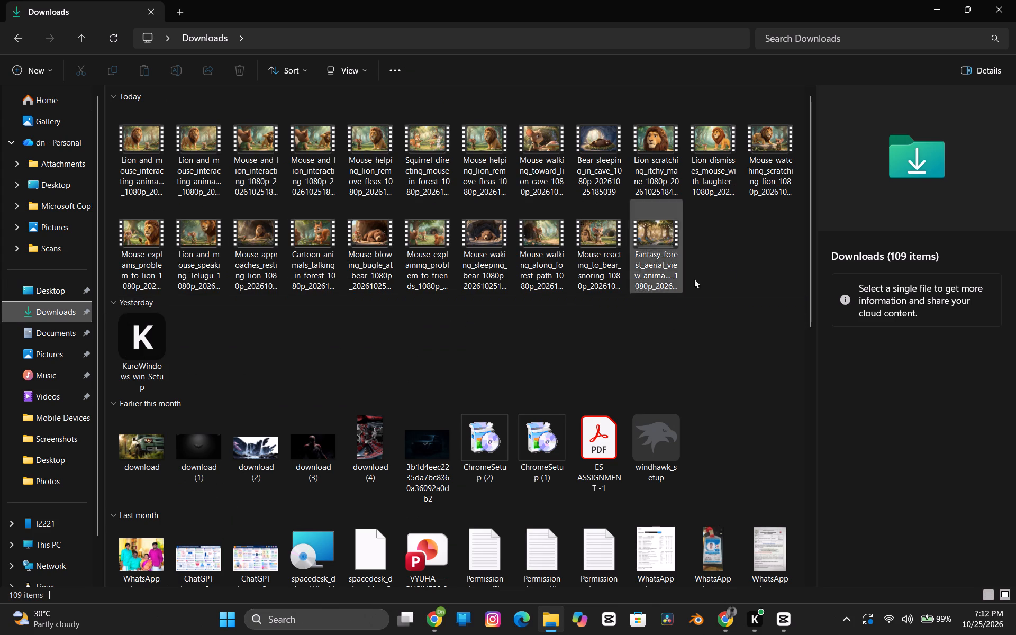
drag(729, 270, 119, 164)
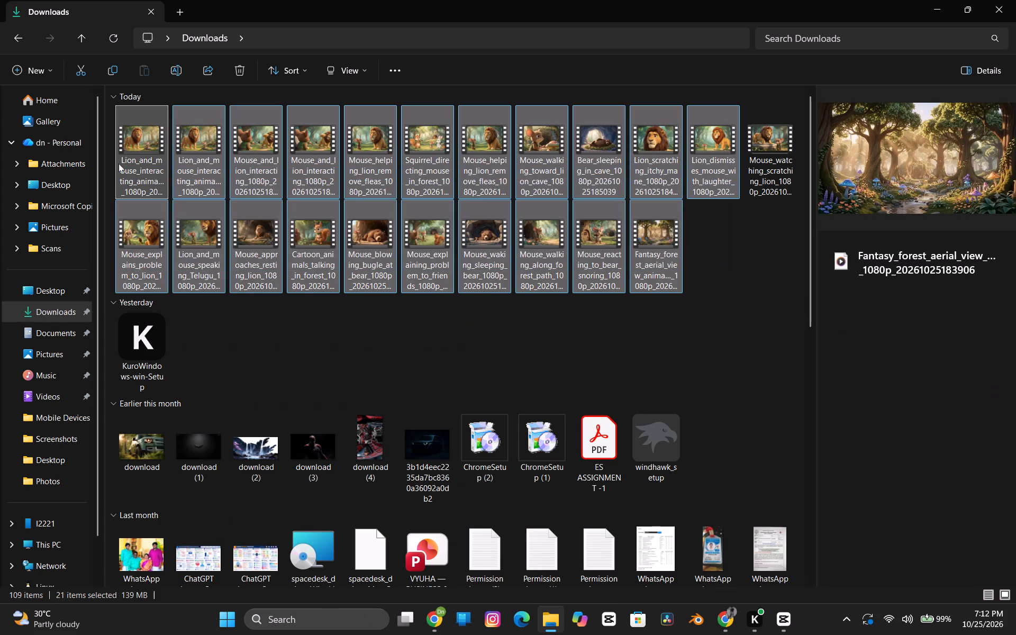
key(ctrl+n)
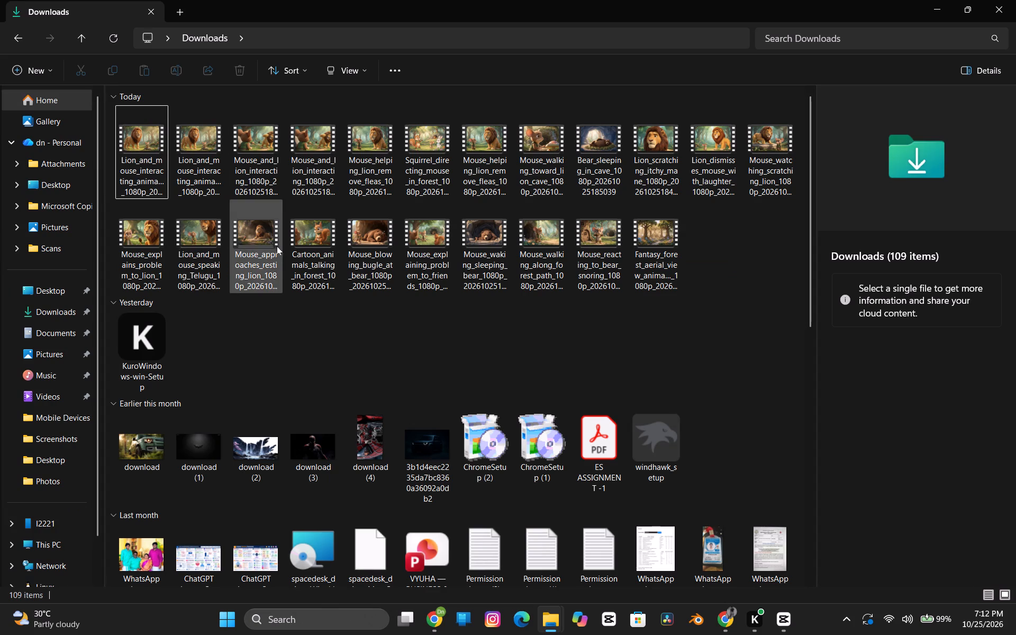
click(417, 318)
right_click(417, 318)
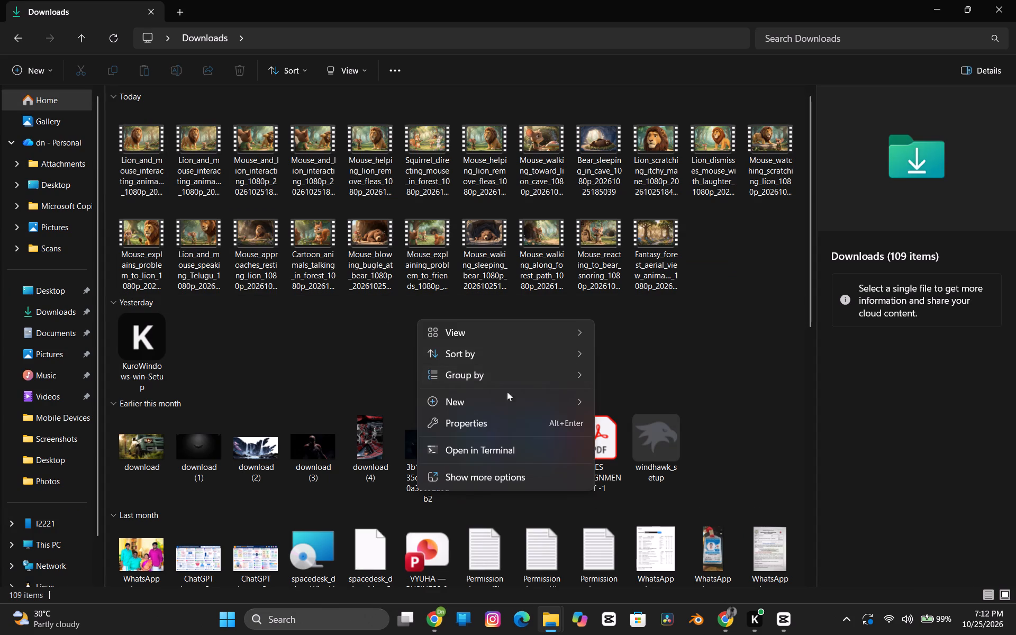
click(507, 401)
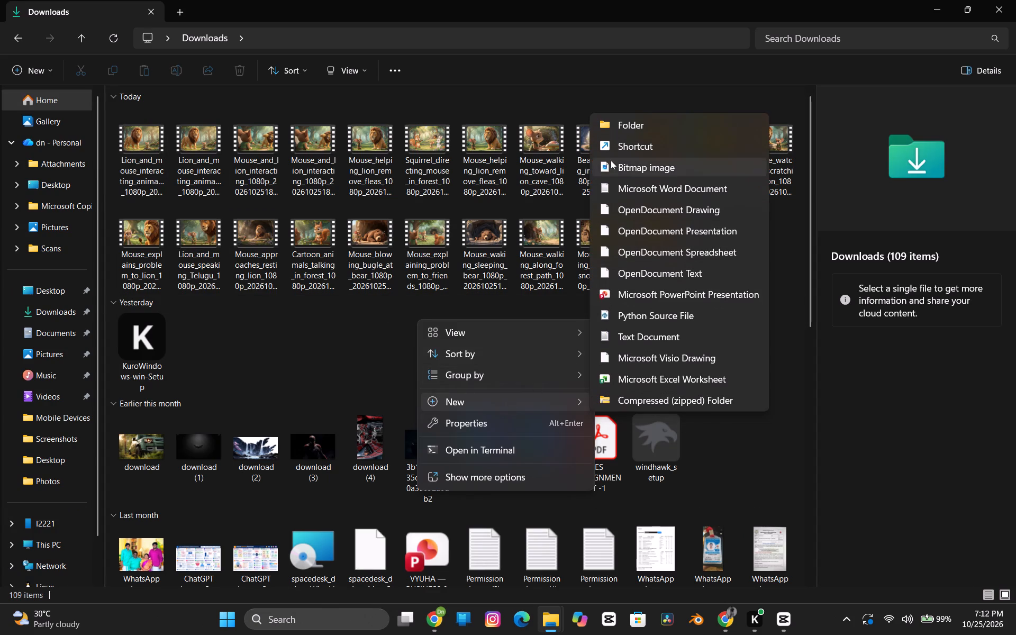
click(614, 131)
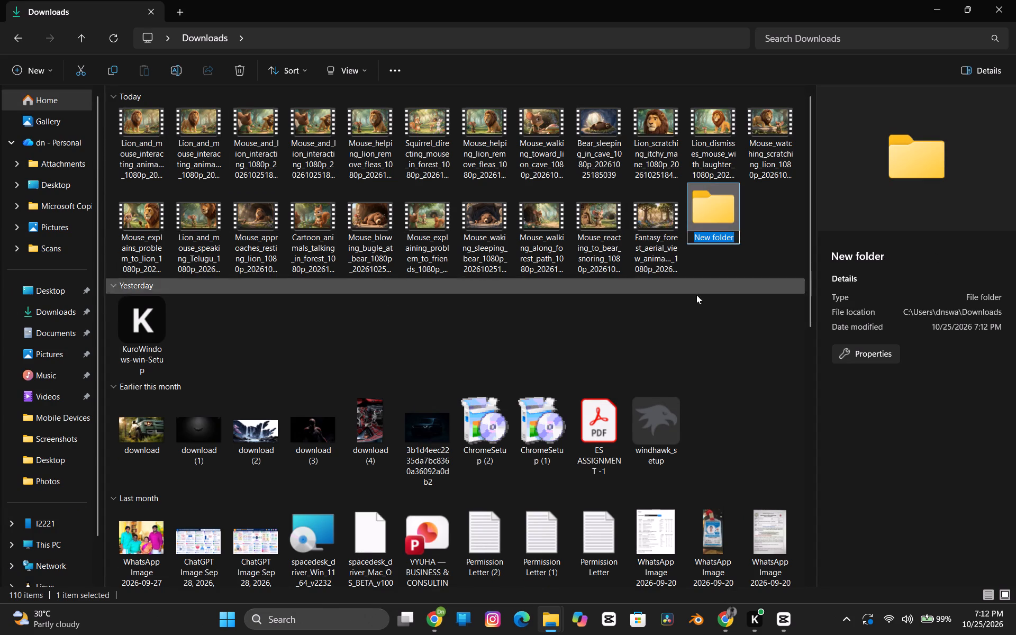
Move the 12 clips in the first row of today's downloads into the new folder.
drag(698, 297, 151, 110)
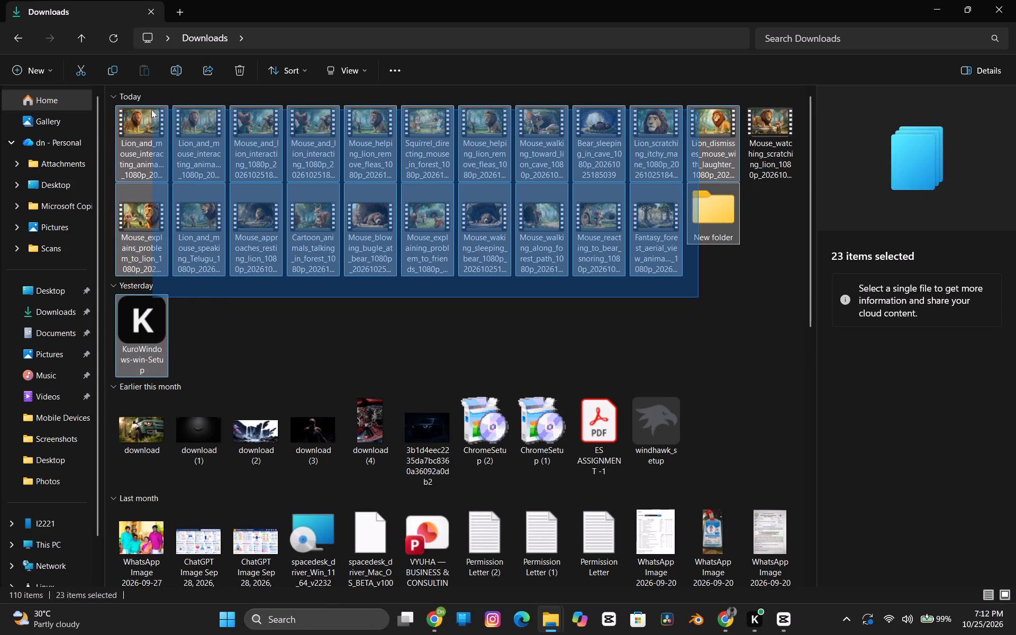
drag(151, 110, 141, 110)
ctrl+click(721, 195)
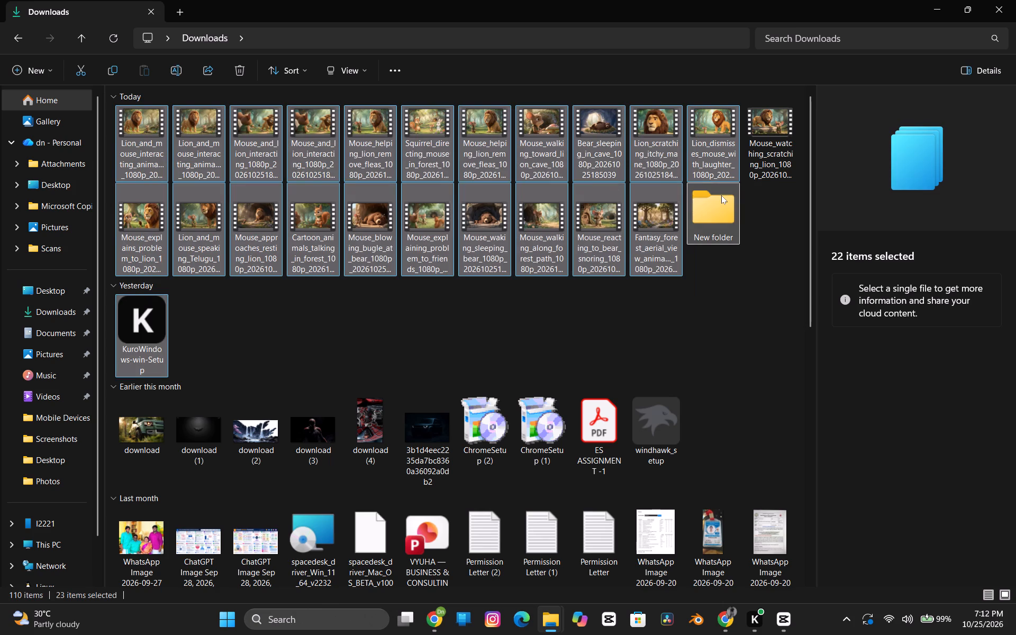
ctrl+click(721, 195)
drag(751, 197, 775, 183)
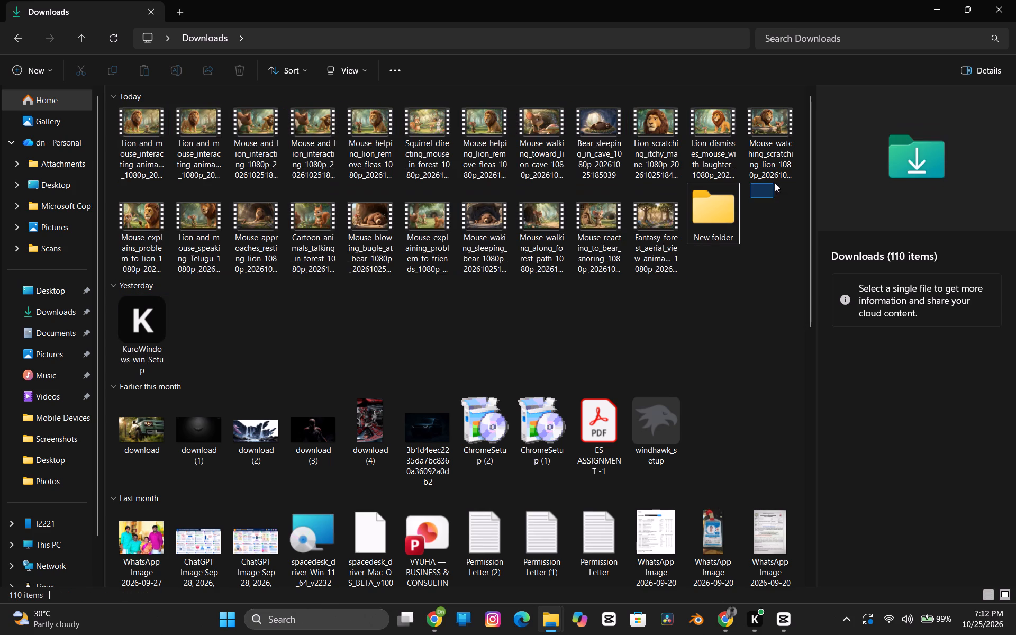
drag(775, 183, 783, 185)
drag(801, 165, 183, 181)
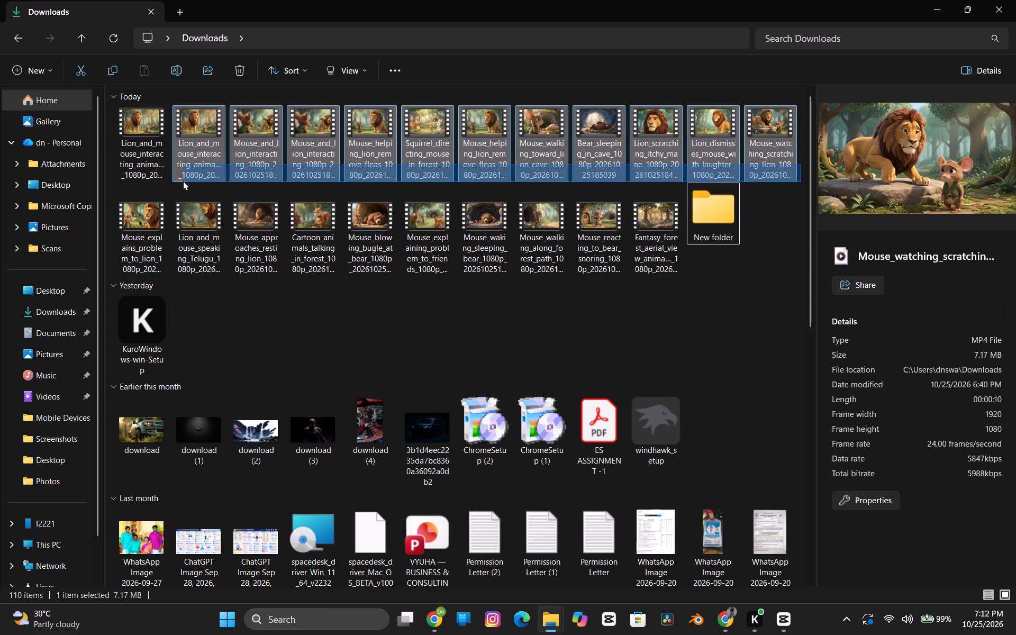
drag(183, 181, 148, 154)
drag(148, 154, 725, 215)
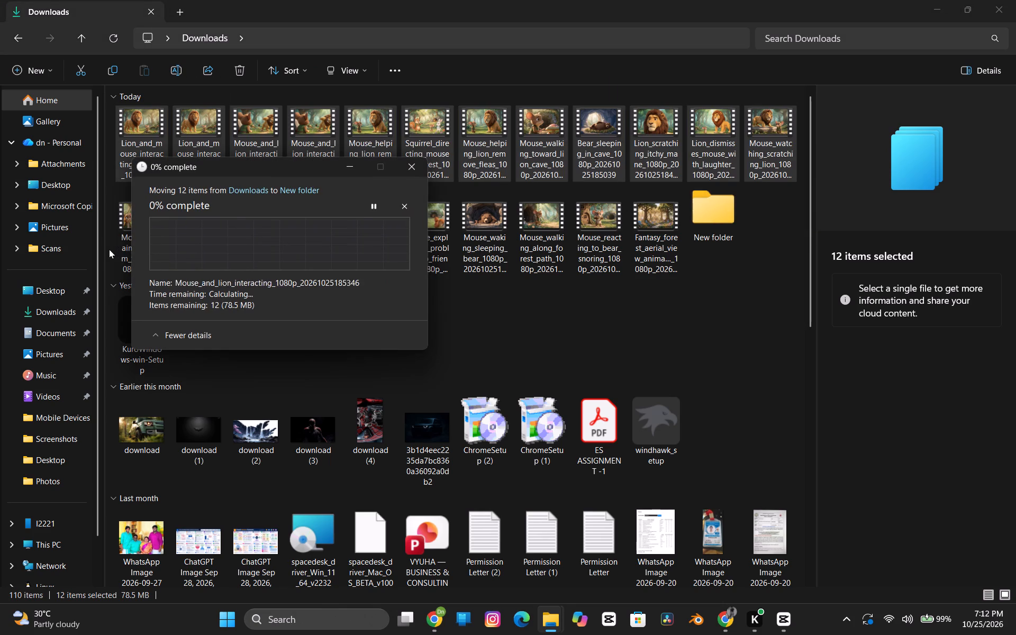
Move the 10 clips in the second row of today's downloads into the same new folder.
drag(109, 249, 644, 227)
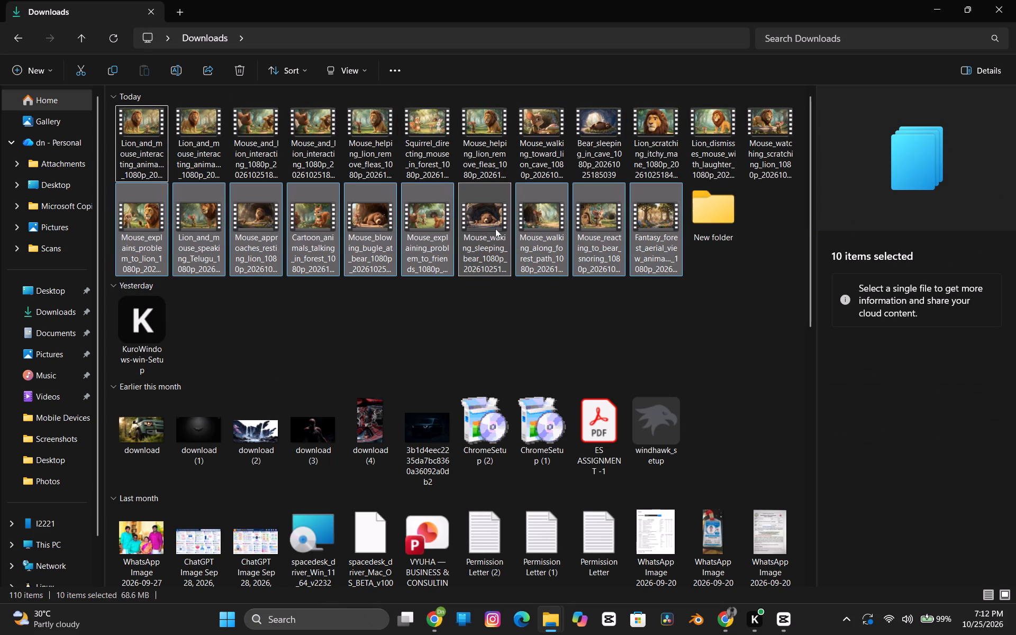
drag(479, 241, 689, 199)
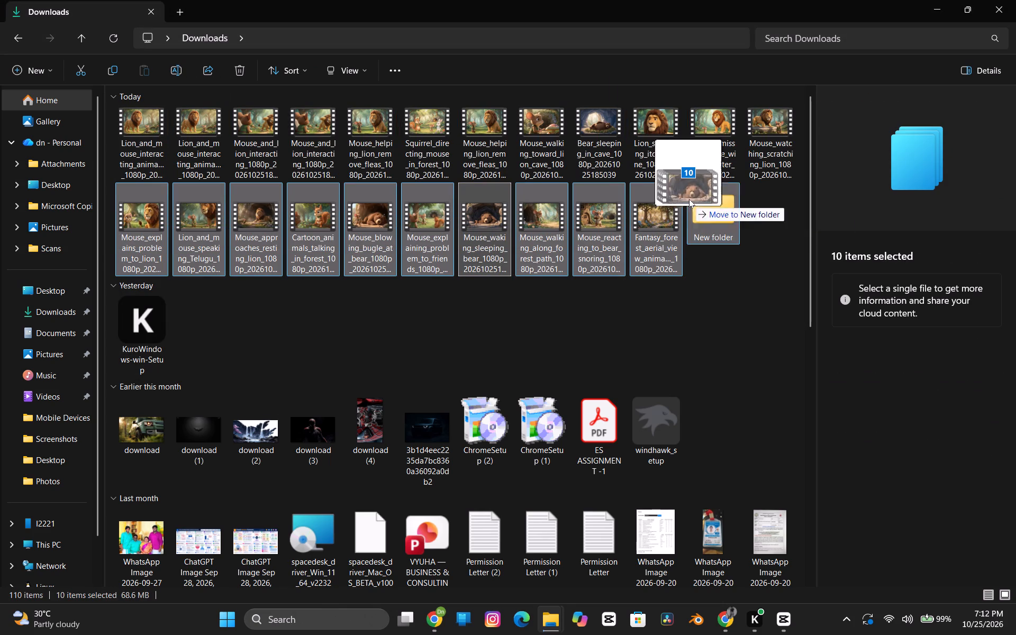
drag(689, 199, 716, 220)
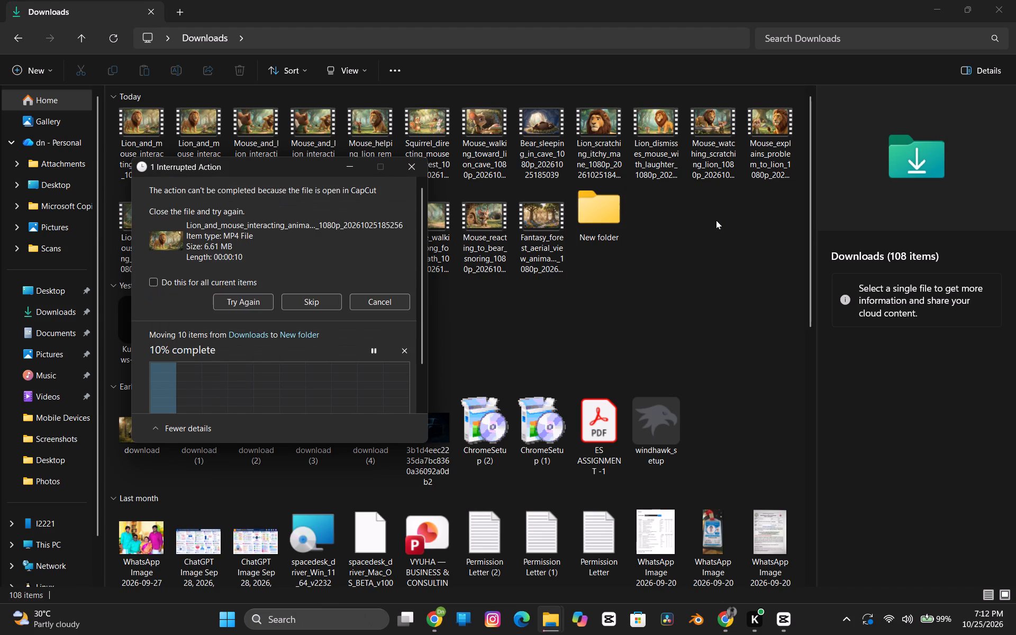
Skip the clips that are open in CapCut in both pending moves, applying the choice to all current items.
click(315, 305)
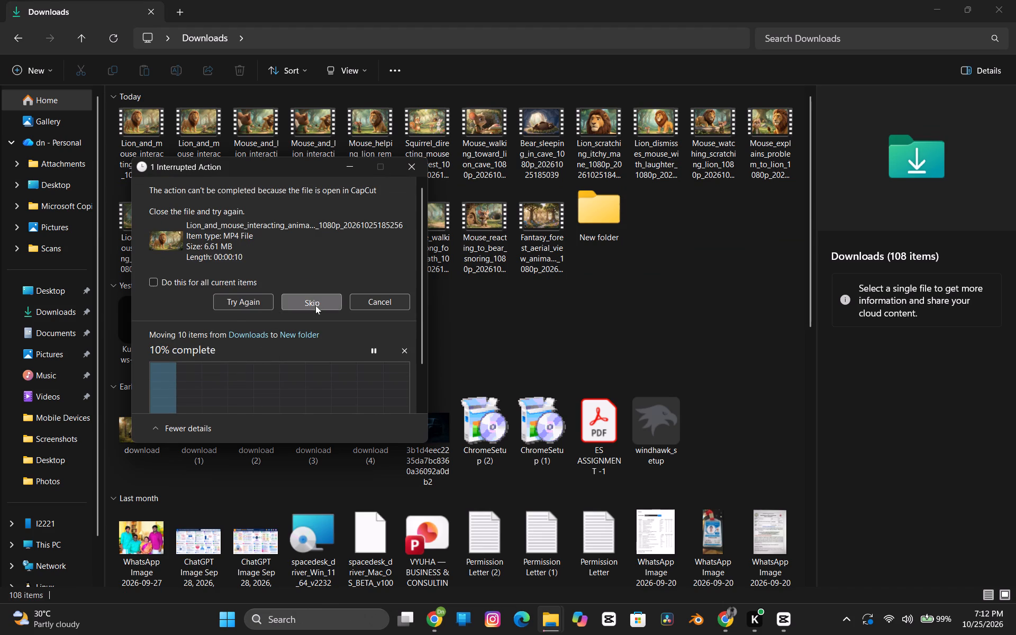
click(315, 305)
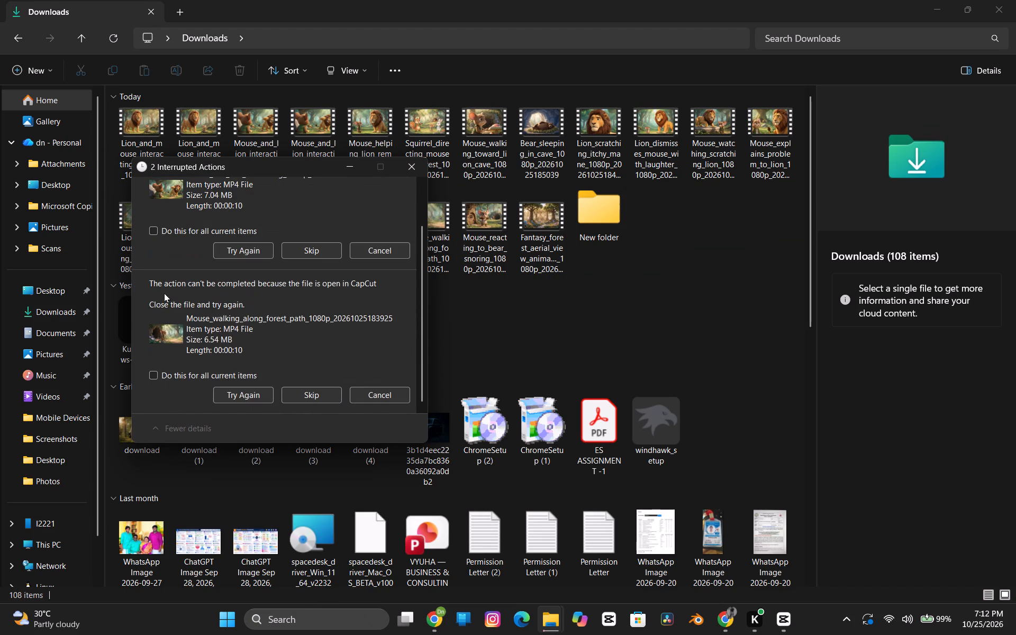
click(152, 224)
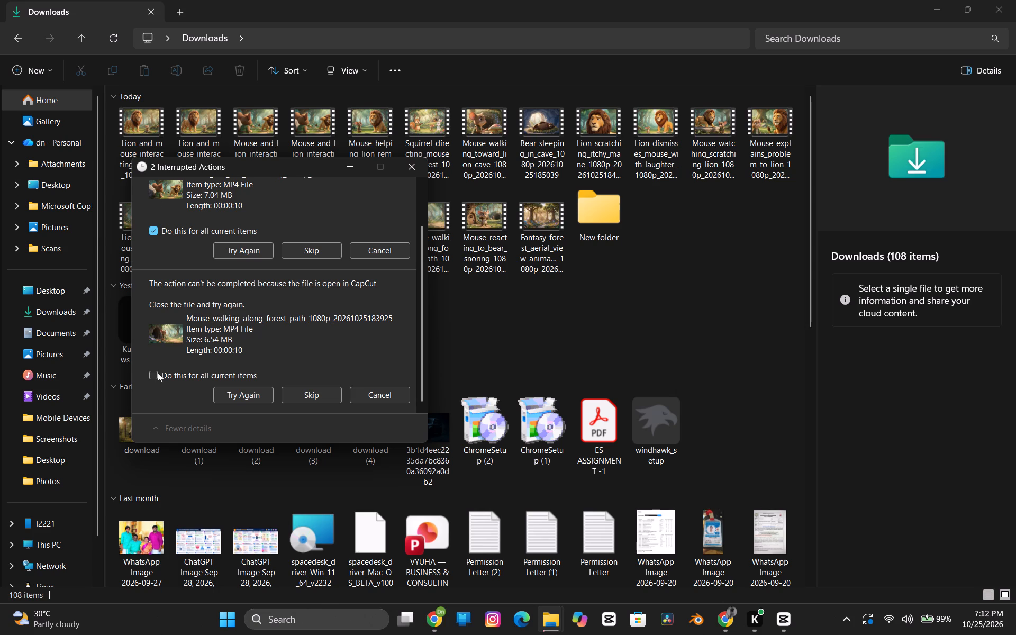
click(158, 373)
click(296, 245)
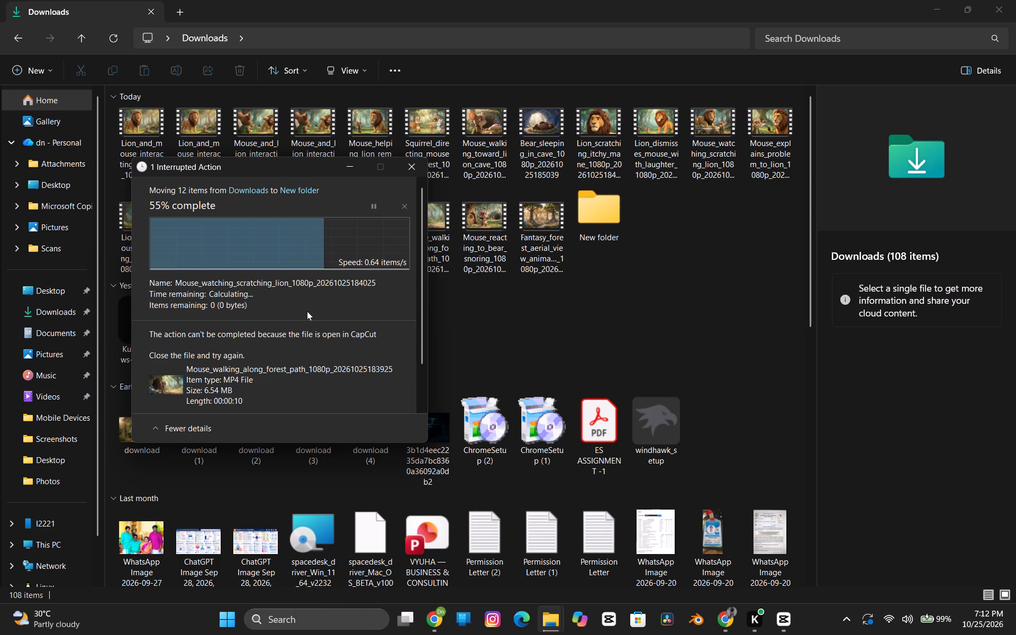
scroll(309, 369, down, 2)
click(315, 296)
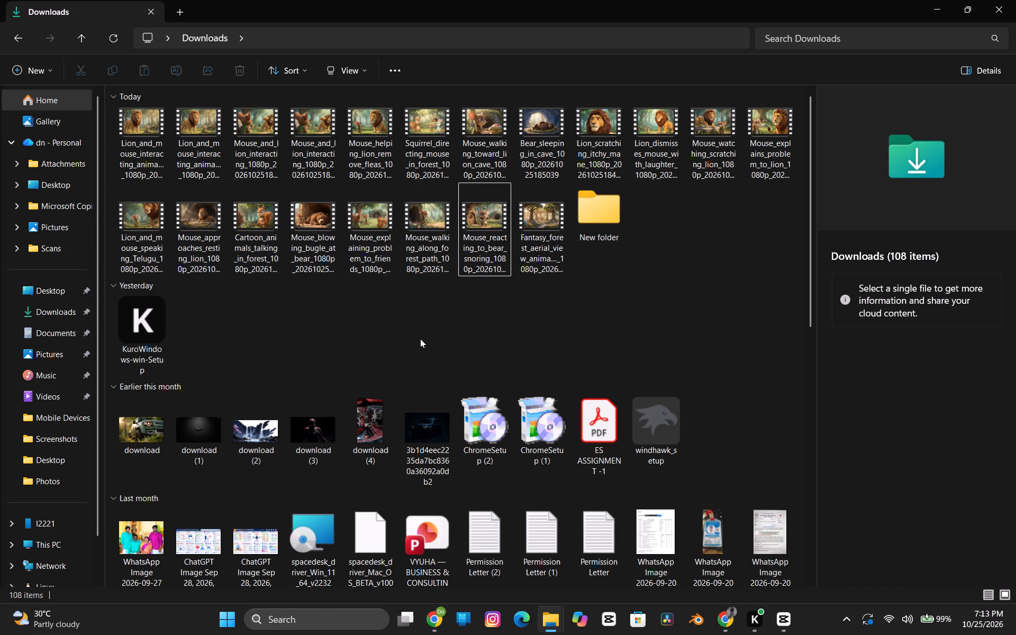
scroll(595, 279, up, 4)
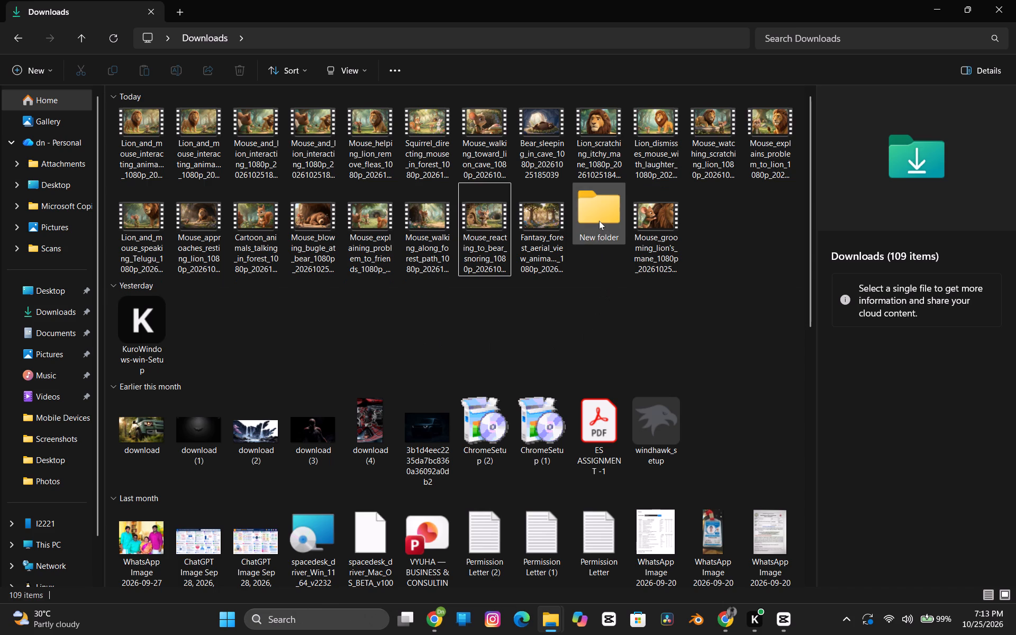
Switch to CapCut and import the Mouse_grooming_lion's_mane clip from Downloads into the project media.
click(651, 237)
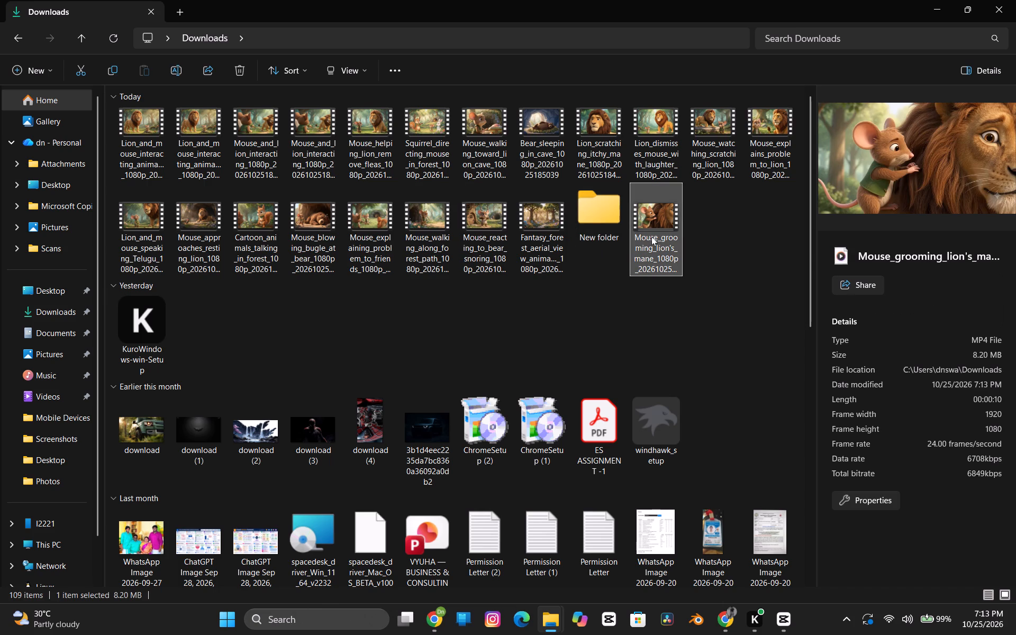
click(792, 623)
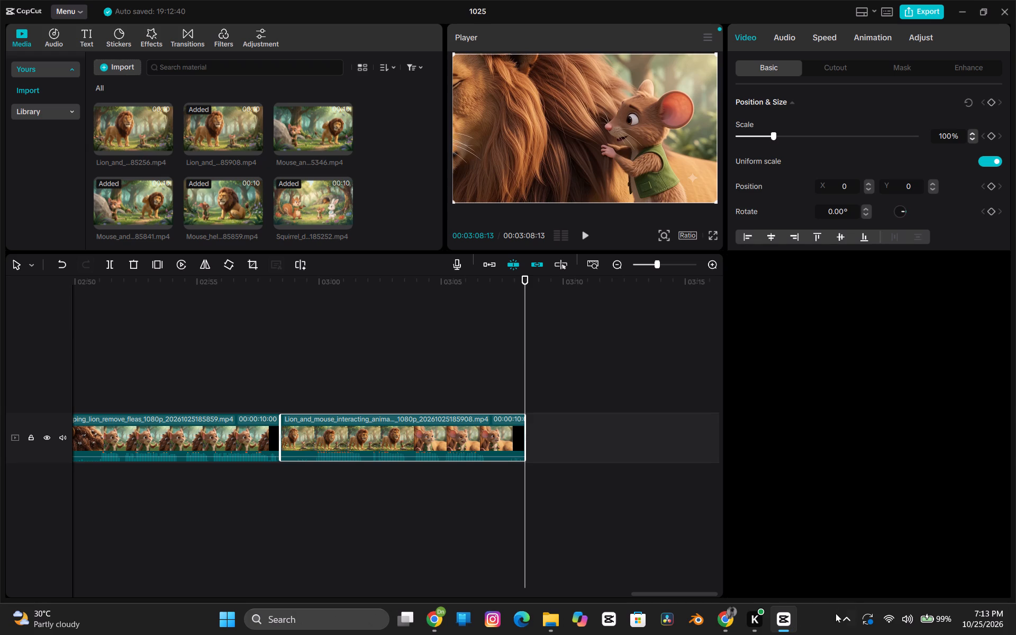
scroll(285, 210, down, 8)
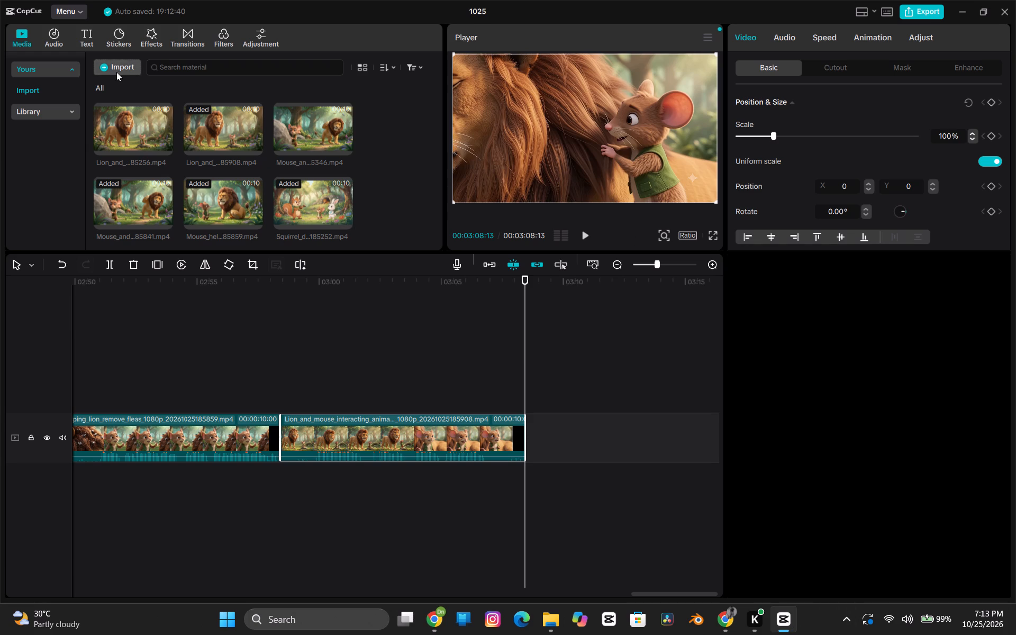
click(113, 67)
scroll(260, 198, down, 4)
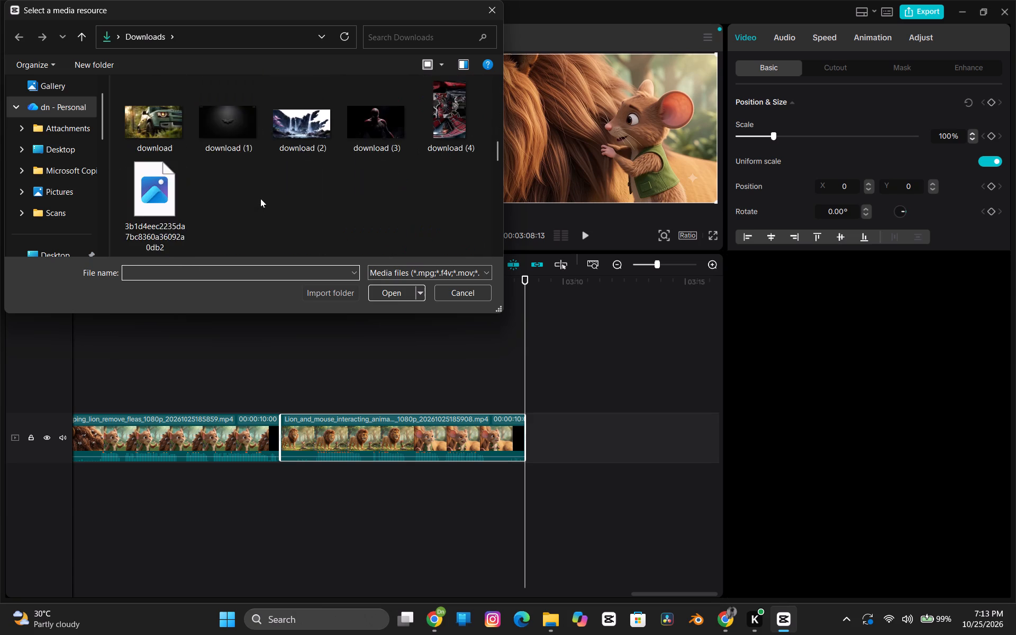
scroll(260, 198, up, 2)
click(260, 198)
scroll(260, 198, up, 5)
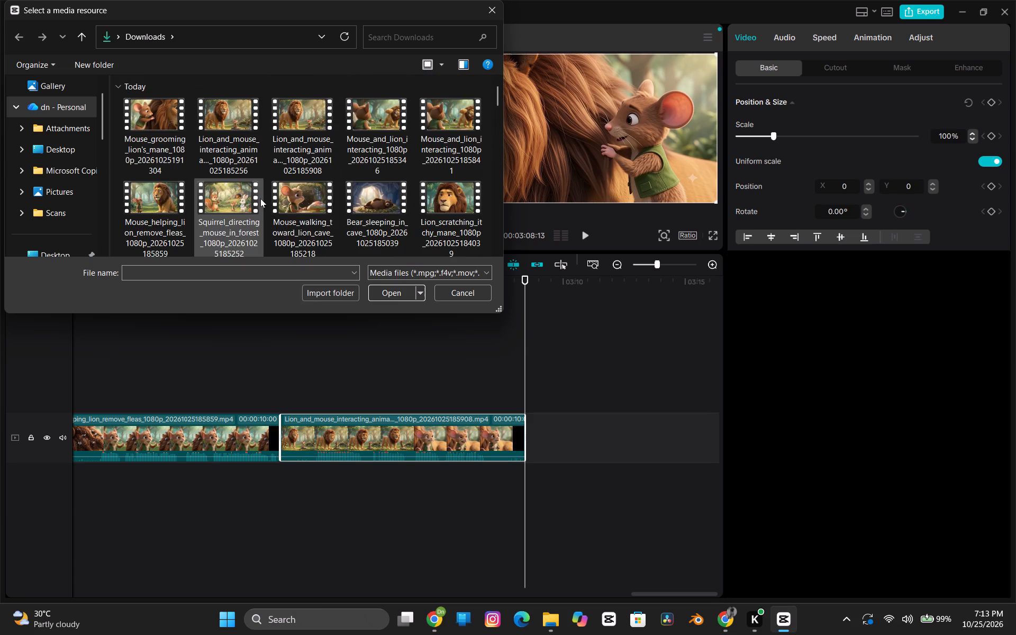
click(163, 104)
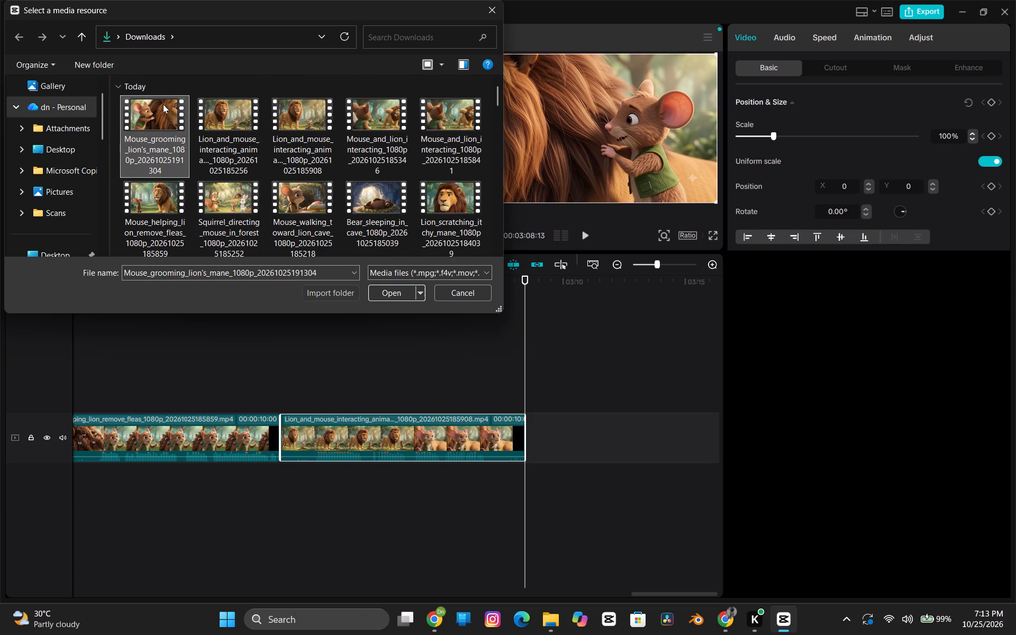
double_click(163, 104)
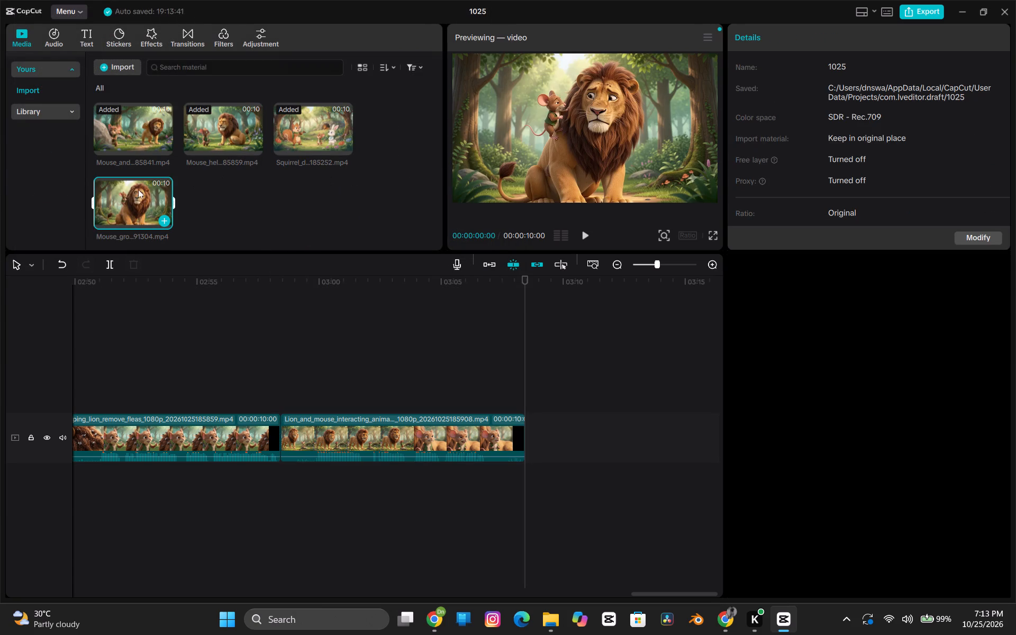
Place the Mouse_grooming_lion's_mane clip on the main track, directly after the last Lion_and_mouse_interacting clip.
click(108, 192)
drag(108, 192, 145, 208)
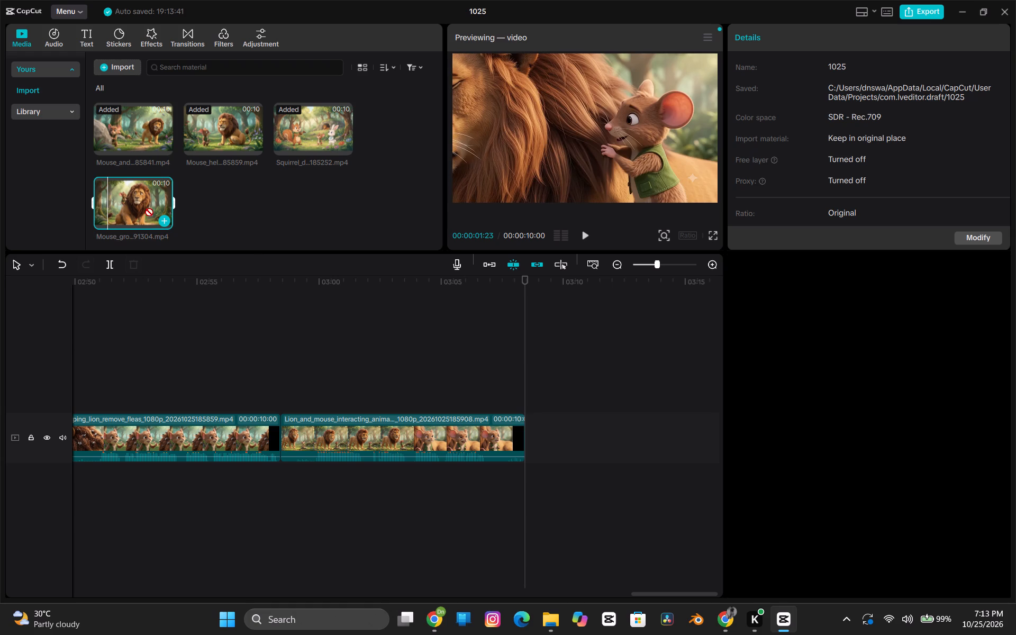
drag(145, 208, 531, 440)
drag(531, 440, 526, 440)
drag(546, 440, 533, 441)
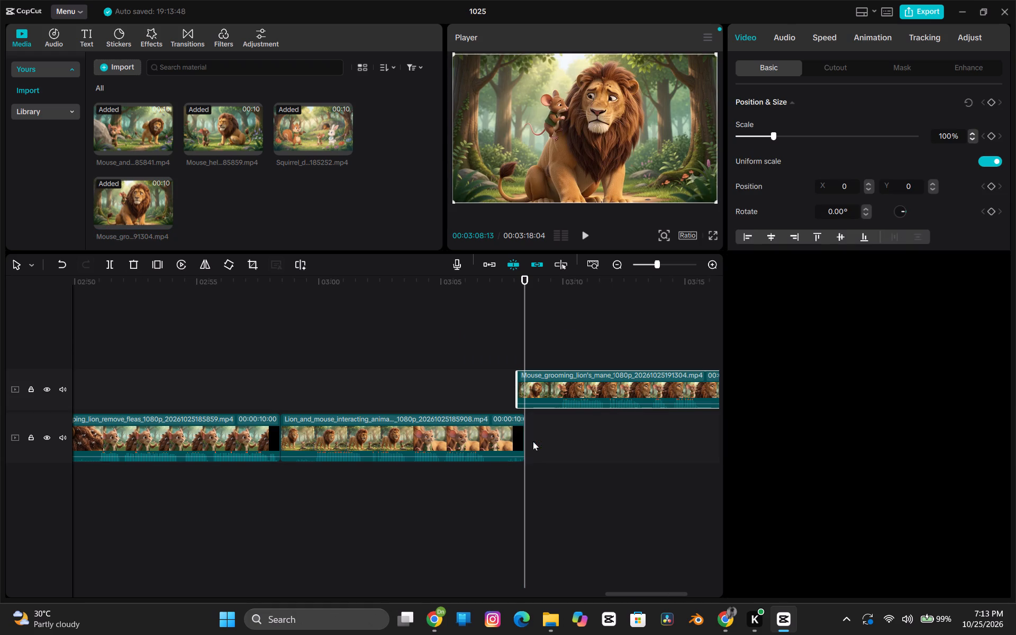
drag(547, 380, 557, 430)
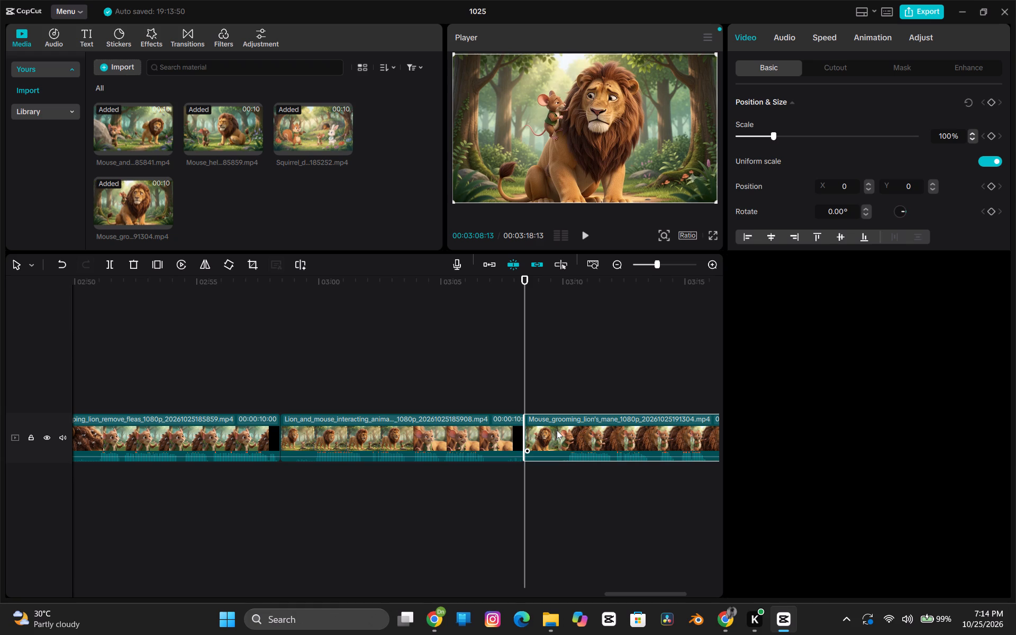
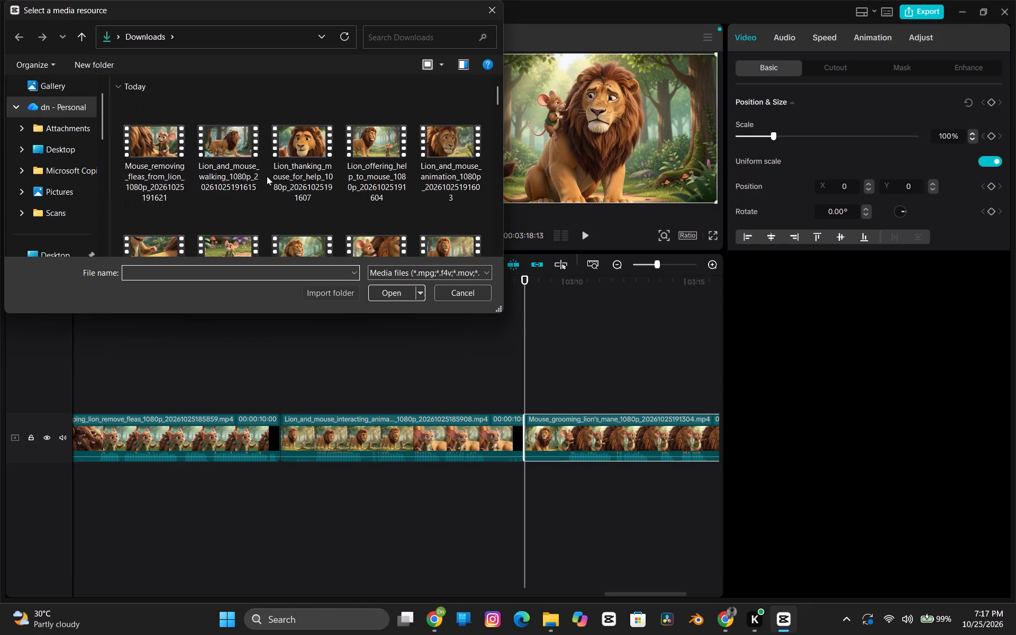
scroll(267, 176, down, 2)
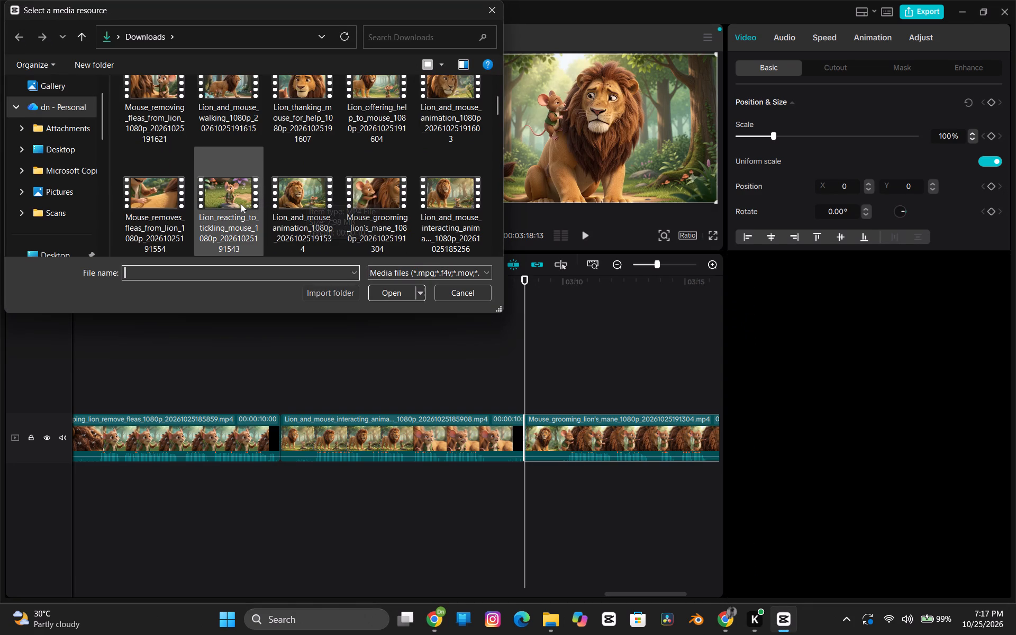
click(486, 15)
click(116, 68)
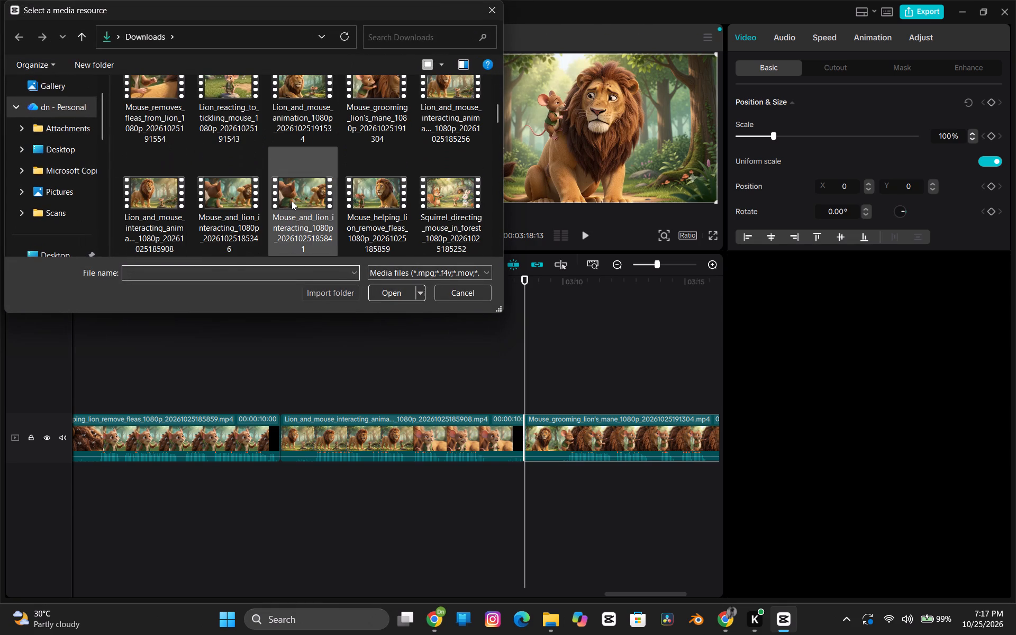
key(Up)
key(Up)
key(Up)
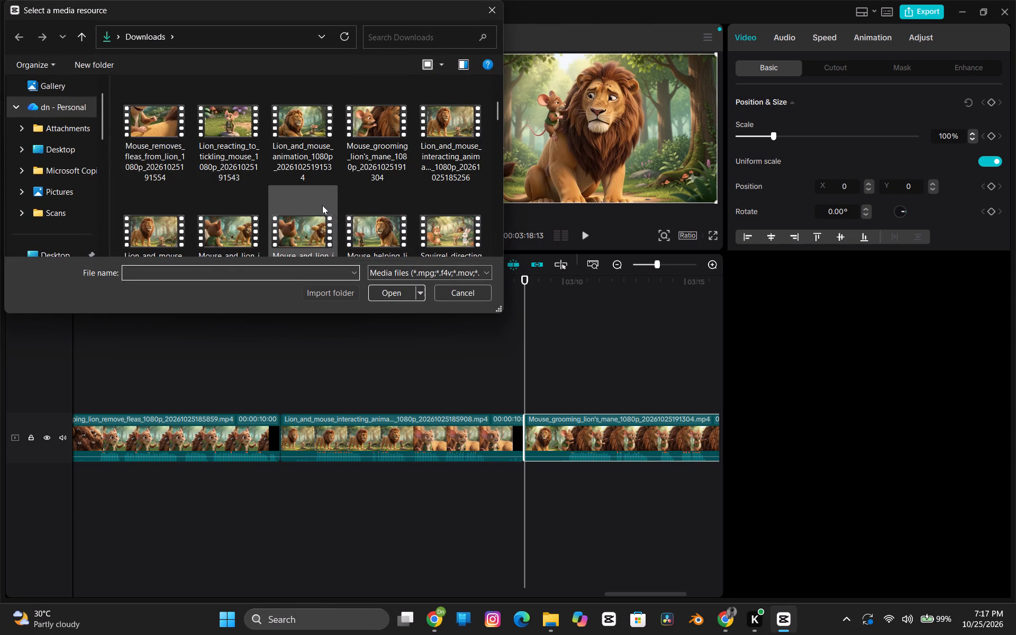
click(322, 205)
key(Up)
key(Up)
key(Up)
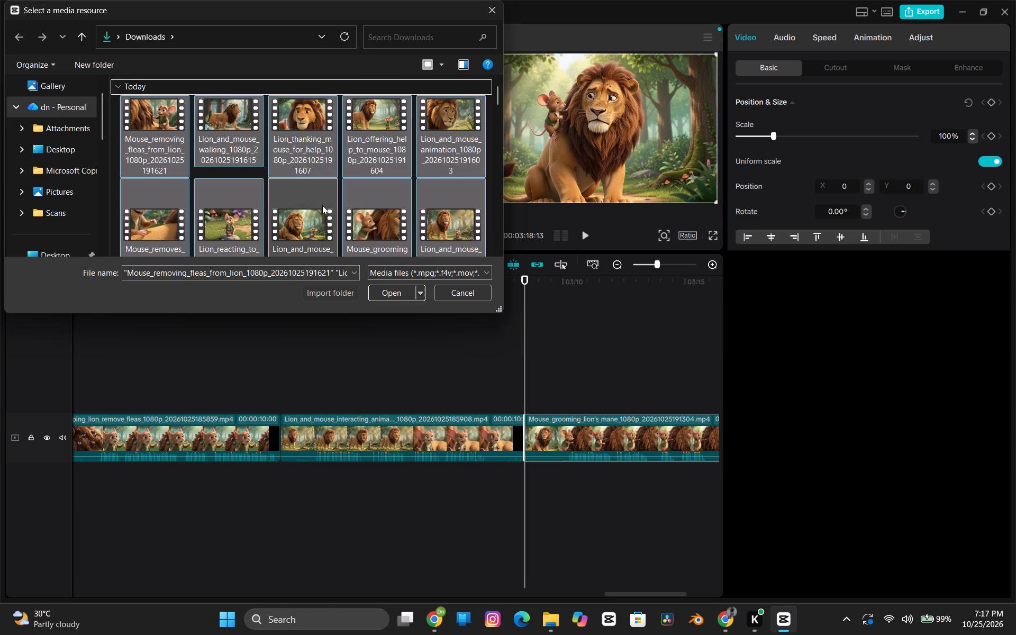
key(Up)
click(322, 205)
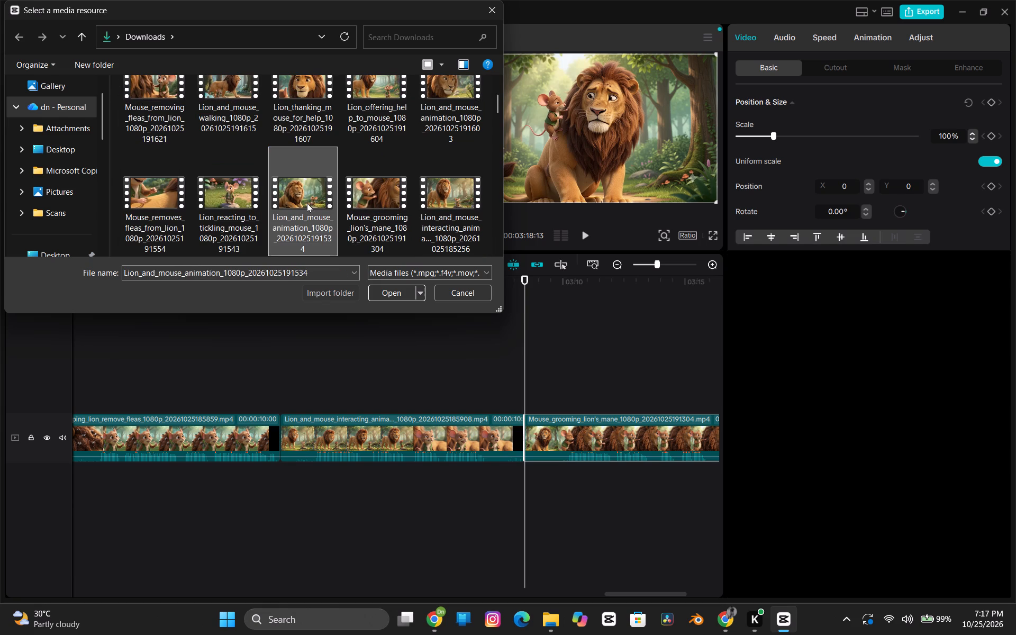
drag(307, 203, 248, 215)
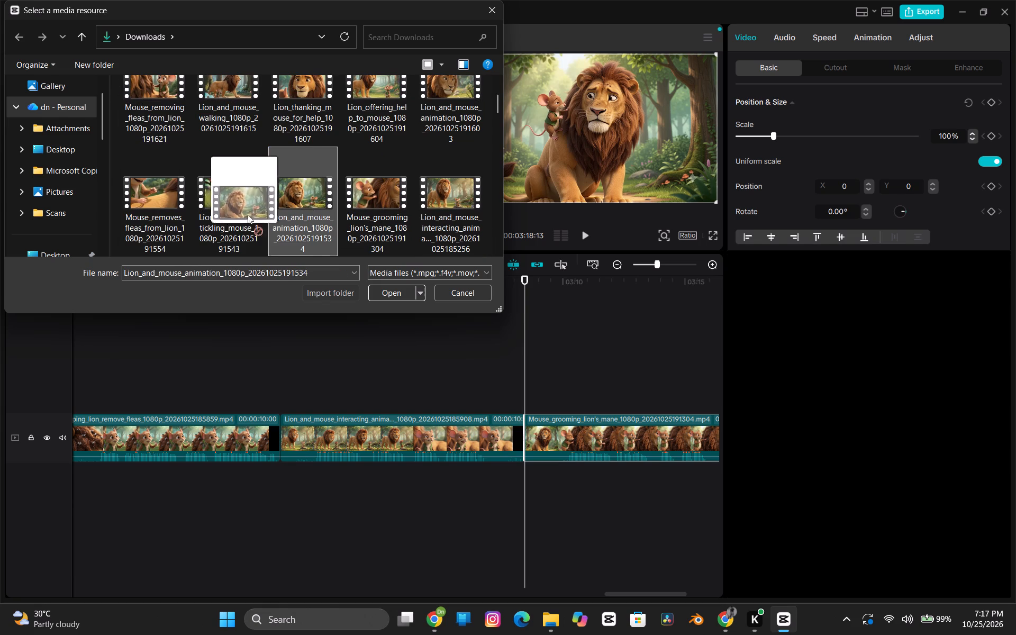
drag(248, 215, 280, 214)
click(110, 179)
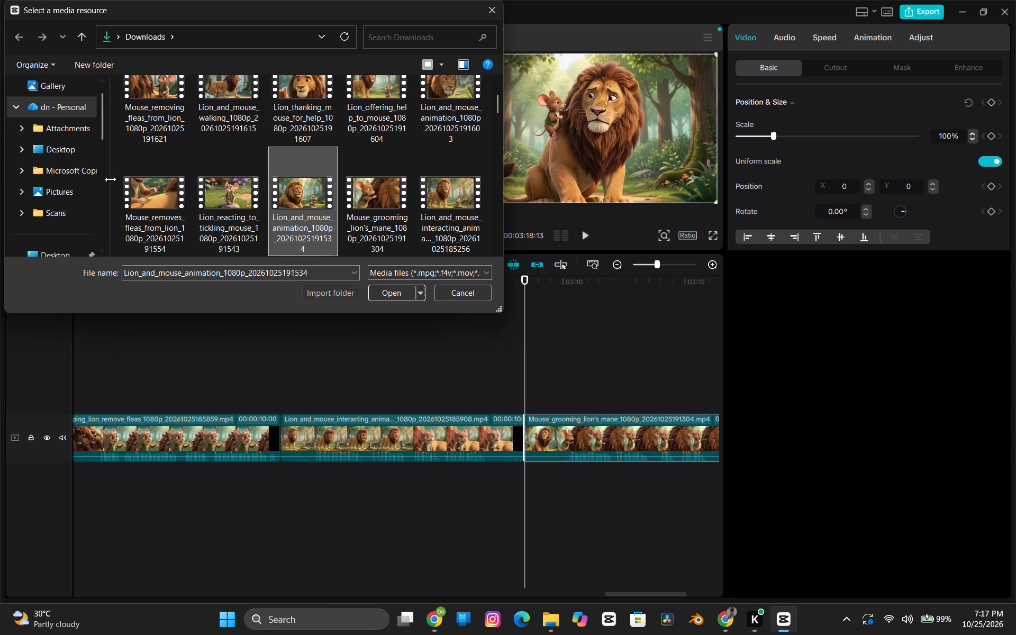
drag(295, 171, 578, 440)
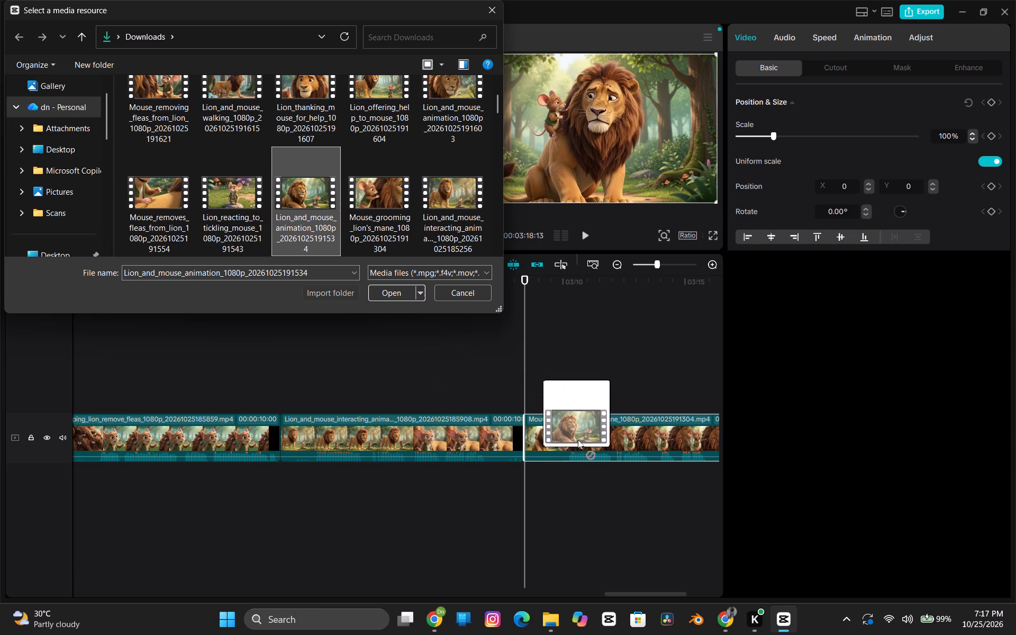
drag(578, 440, 248, 94)
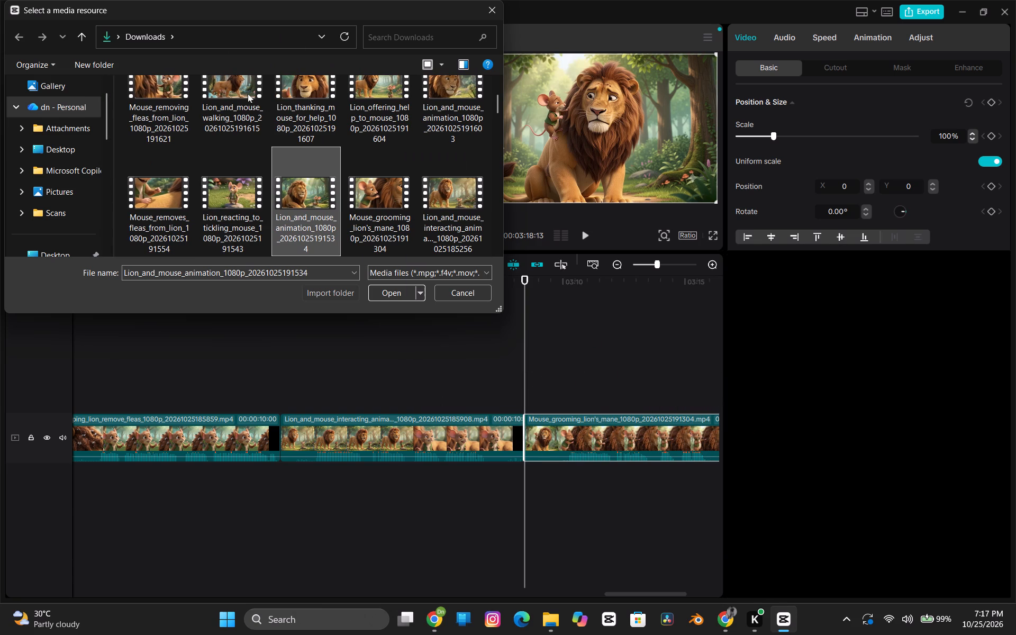
drag(273, 13, 589, 33)
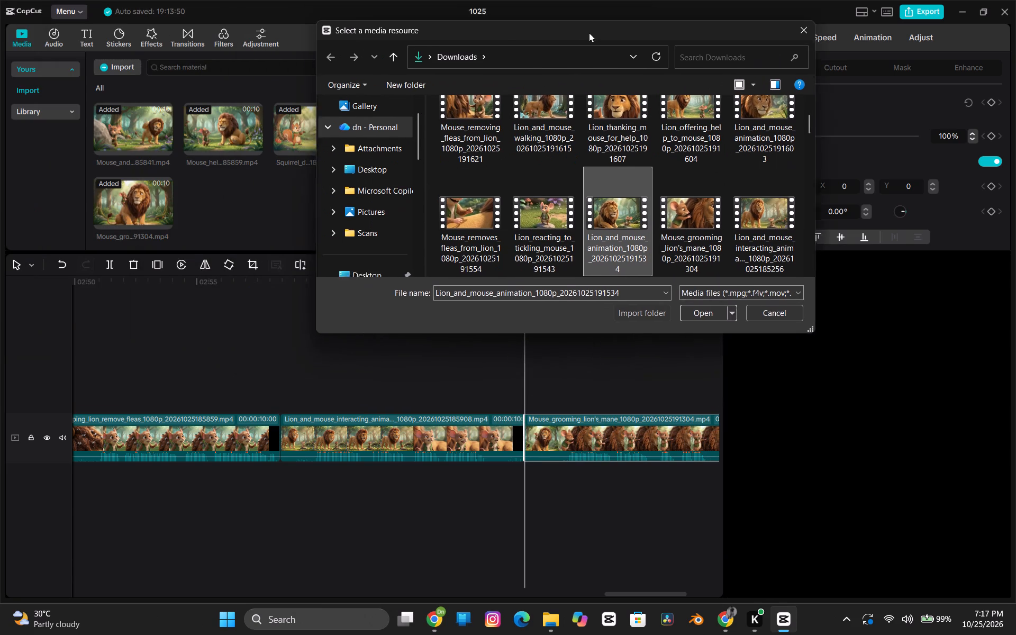
drag(589, 33, 641, 13)
drag(670, 192, 301, 225)
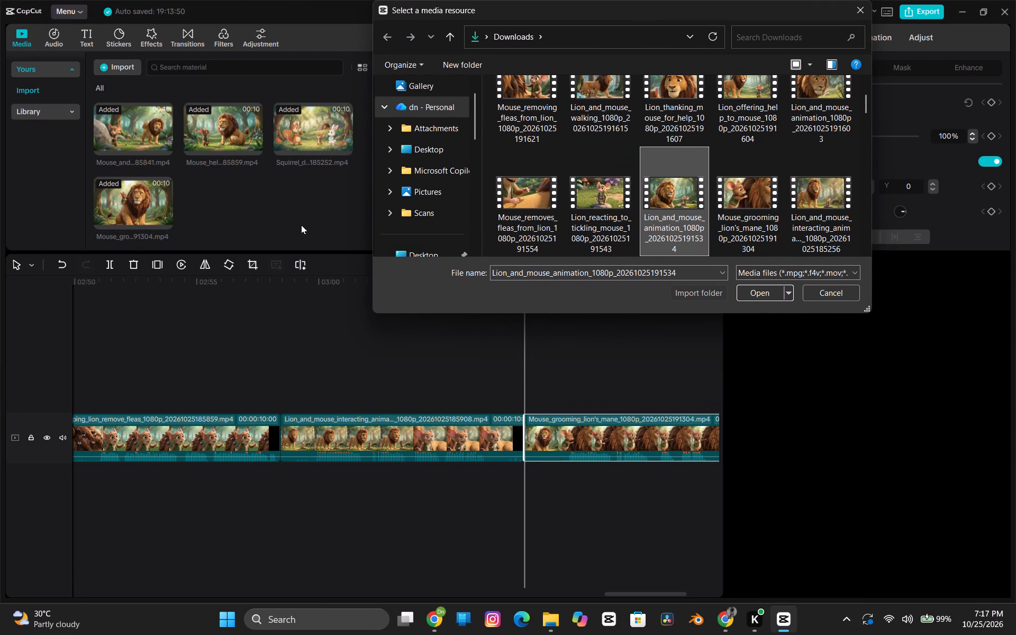
double_click(674, 207)
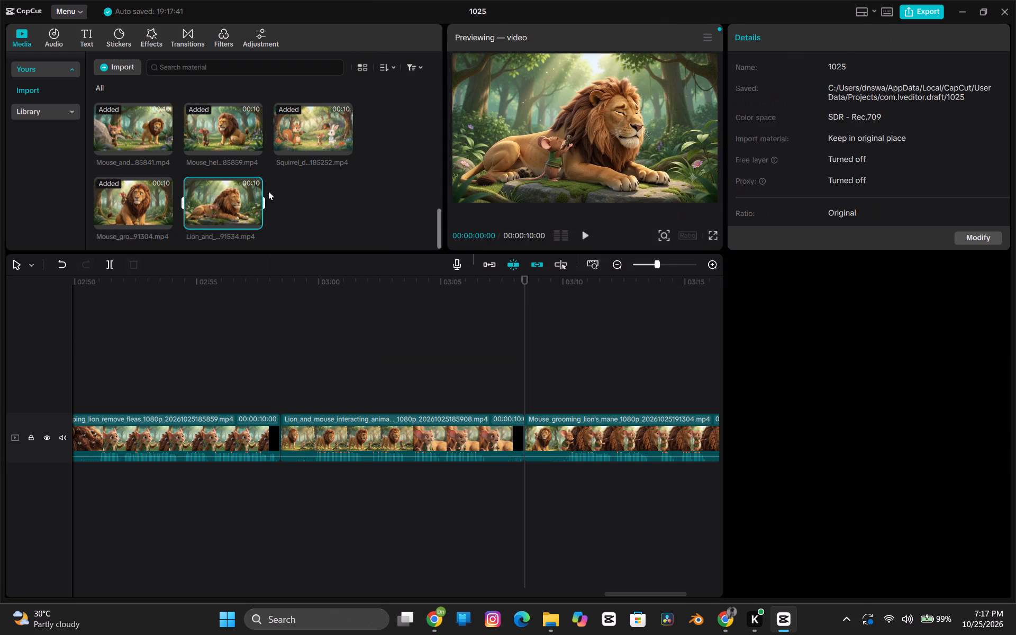
Preview the imported Lion_and_mouse_animation clip and append it to the main track directly after the Mouse_grooming_lion's_mane clip.
click(215, 206)
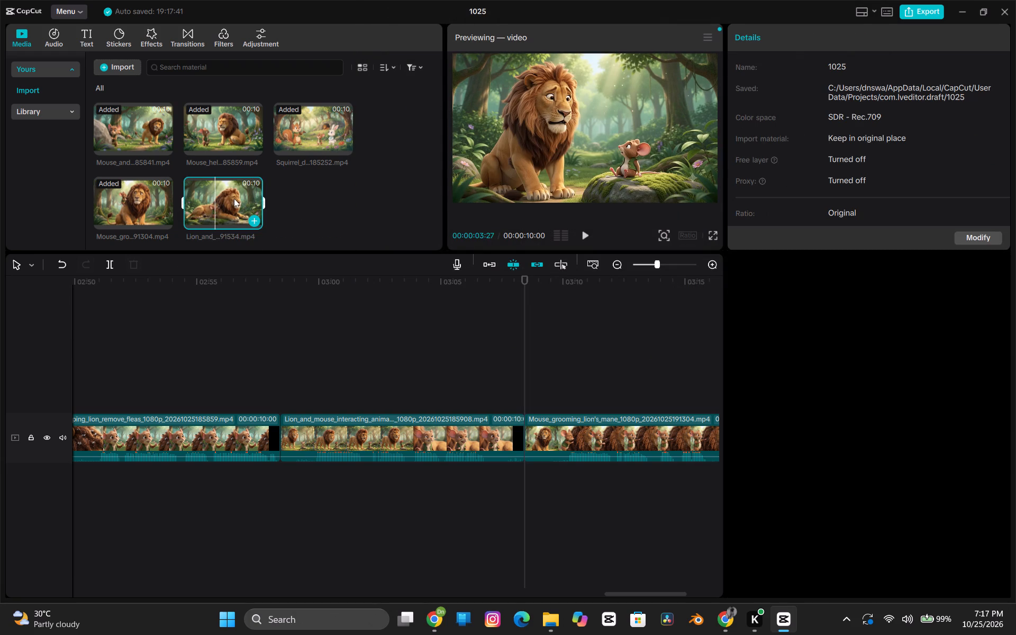
click(230, 196)
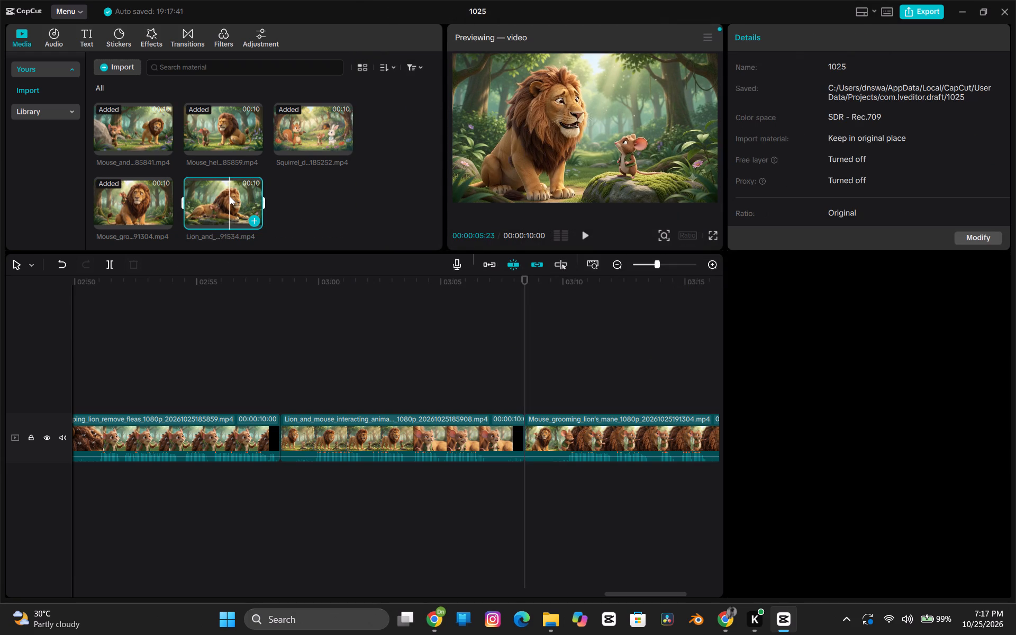
click(189, 189)
key(space)
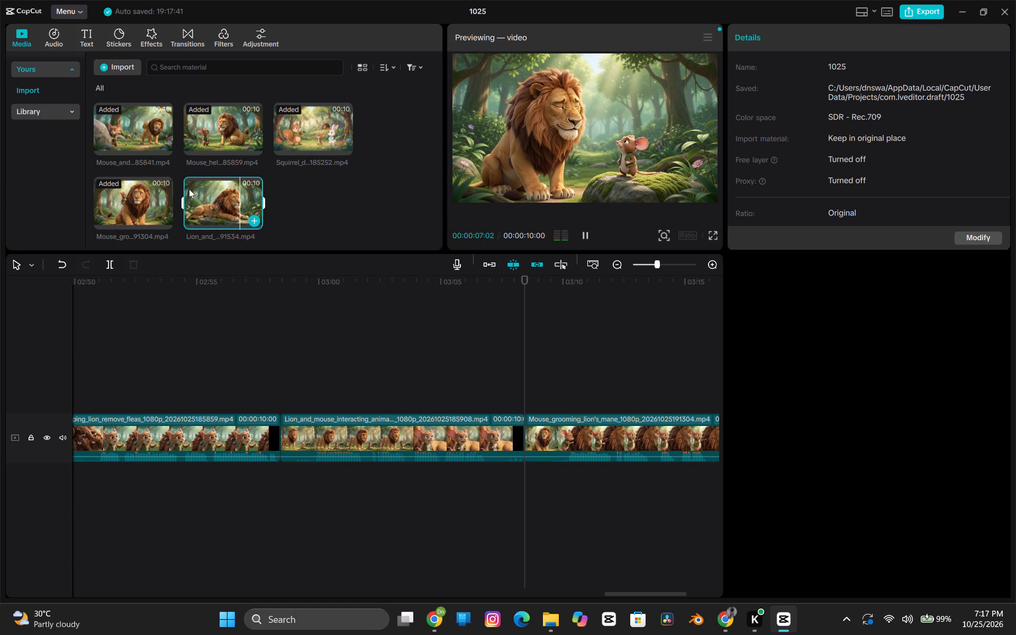
drag(215, 206, 609, 392)
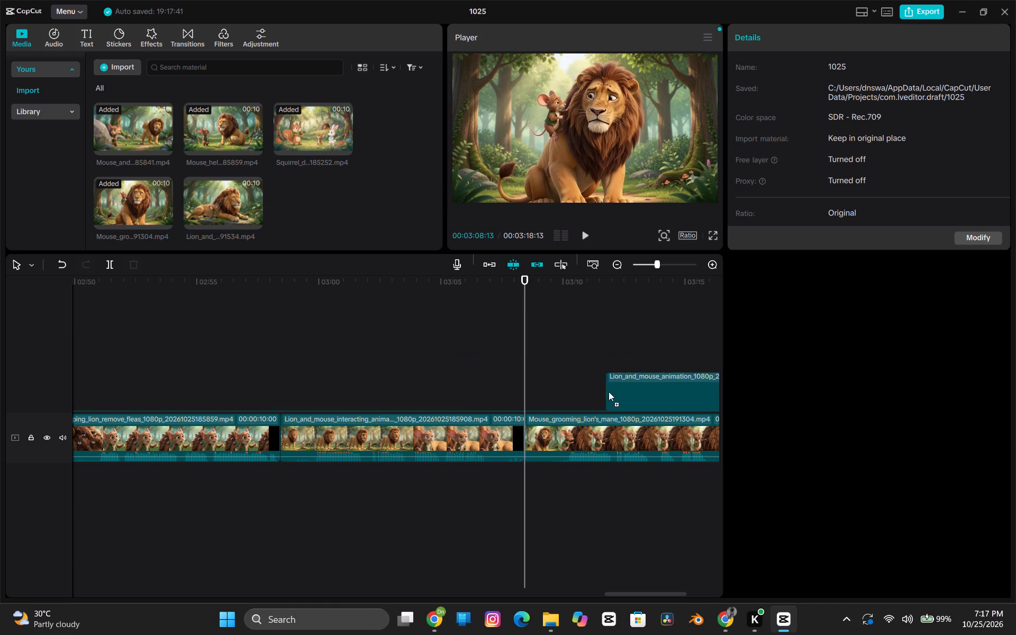
drag(609, 392, 196, 210)
scroll(279, 330, left, 10)
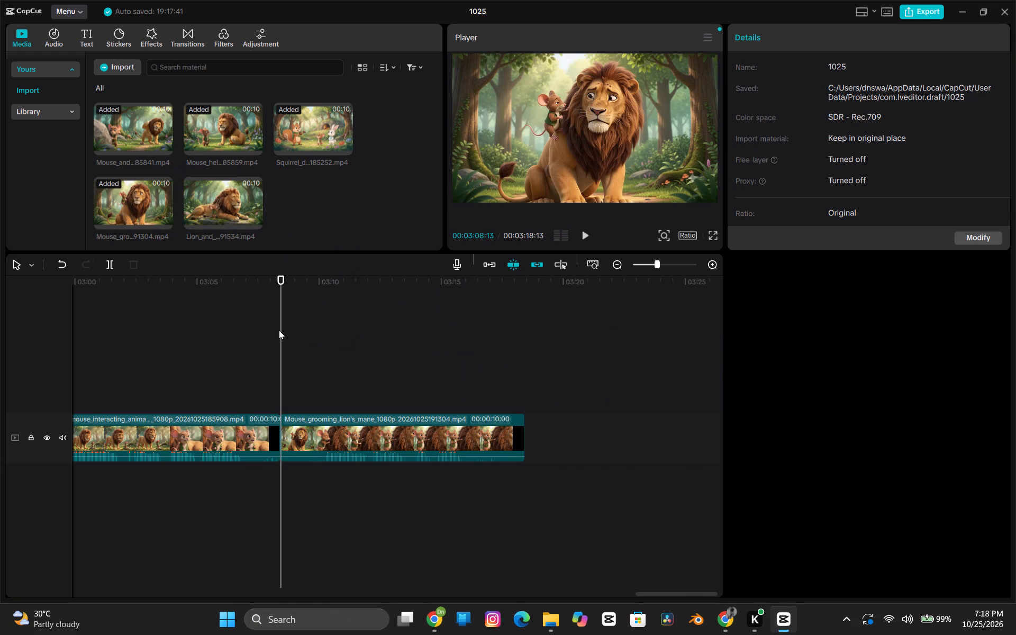
click(429, 361)
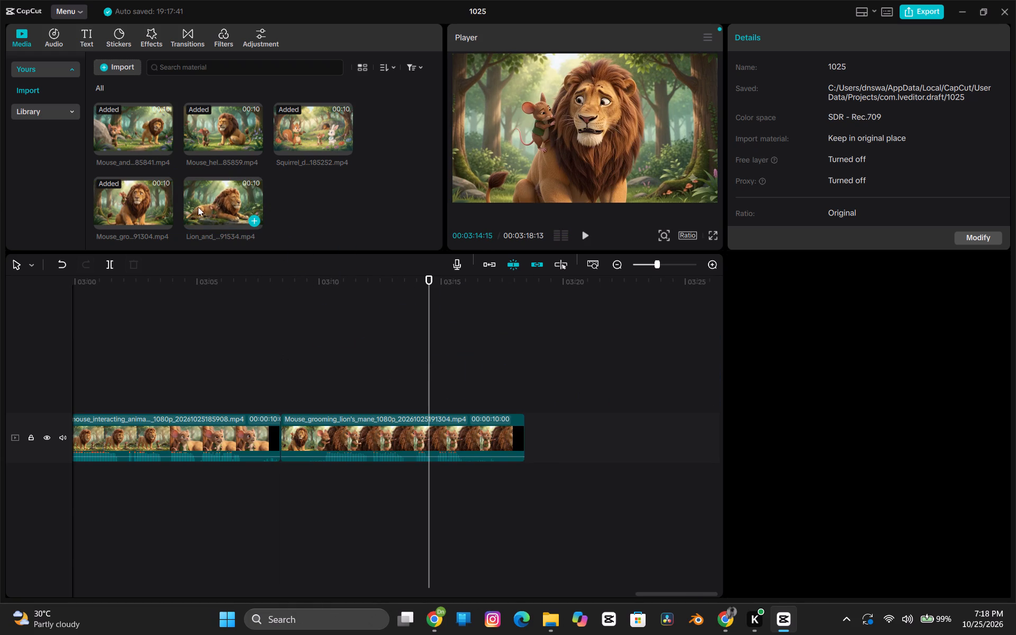
drag(198, 206, 528, 442)
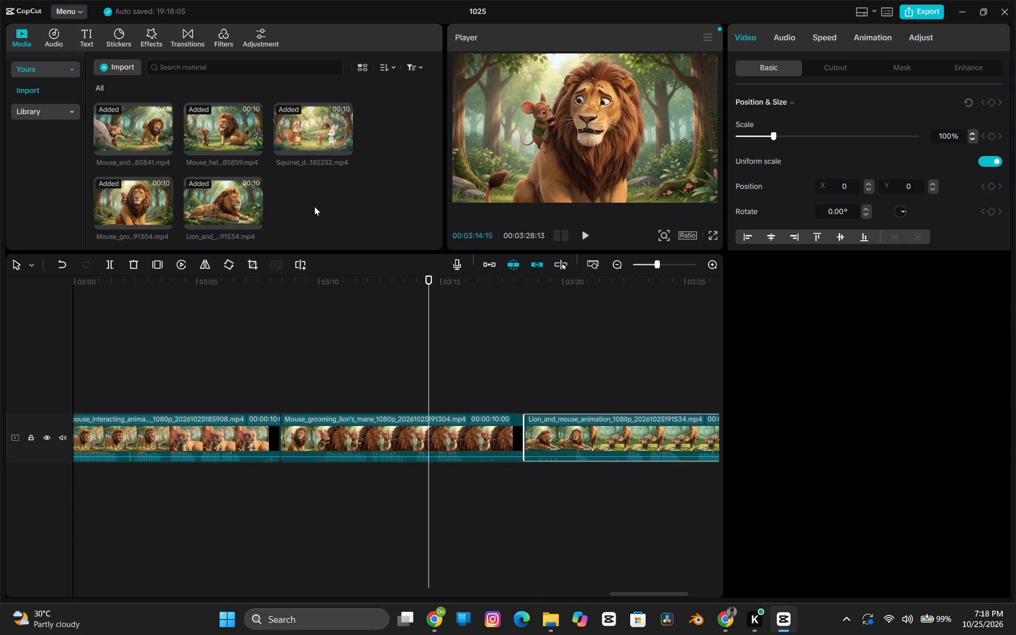
click(97, 63)
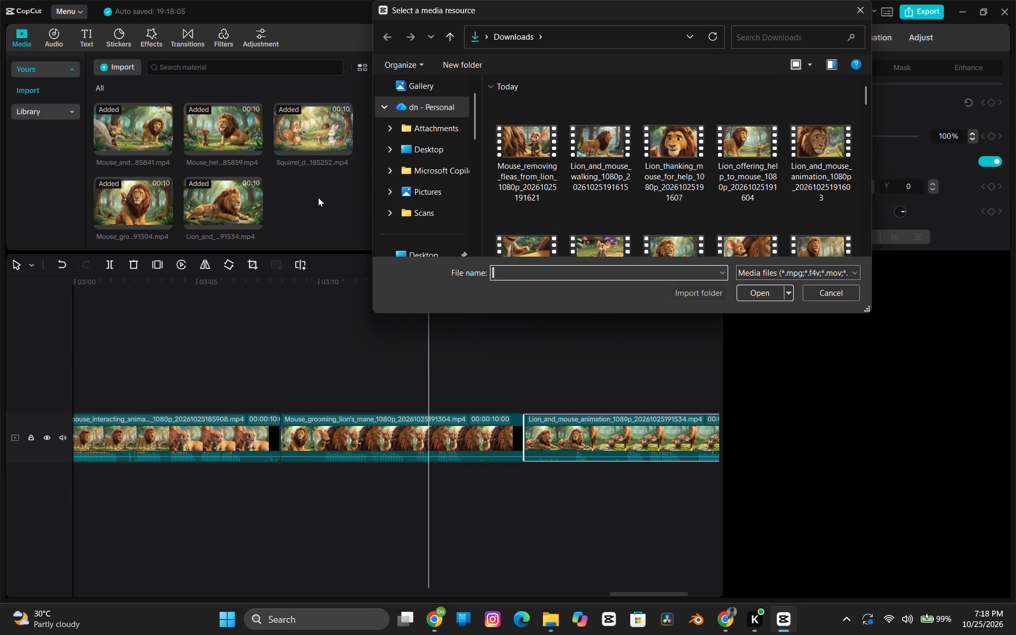
scroll(579, 228, down, 1)
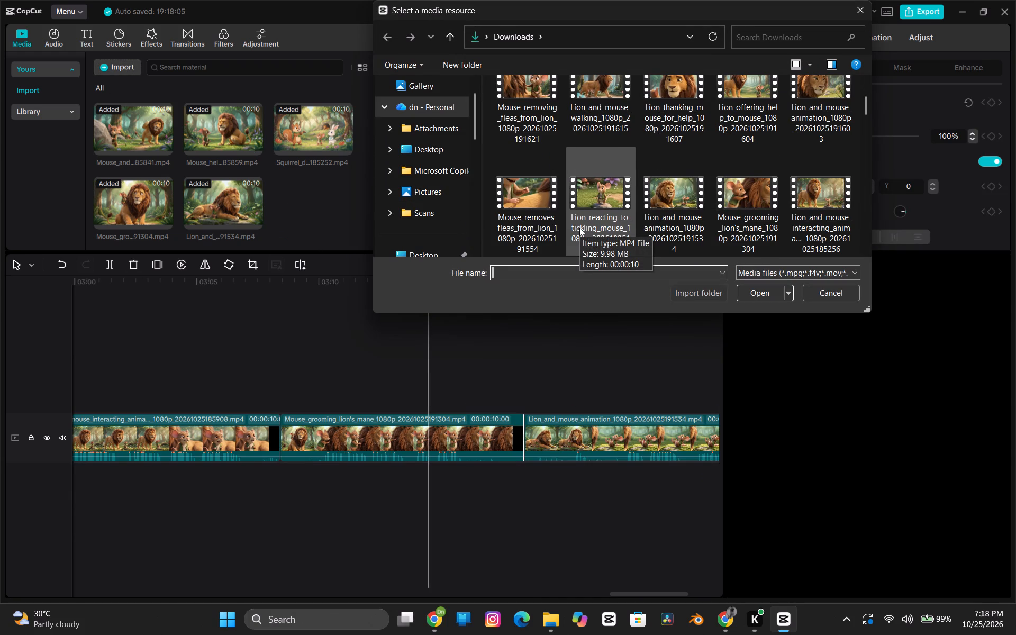
scroll(579, 228, up, 1)
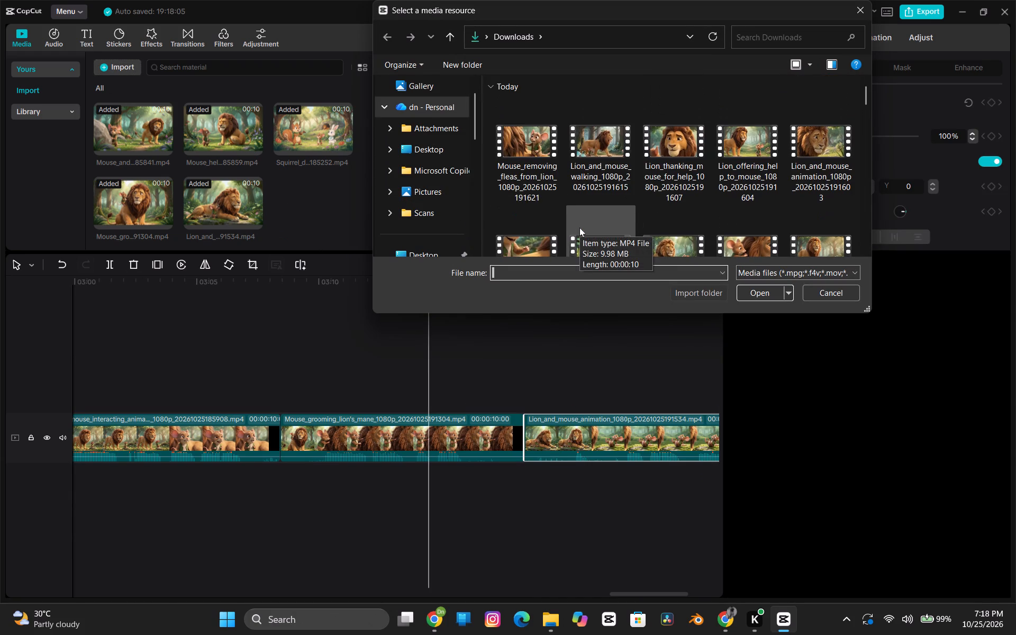
key(Down)
key(Down)
key(Down)
drag(863, 96, 864, 107)
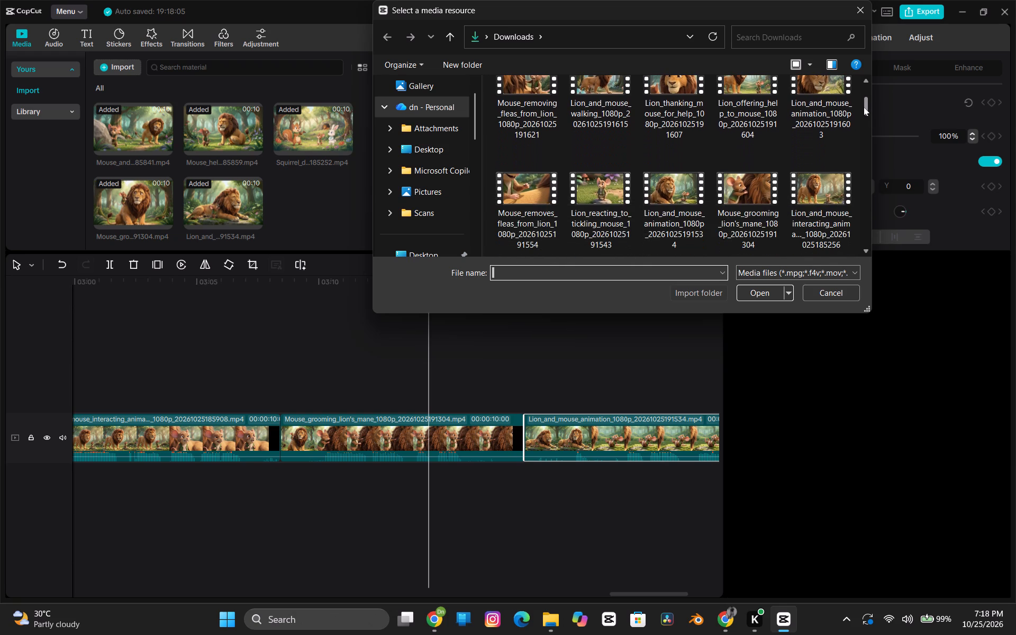
drag(864, 107, 864, 106)
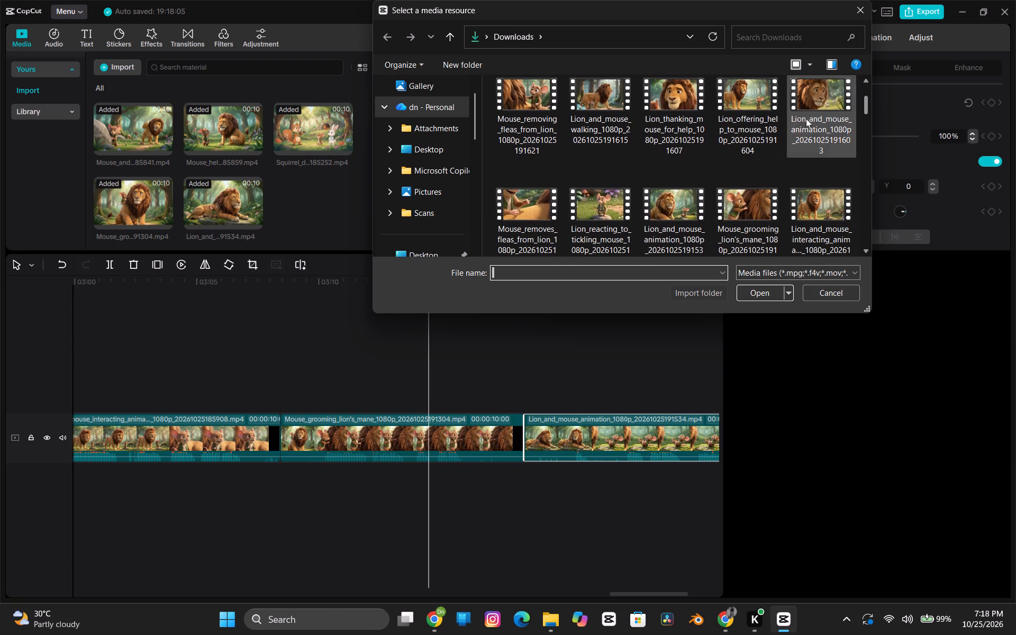
double_click(605, 206)
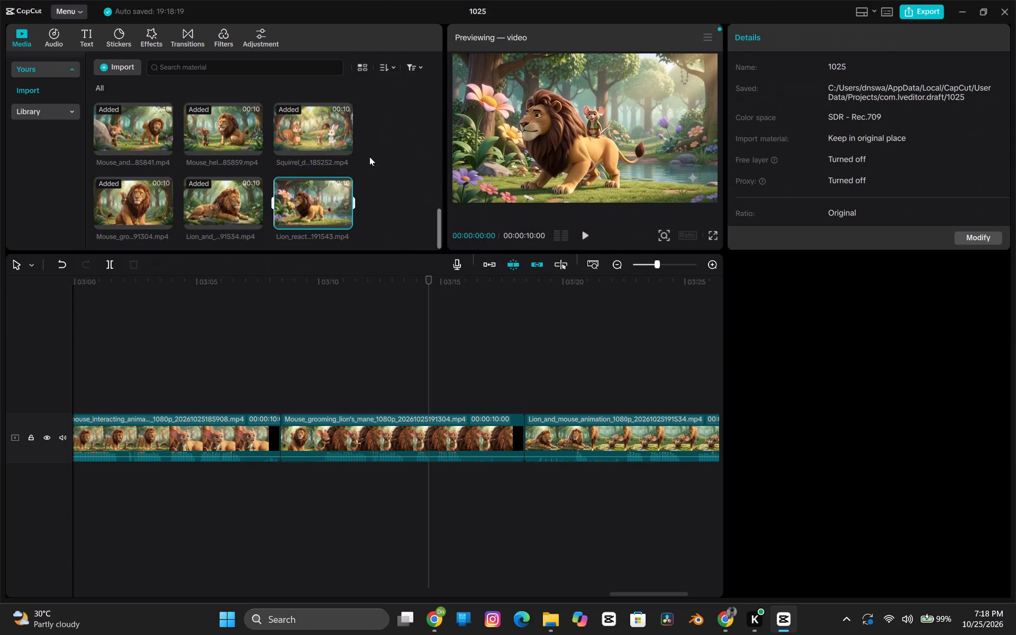
Preview the imported Lion_reacting_to_tickling_mouse clip and play the final seconds of the Lion_and_mouse_animation clip on the timeline.
click(310, 198)
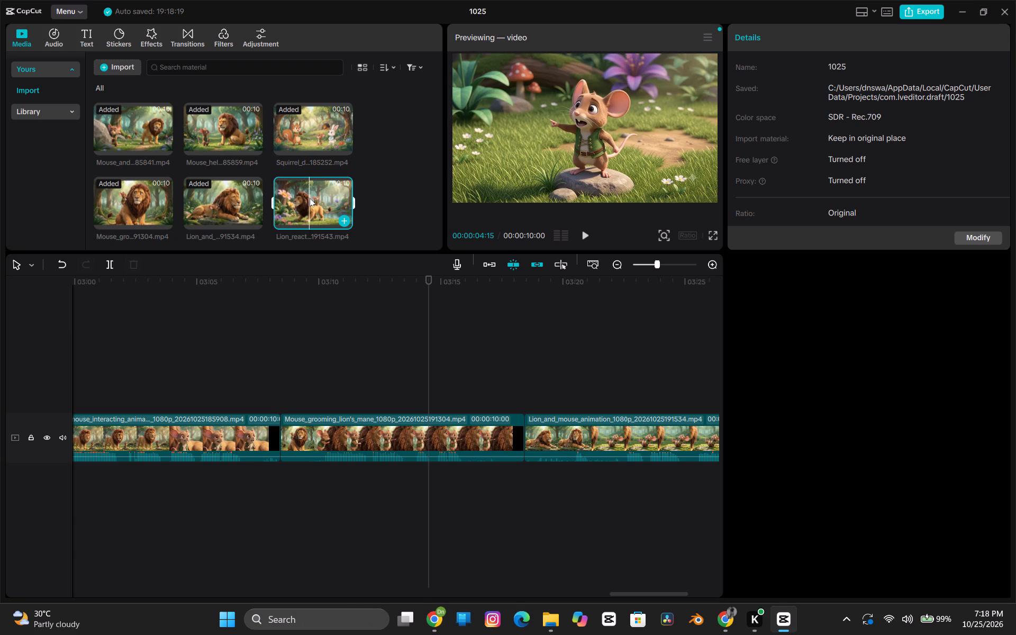
key(space)
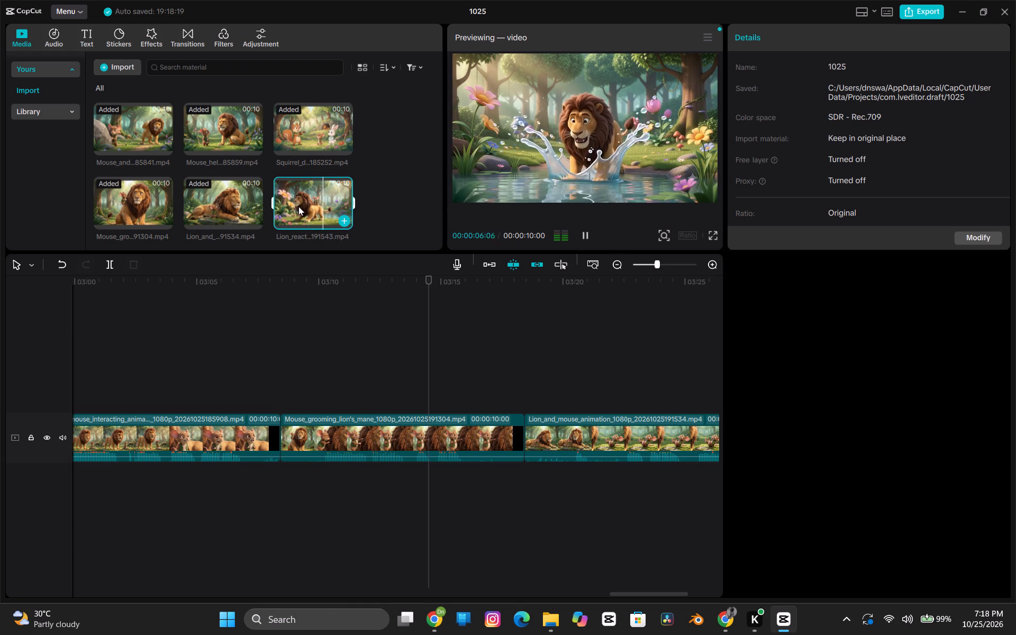
click(281, 194)
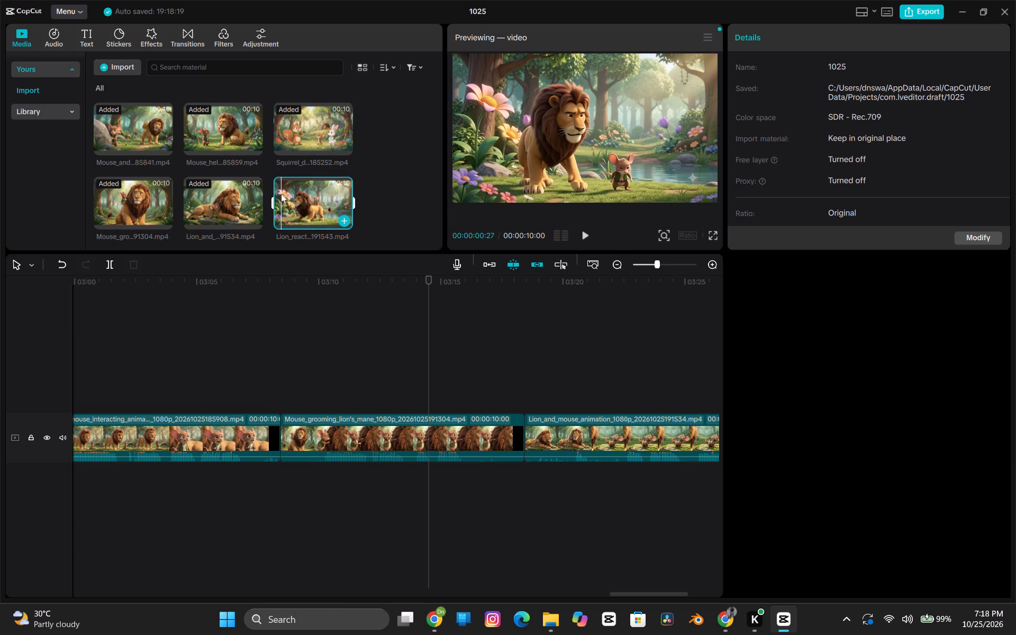
click(281, 194)
key(space)
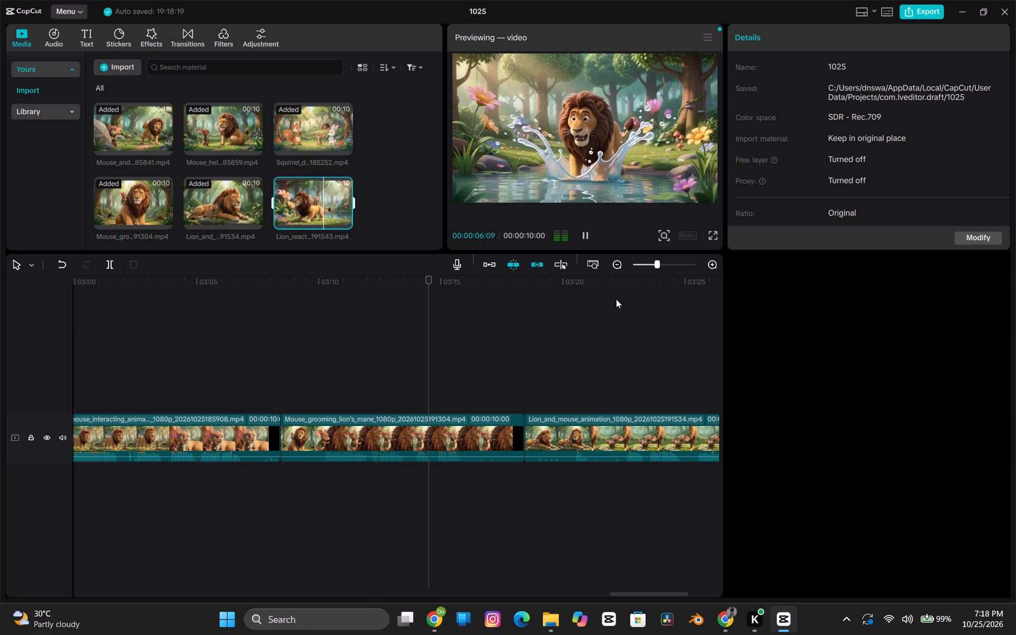
click(637, 284)
click(637, 284)
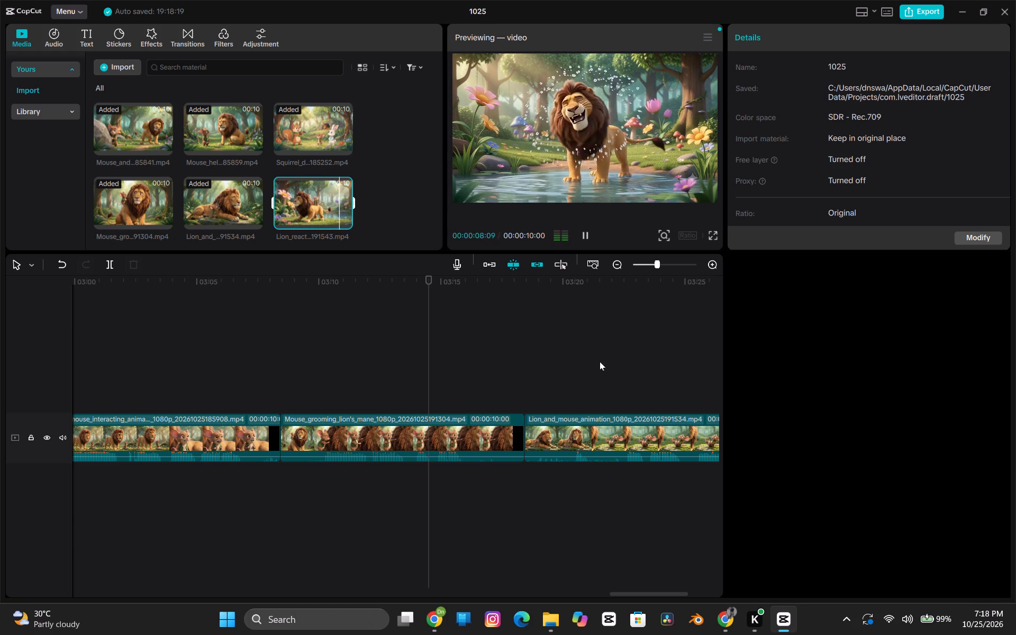
click(620, 398)
click(652, 282)
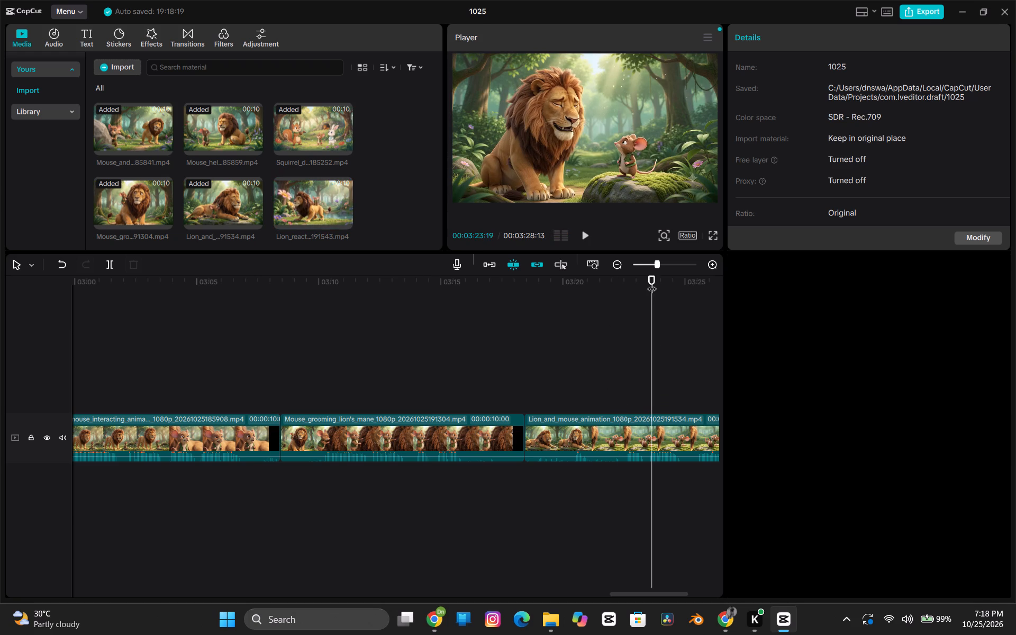
key(space)
scroll(652, 282, left, 3)
scroll(620, 338, left, 1)
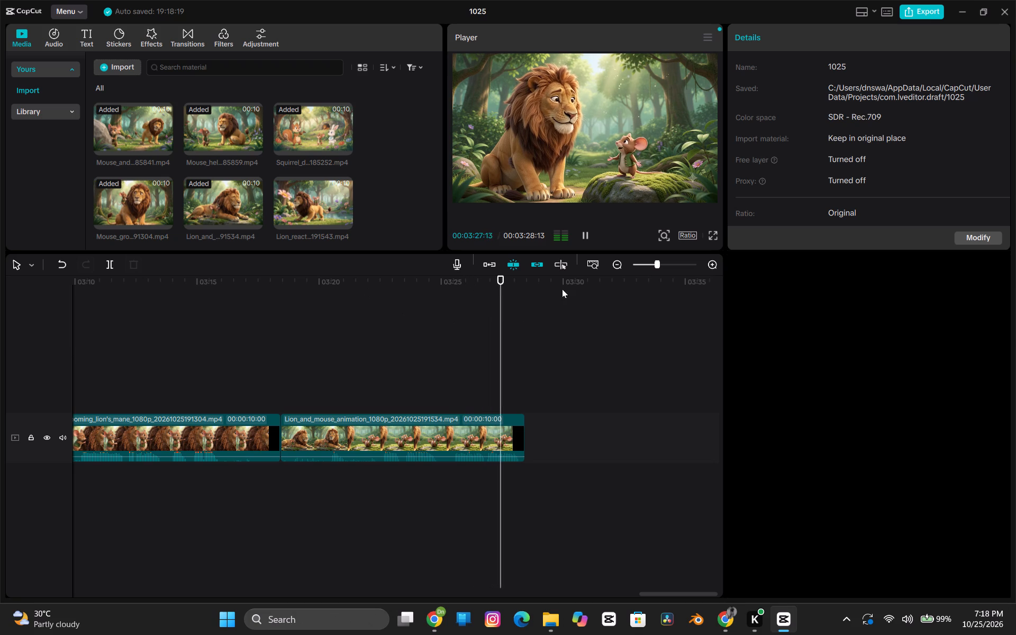
click(518, 346)
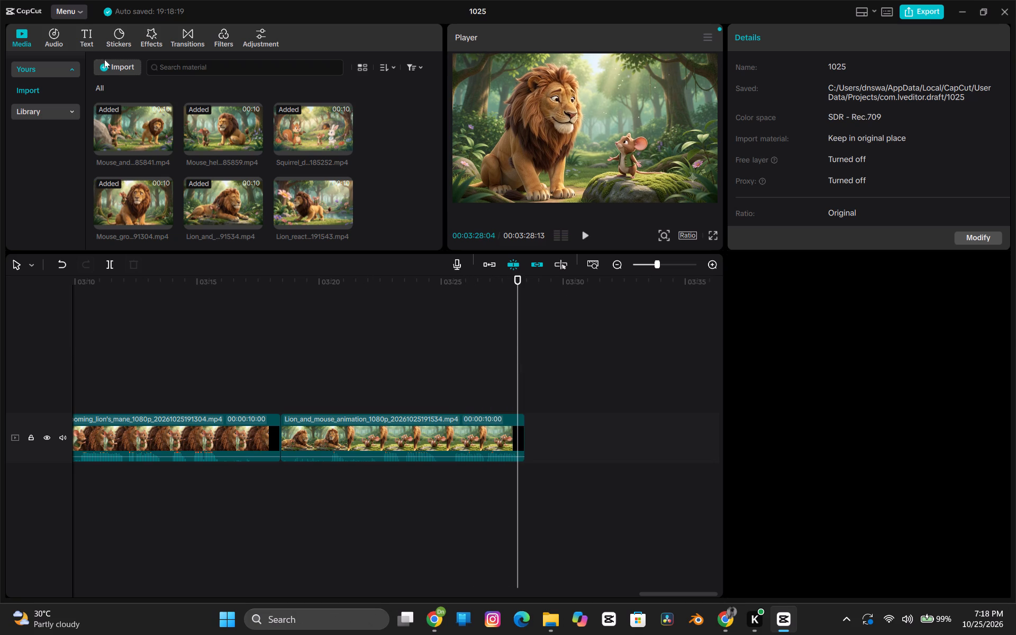
Import the remaining new lion and mouse clips from Downloads, from Mouse_removes_fleas_from_lion (191554) through Mouse_removing_fleas_from_lion (191621), into the project media.
click(108, 72)
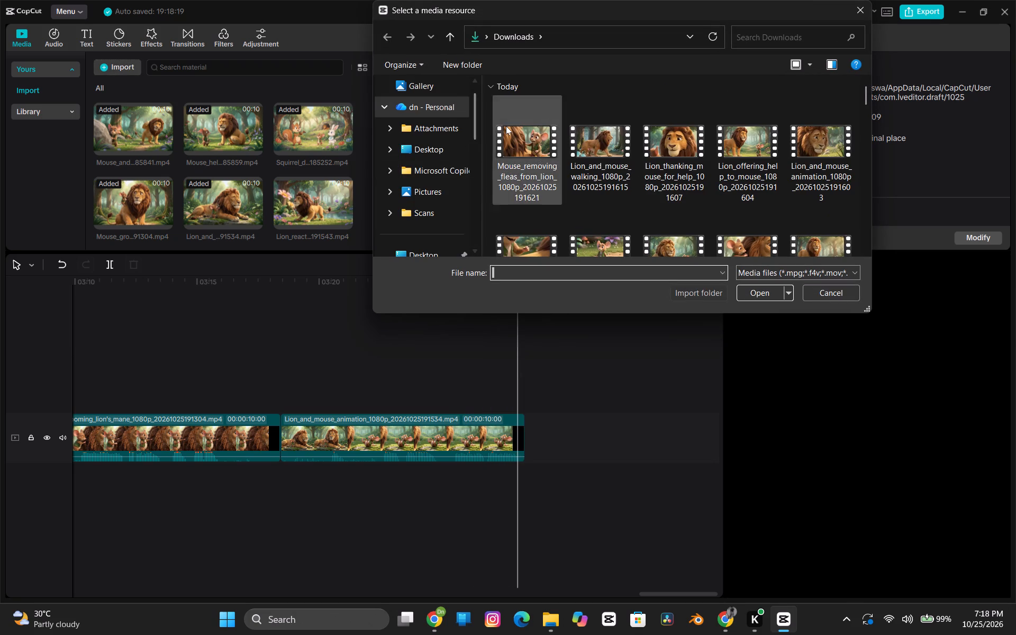
drag(488, 107, 727, 238)
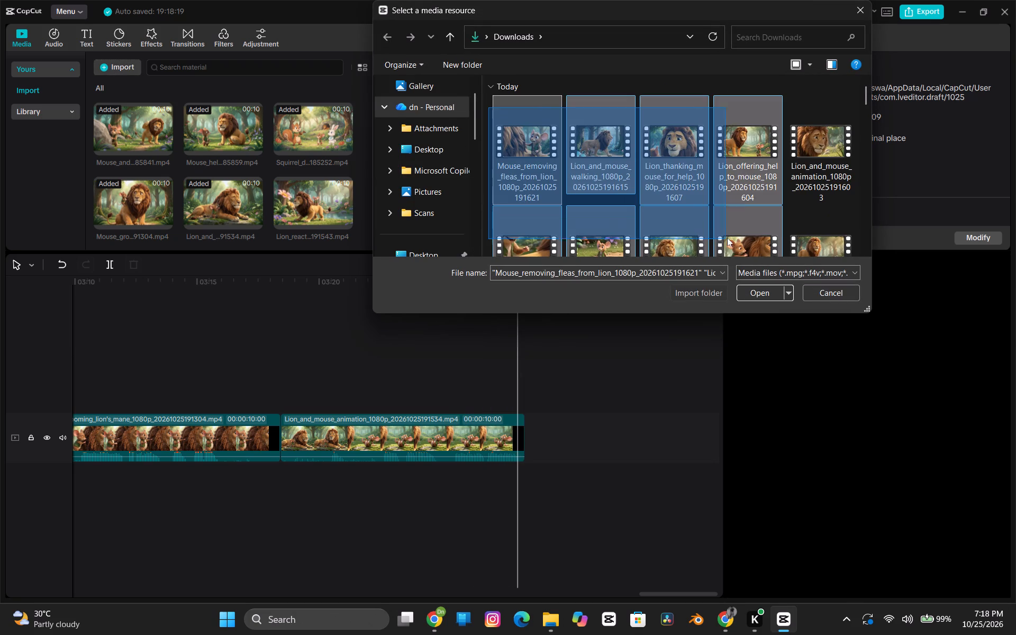
drag(727, 238, 842, 236)
click(770, 295)
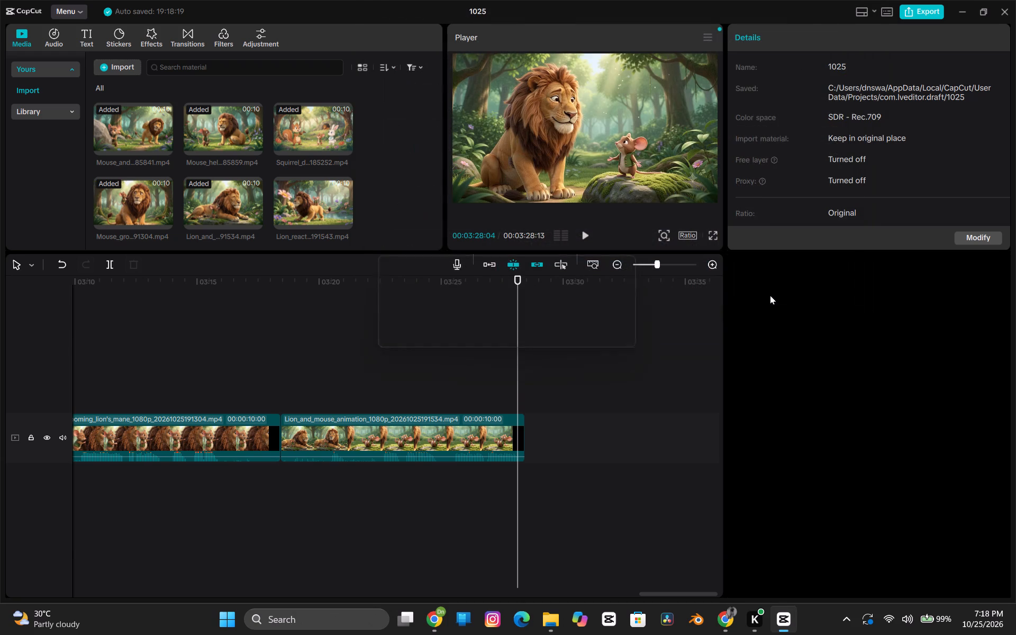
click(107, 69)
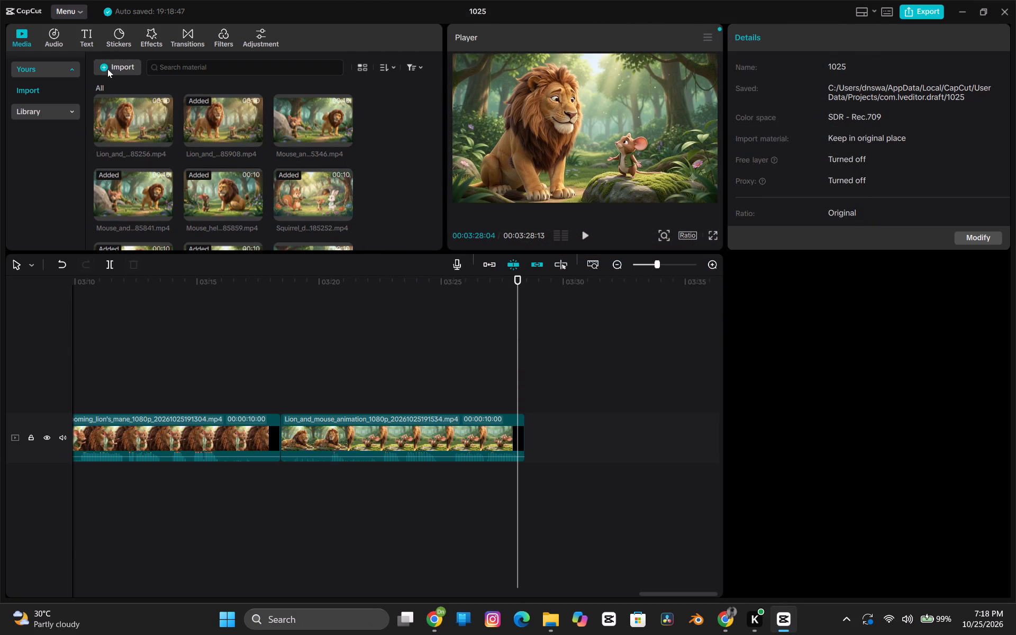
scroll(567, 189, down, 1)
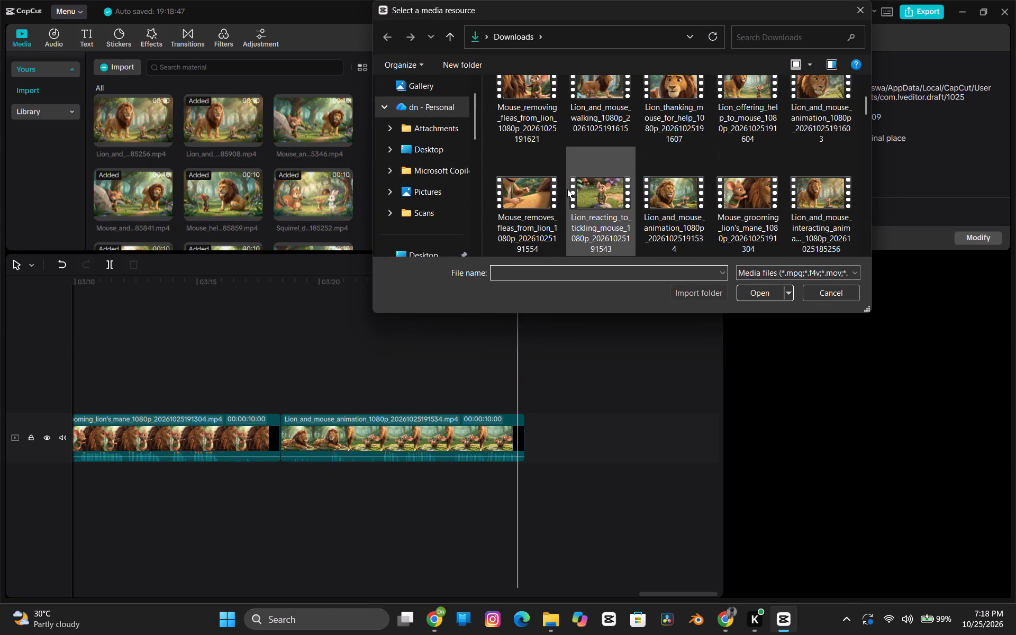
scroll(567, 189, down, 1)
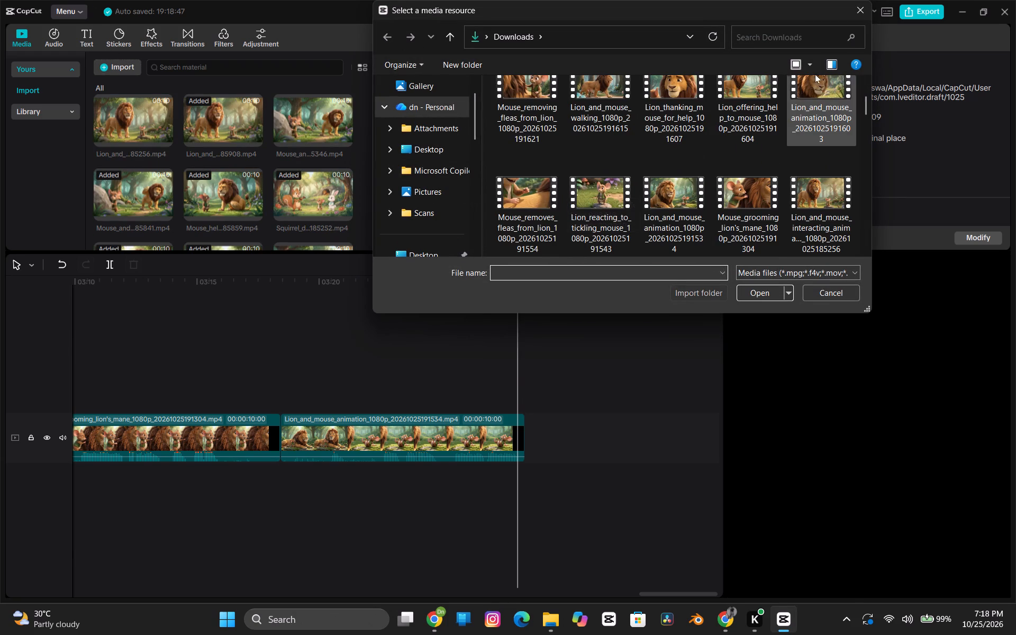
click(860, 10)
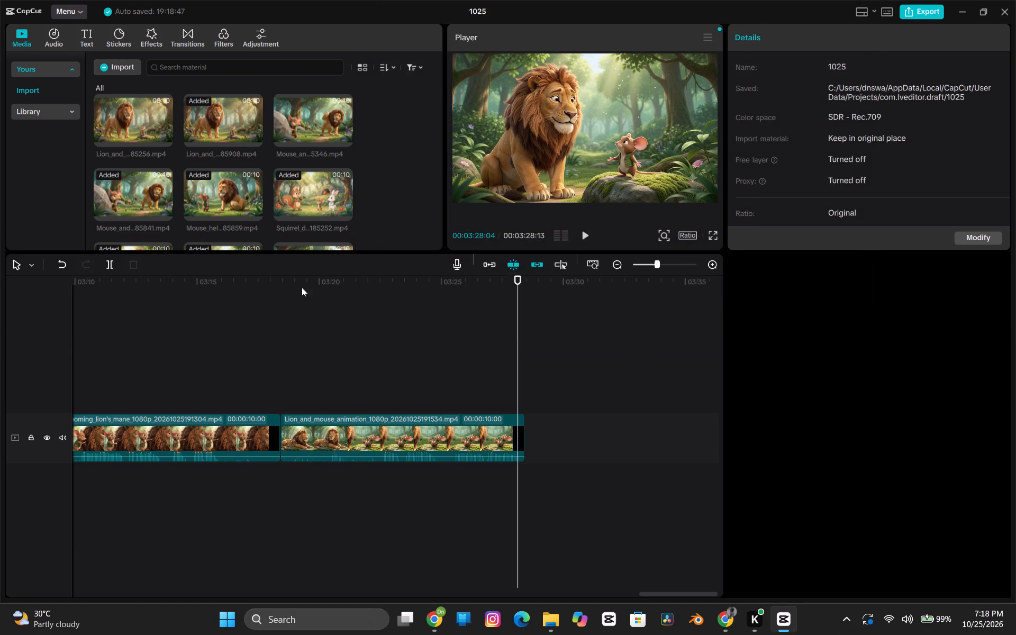
Preview newly imported clips in the project media, plus the Mouse_grooming_lion's_mane and Lion_and_mouse_animation (191534) clips, to check the story order.
scroll(319, 200, down, 6)
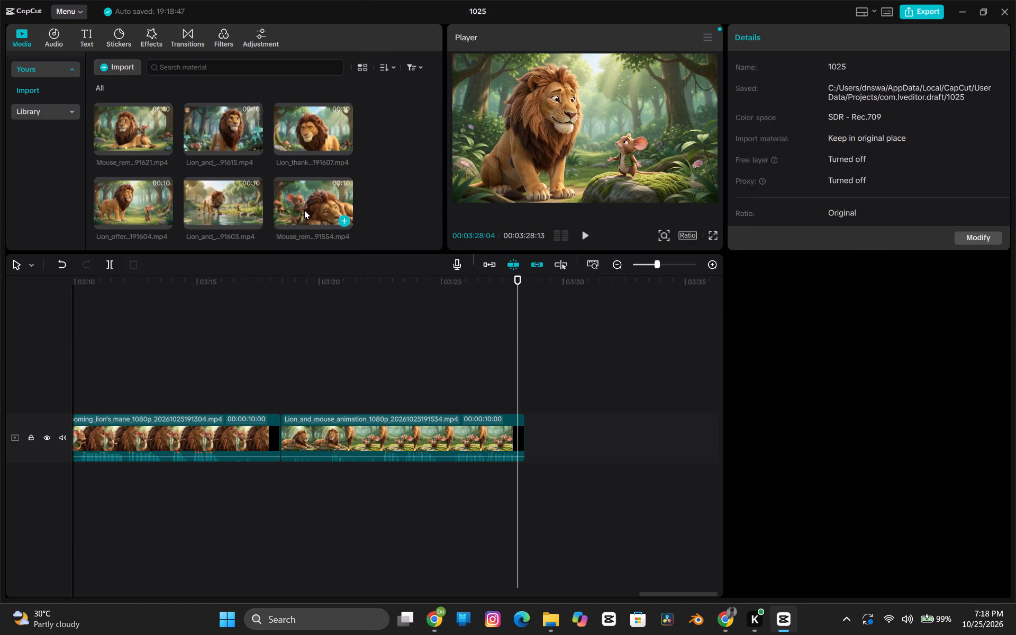
click(304, 210)
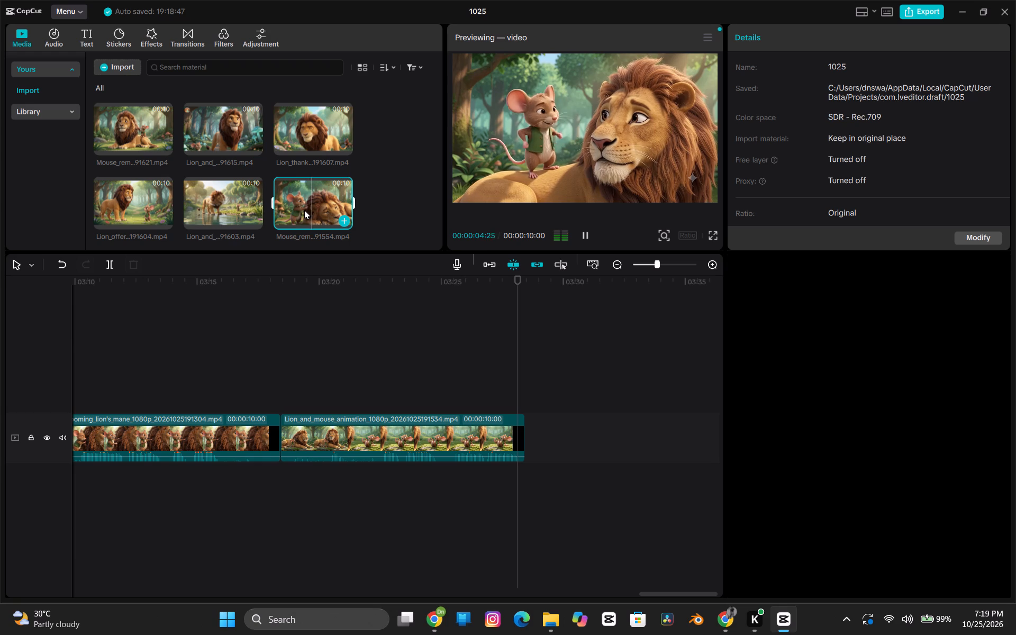
click(235, 193)
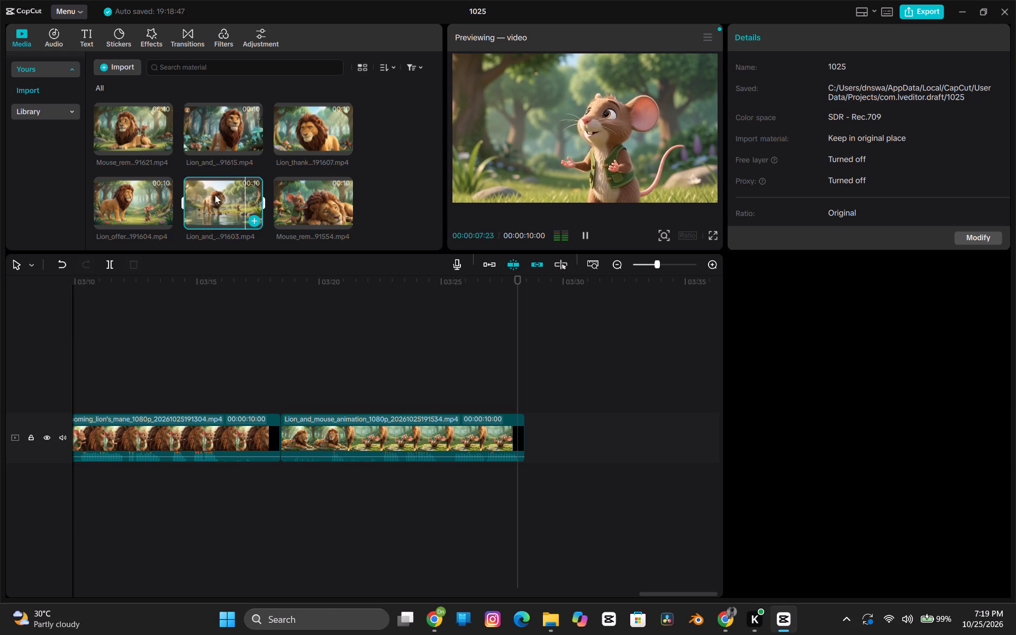
click(99, 194)
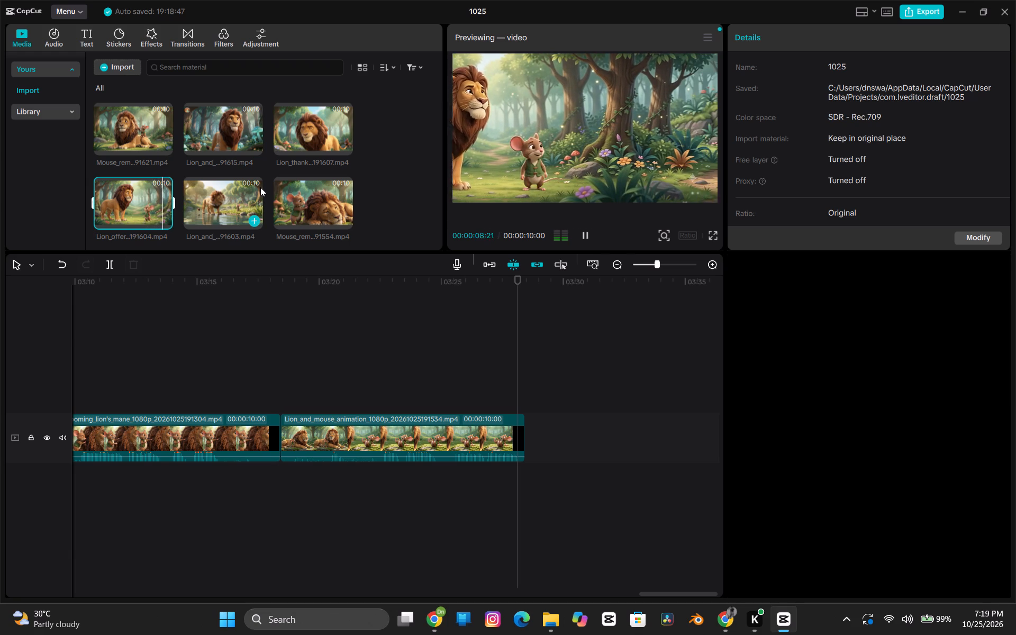
click(335, 150)
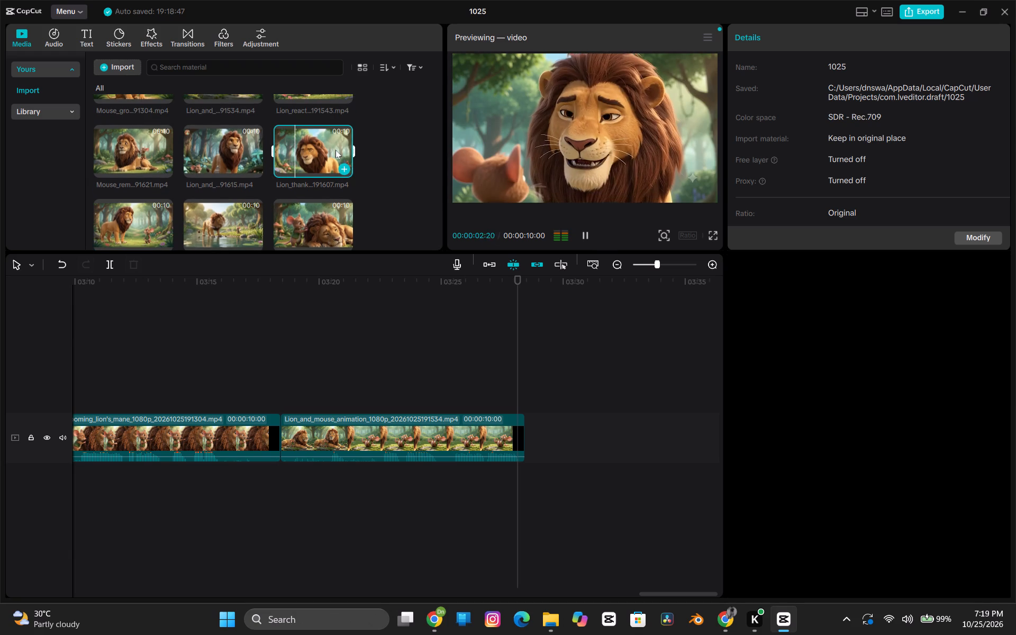
click(223, 145)
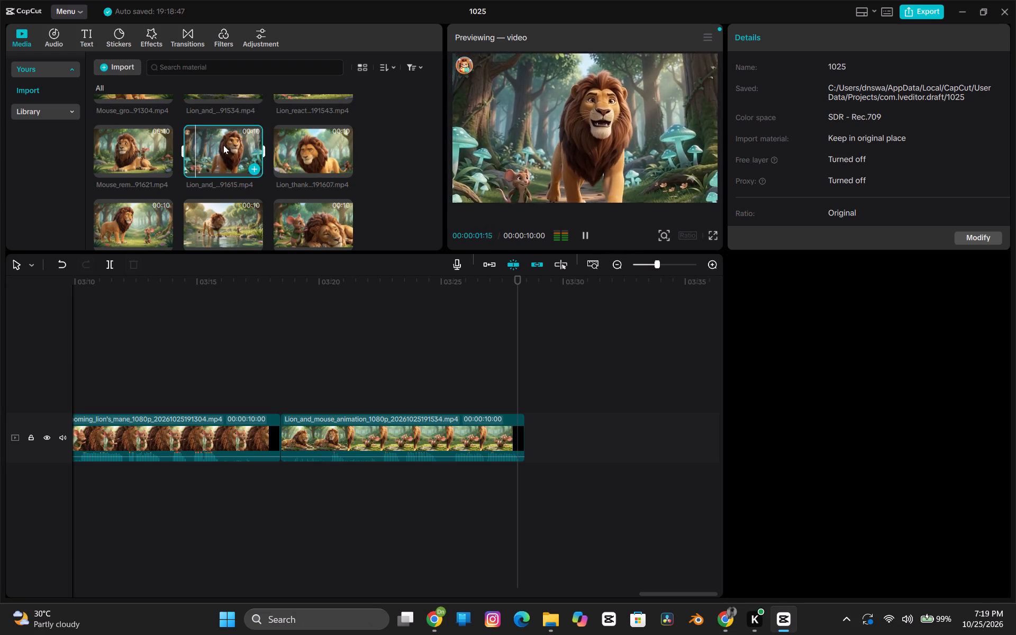
scroll(223, 145, up, 1)
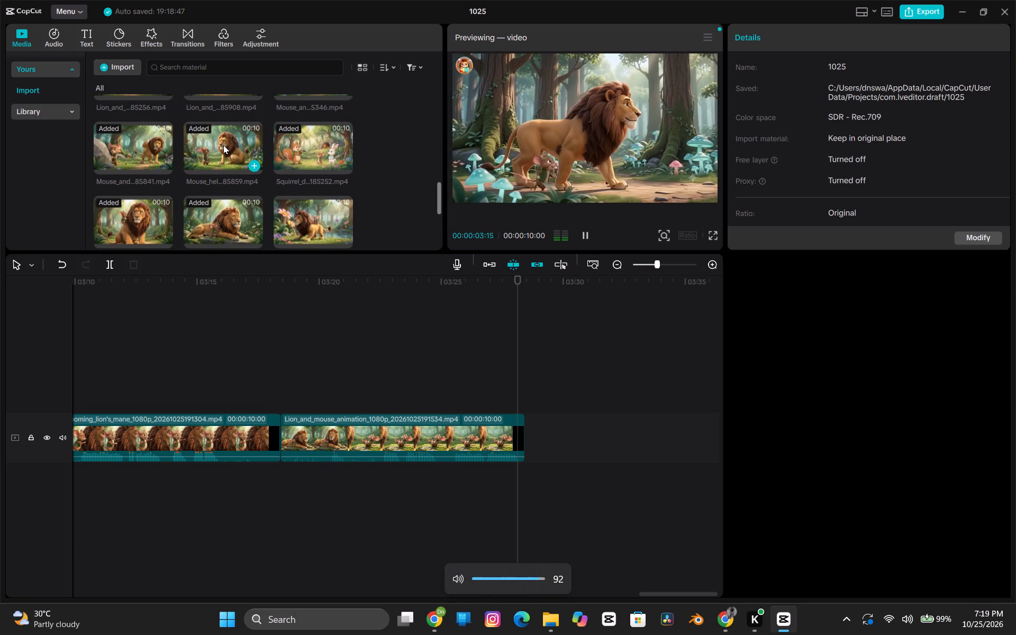
scroll(223, 145, up, 1)
click(136, 229)
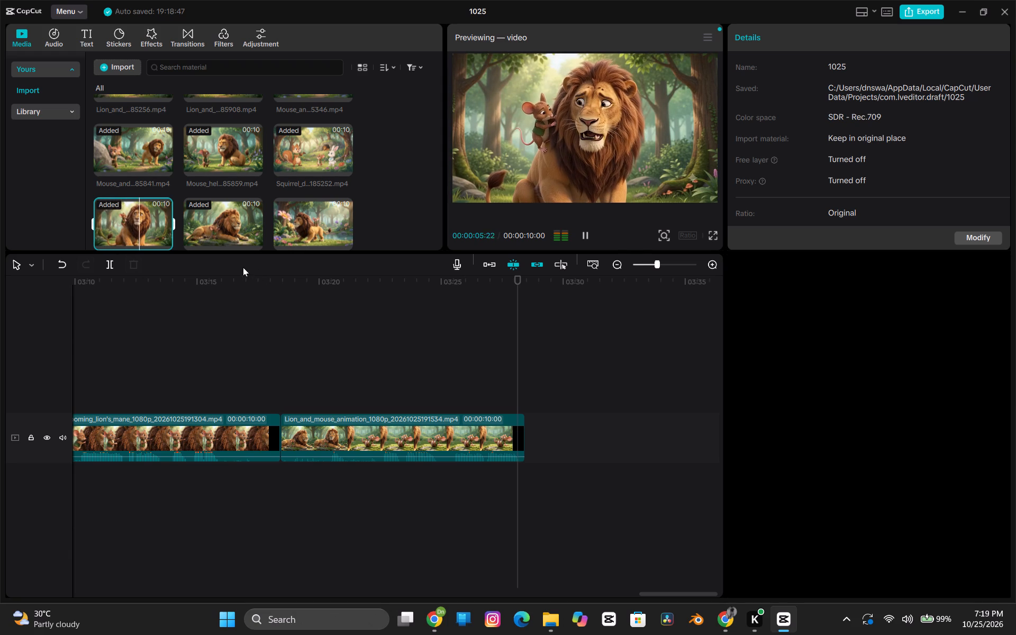
click(205, 210)
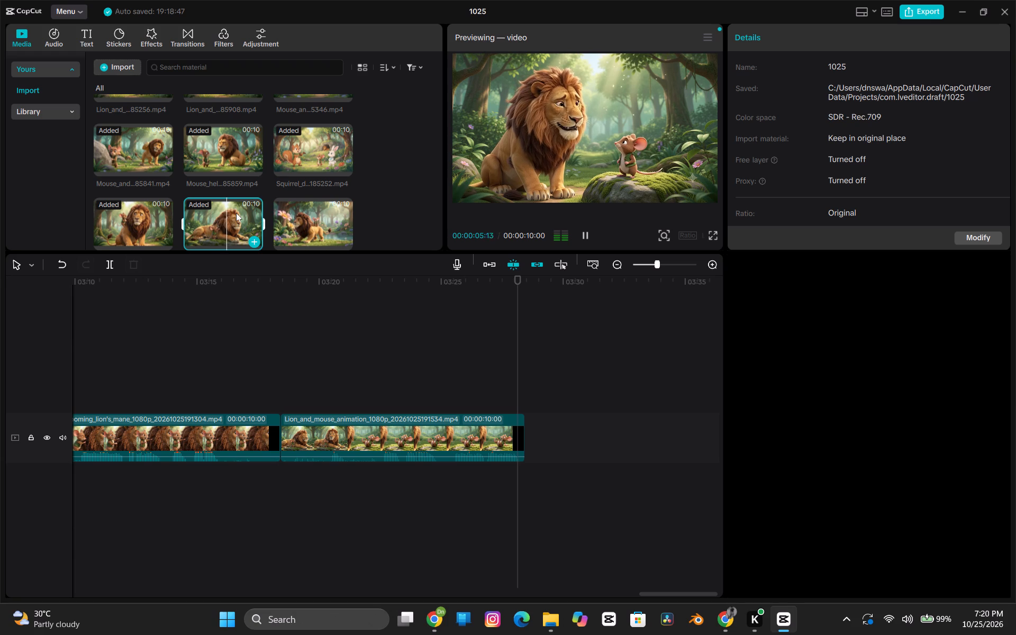
Append the Lion_reacting_to_tickling_mouse clip to the main track directly after the Lion_and_mouse_animation clip.
click(300, 214)
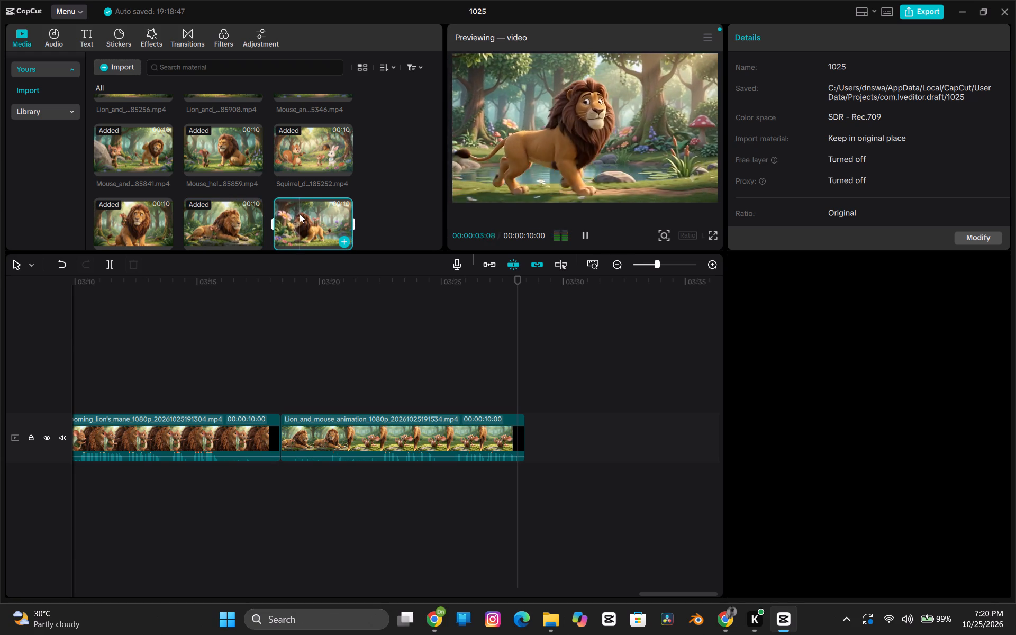
drag(300, 214, 531, 437)
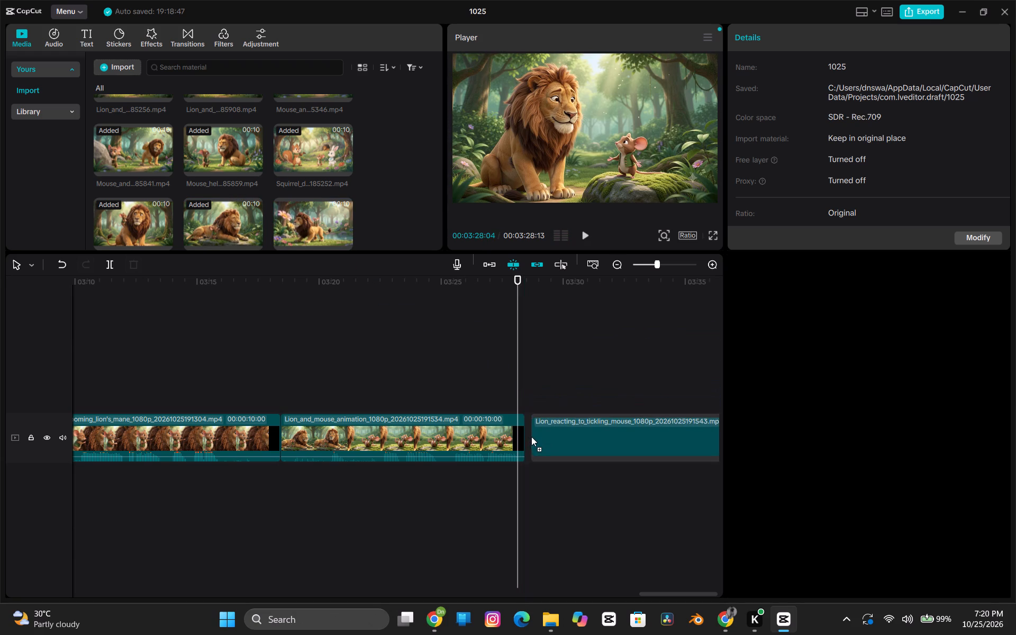
drag(531, 437, 524, 437)
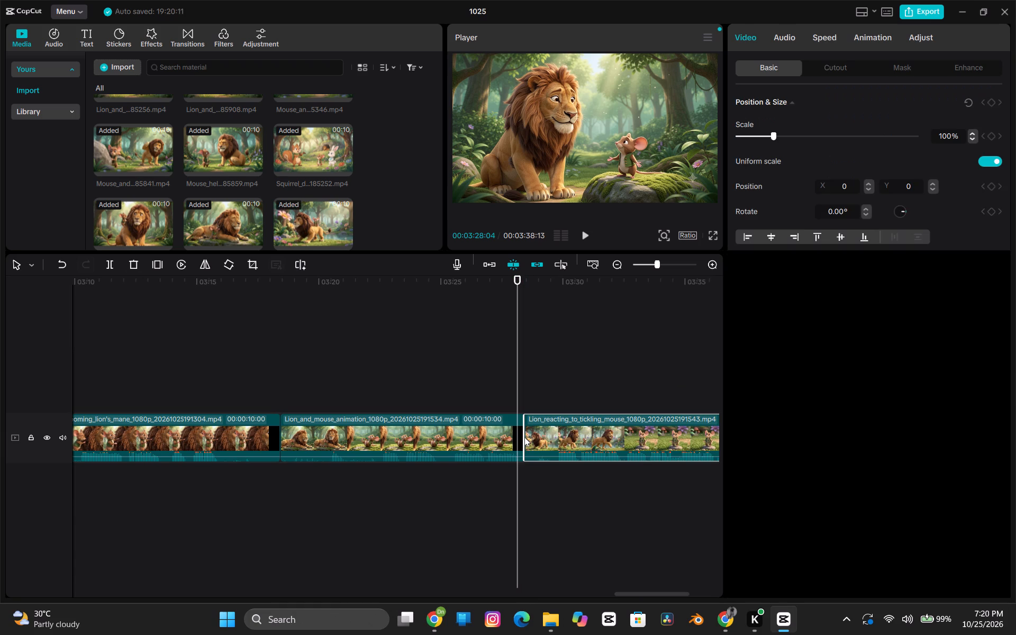
Preview the Mouse_removing_fleas_from_lion clip and play the Lion_reacting_to_tickling_mouse clip on the timeline through to its end.
scroll(280, 167, down, 1)
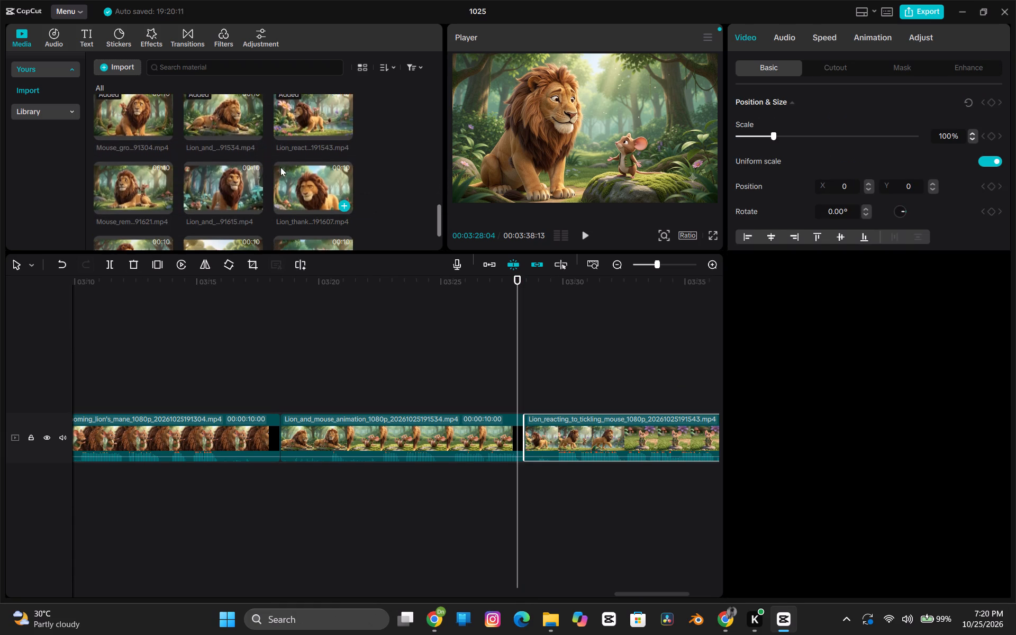
click(156, 192)
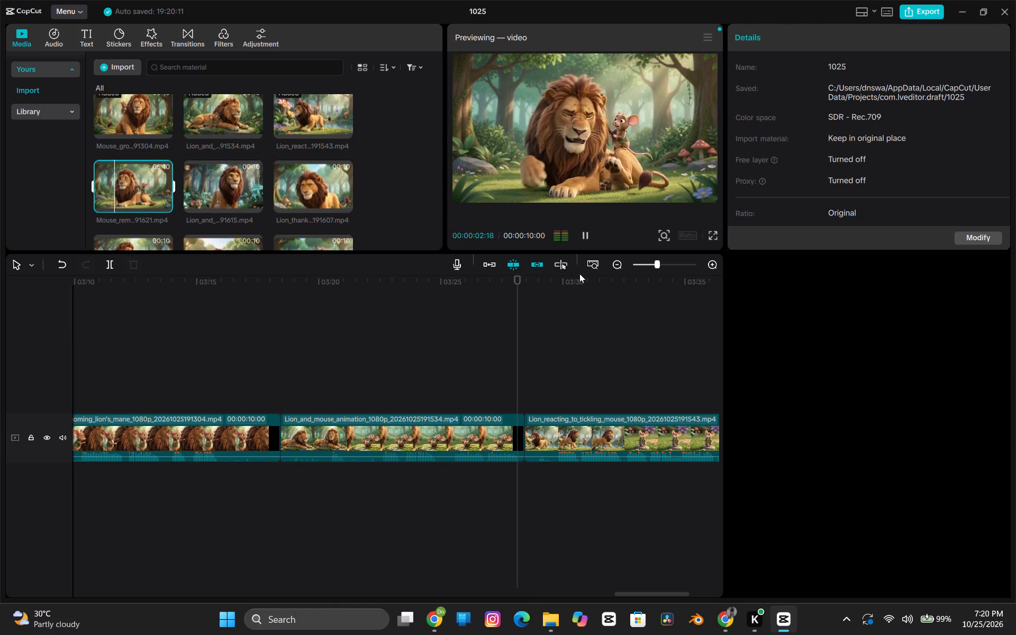
click(634, 290)
key(space)
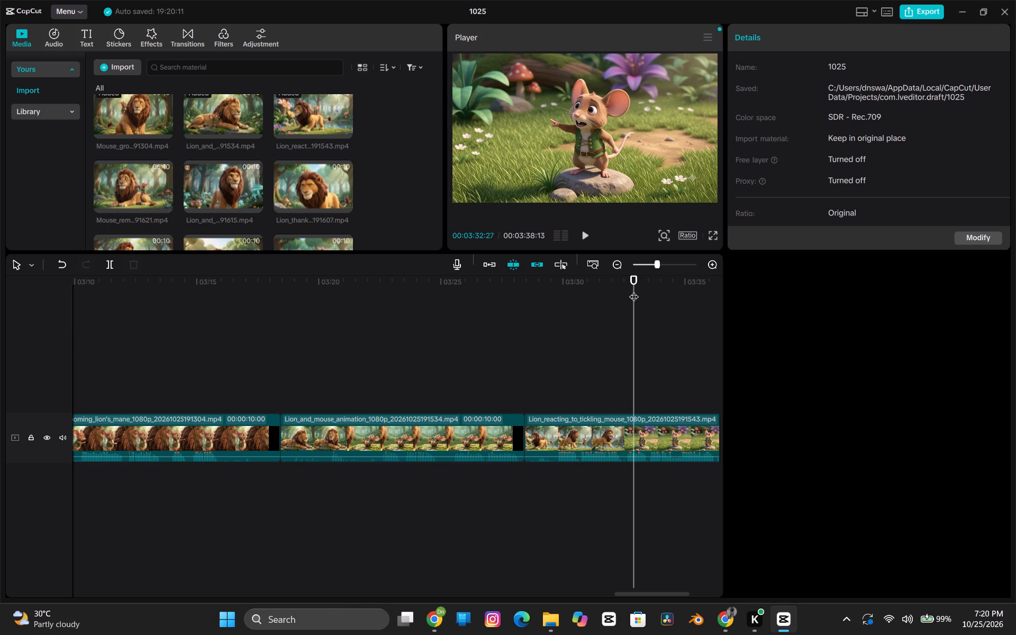
click(588, 233)
scroll(585, 347, left, 1)
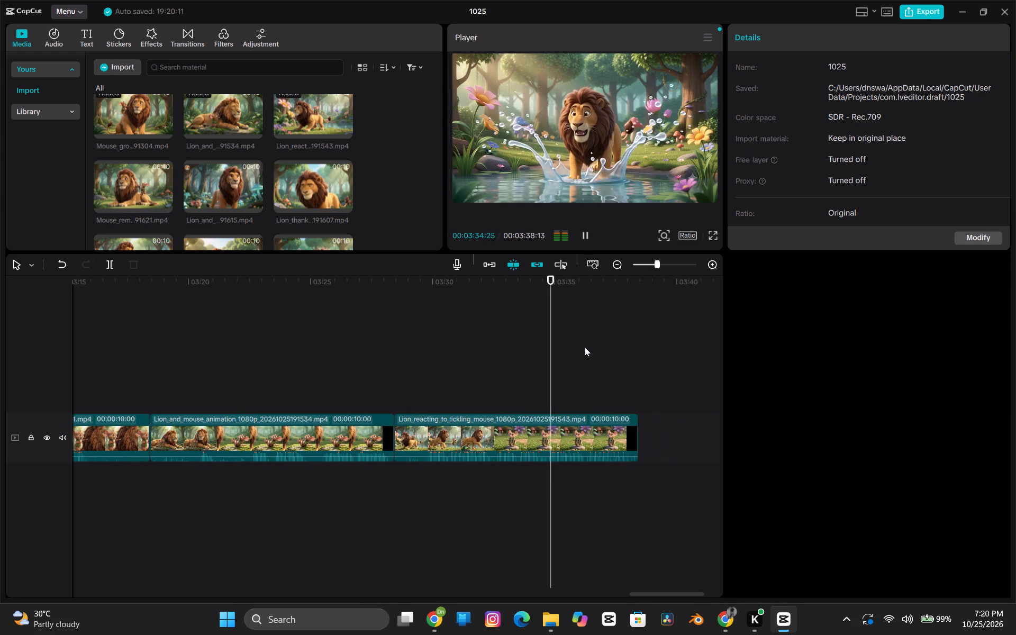
scroll(585, 347, left, 1)
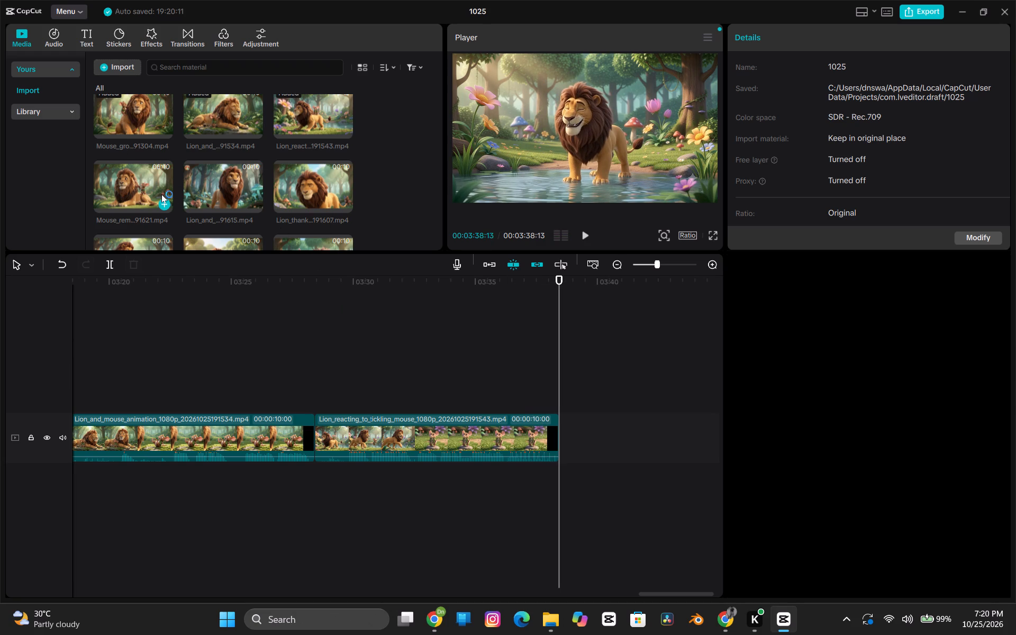
Move the Lion_reacting_to_tickling_mouse clip aside and insert Mouse_removing_fleas_from_lion (191621) on the main track directly after Lion_and_mouse_animation.
click(410, 415)
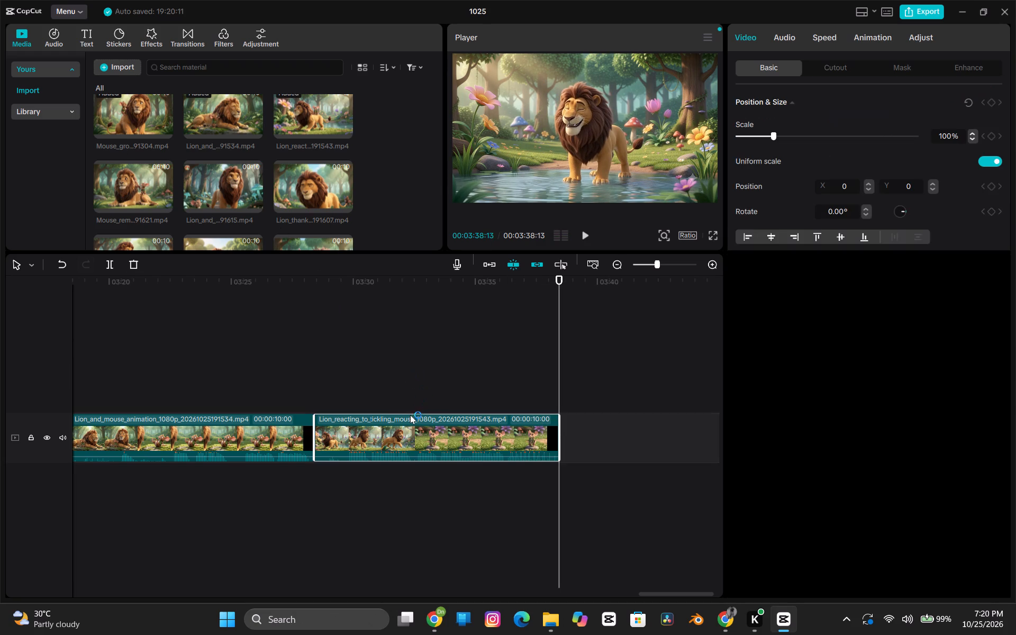
drag(484, 419, 676, 420)
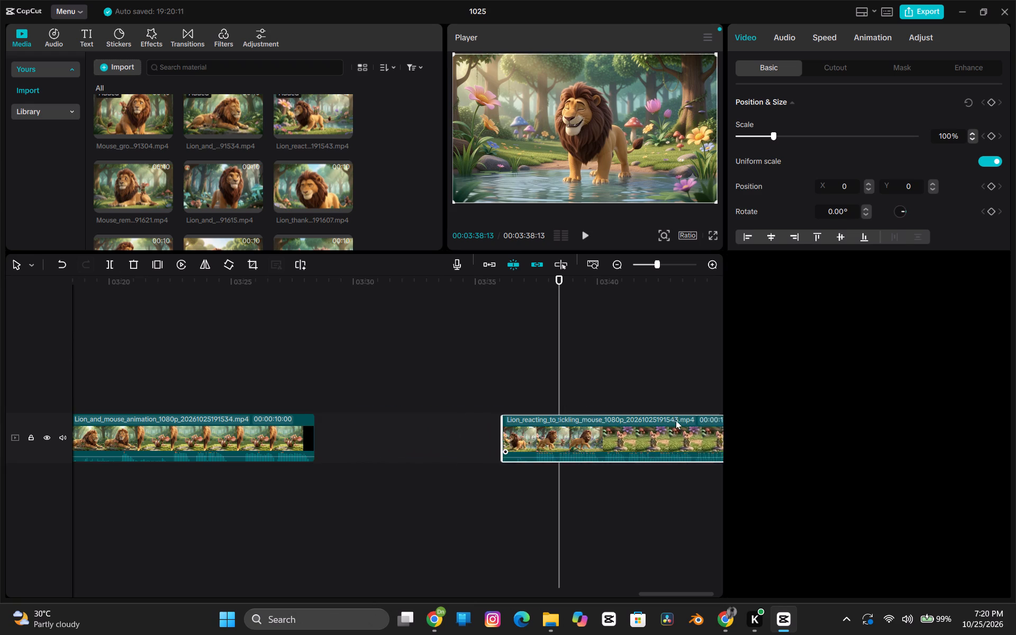
drag(676, 420, 695, 413)
drag(132, 171, 304, 349)
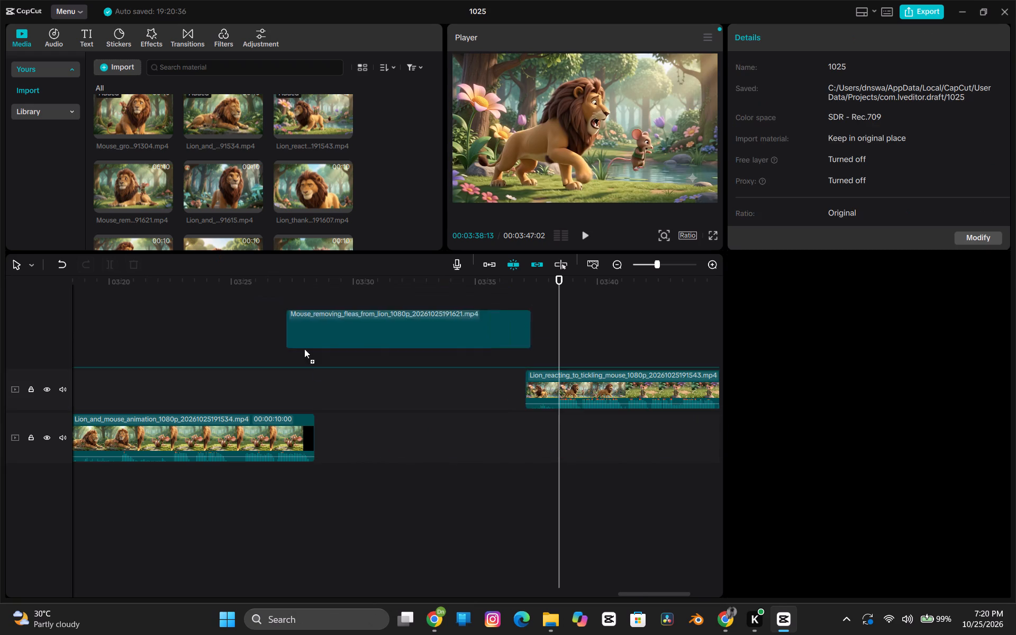
drag(304, 349, 316, 436)
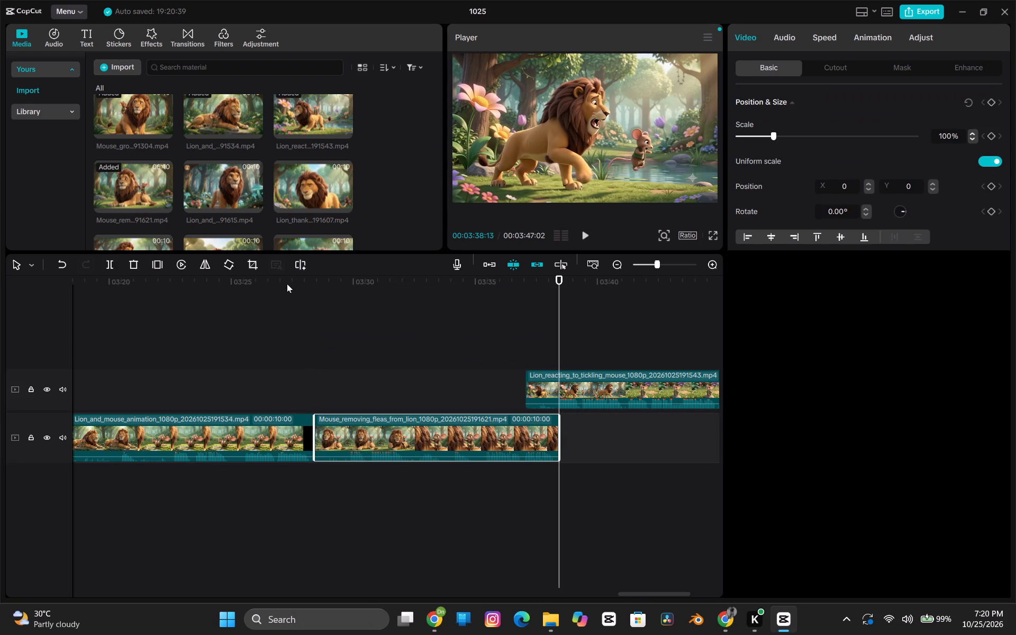
Play the inserted Mouse_removing_fleas_from_lion clip and preview the 191615, Lion_reacting and Lion_and_mouse_animation (191534) media clips to check the story order.
click(287, 284)
key(space)
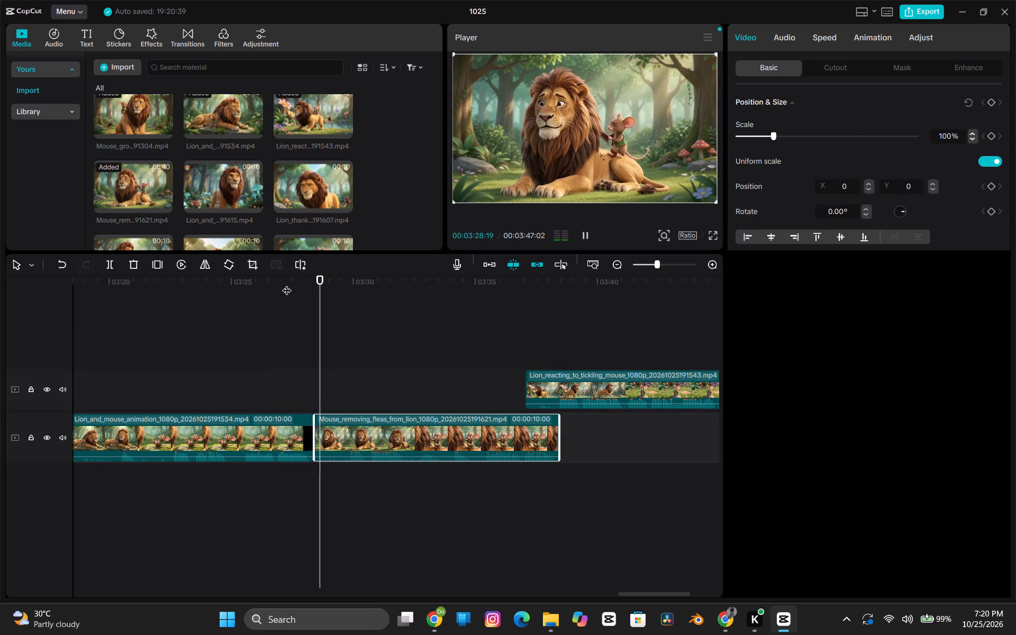
scroll(256, 378, right, 1)
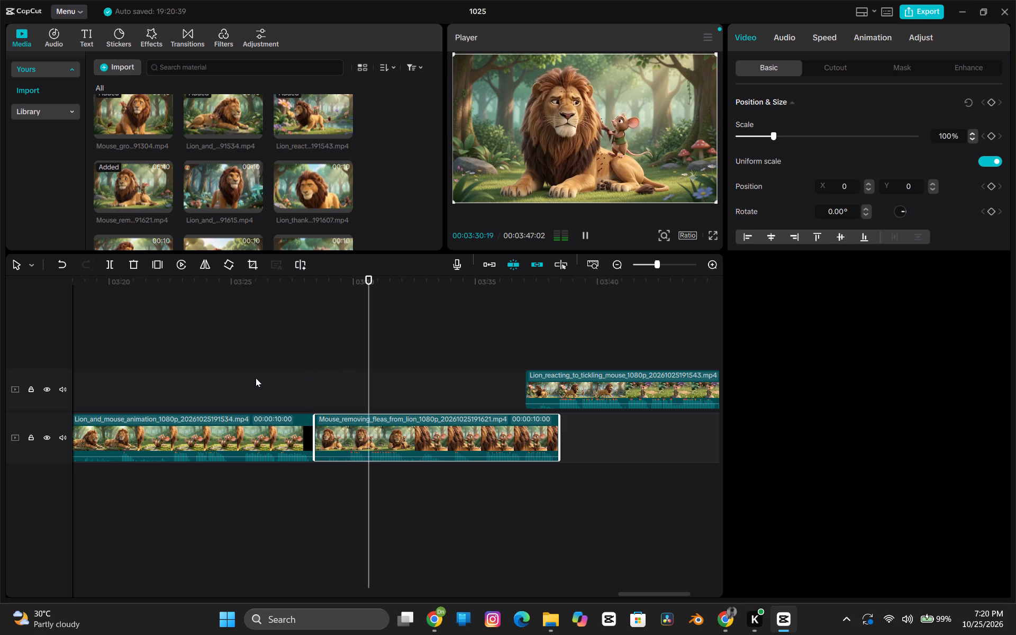
scroll(256, 378, right, 1)
click(140, 285)
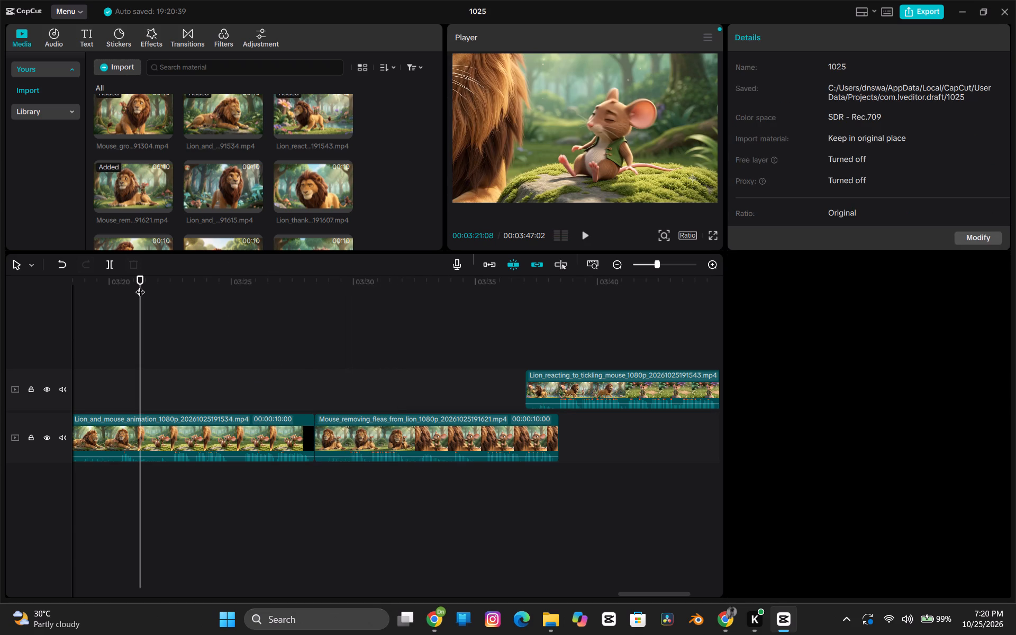
click(332, 389)
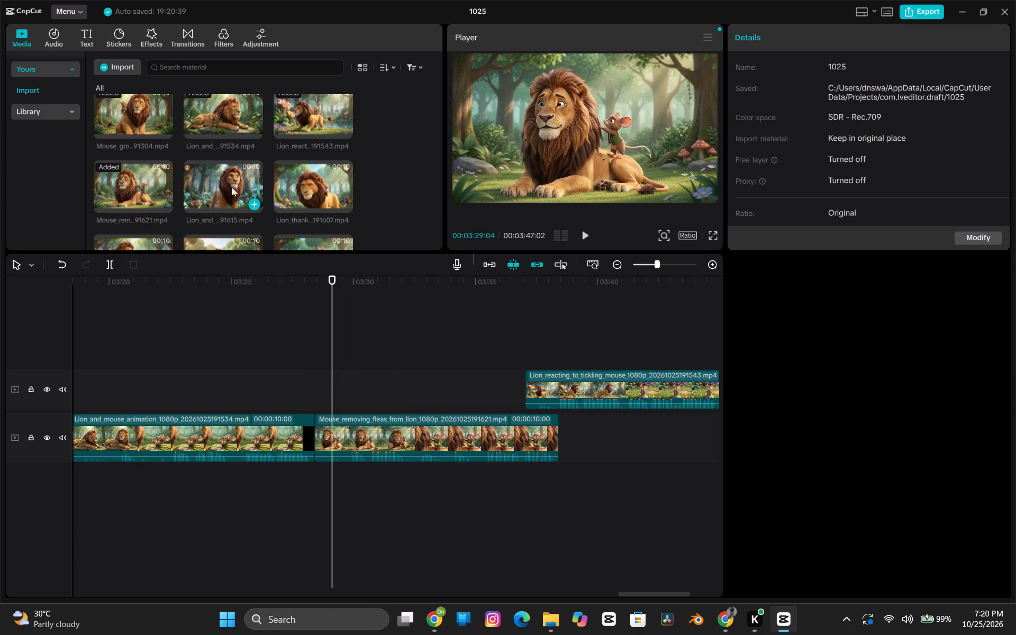
click(230, 182)
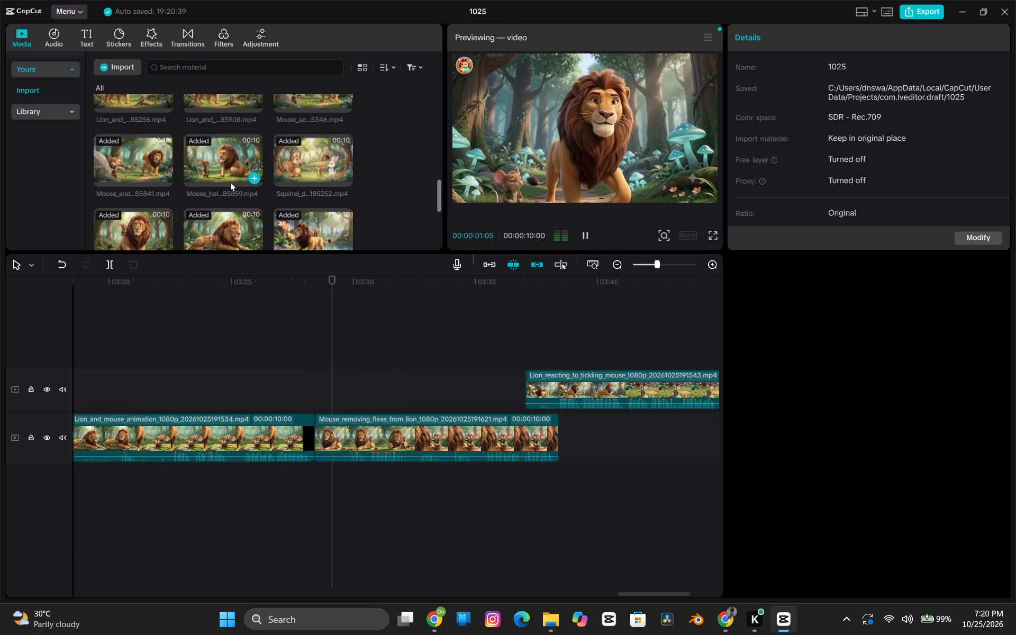
click(302, 174)
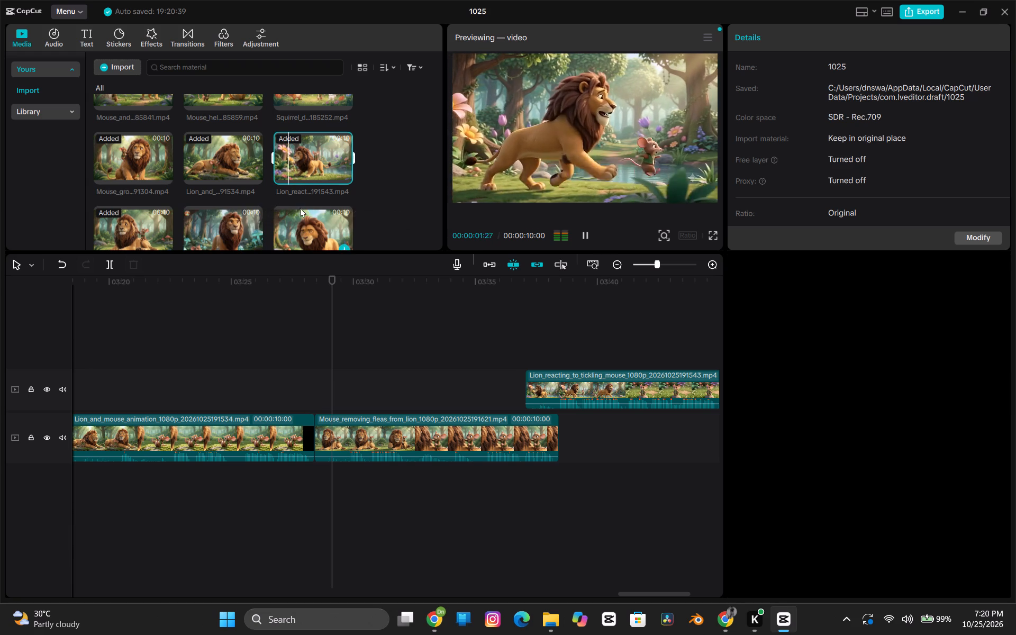
click(233, 166)
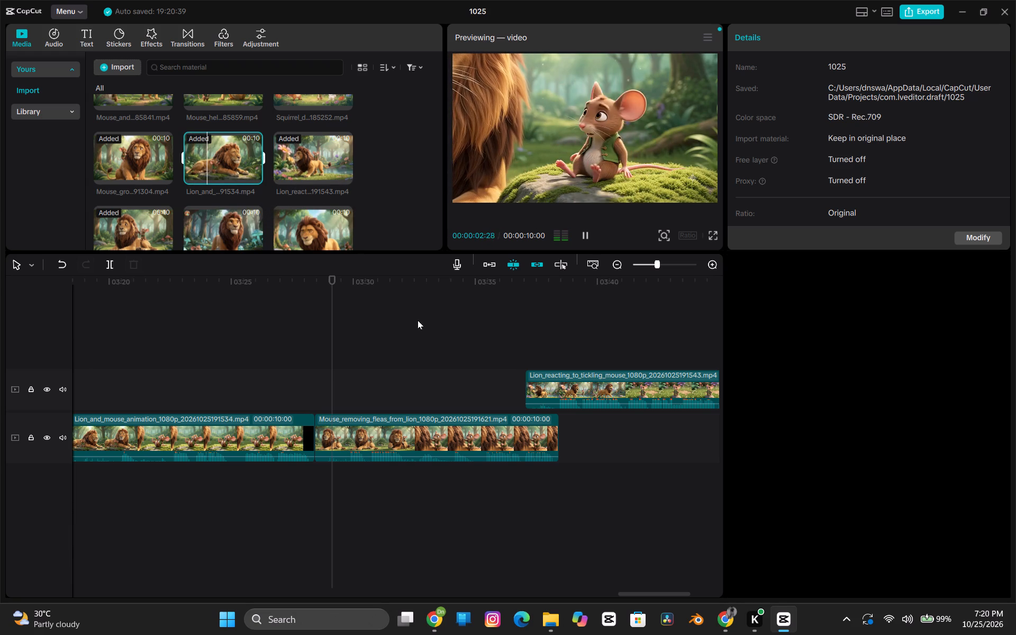
Move the Lion_reacting_to_tickling_mouse clip back to the main track, directly after Mouse_removing_fleas_from_lion.
drag(574, 387, 360, 433)
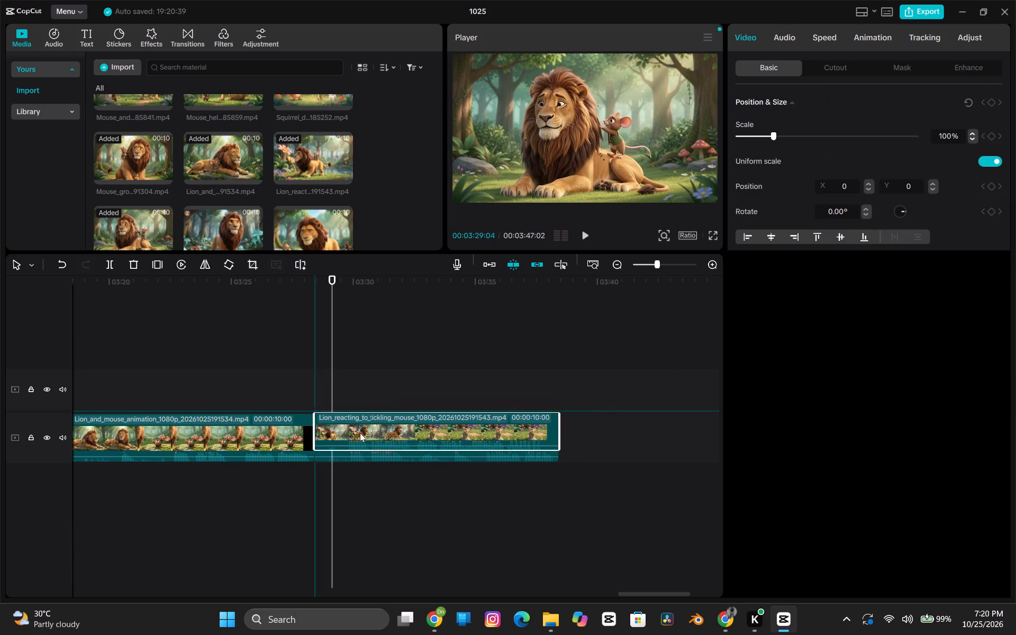
drag(360, 433, 611, 437)
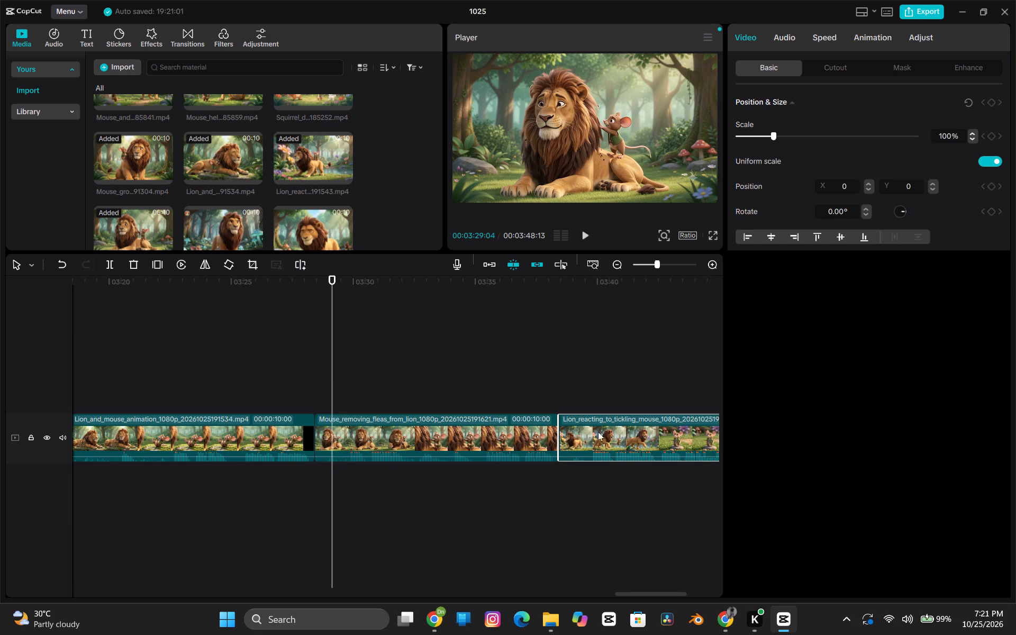
Play the join into the Lion_reacting clip and preview the 191603, 191604 and 191554 media clips to choose the following scene.
click(435, 287)
key(space)
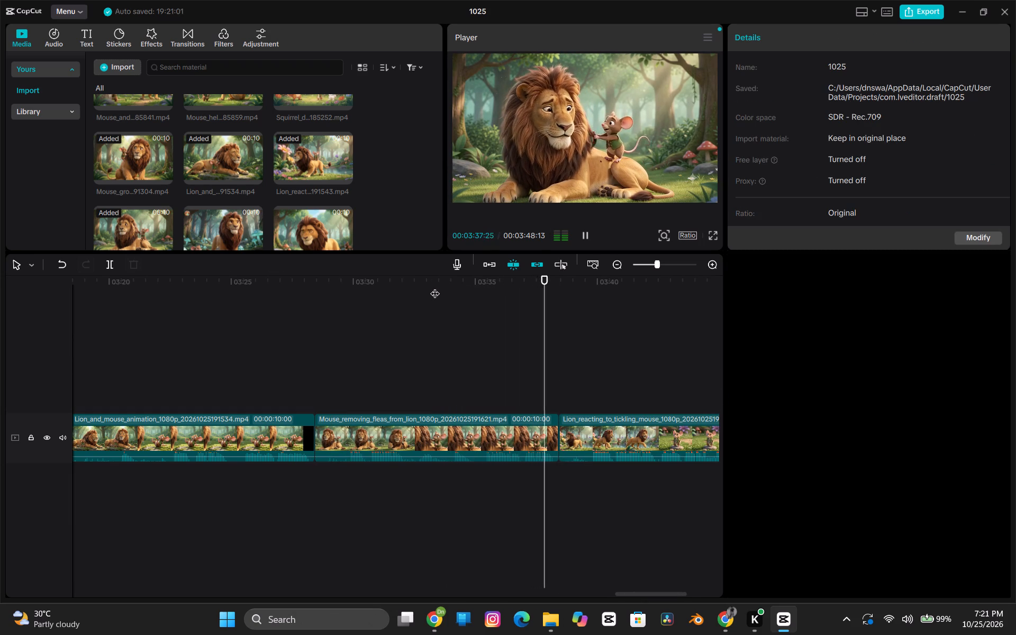
scroll(251, 218, down, 1)
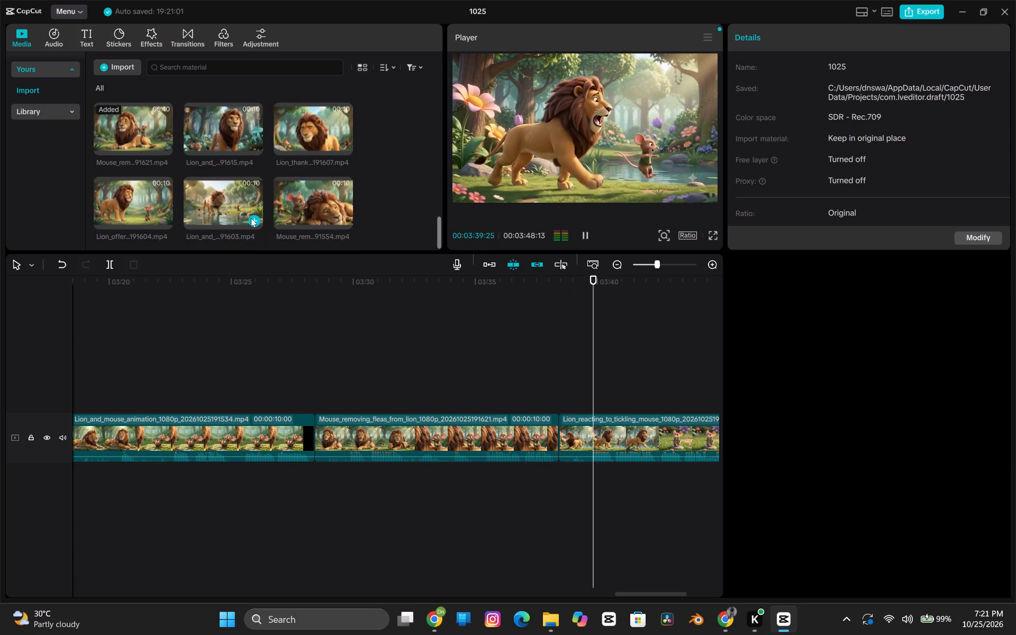
scroll(251, 218, down, 1)
click(225, 210)
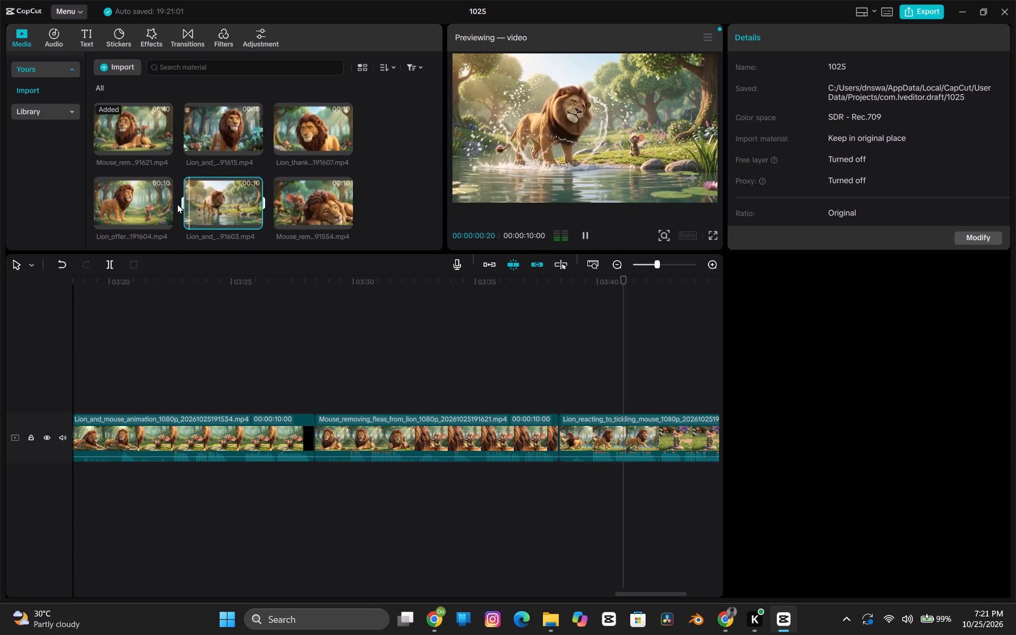
click(147, 205)
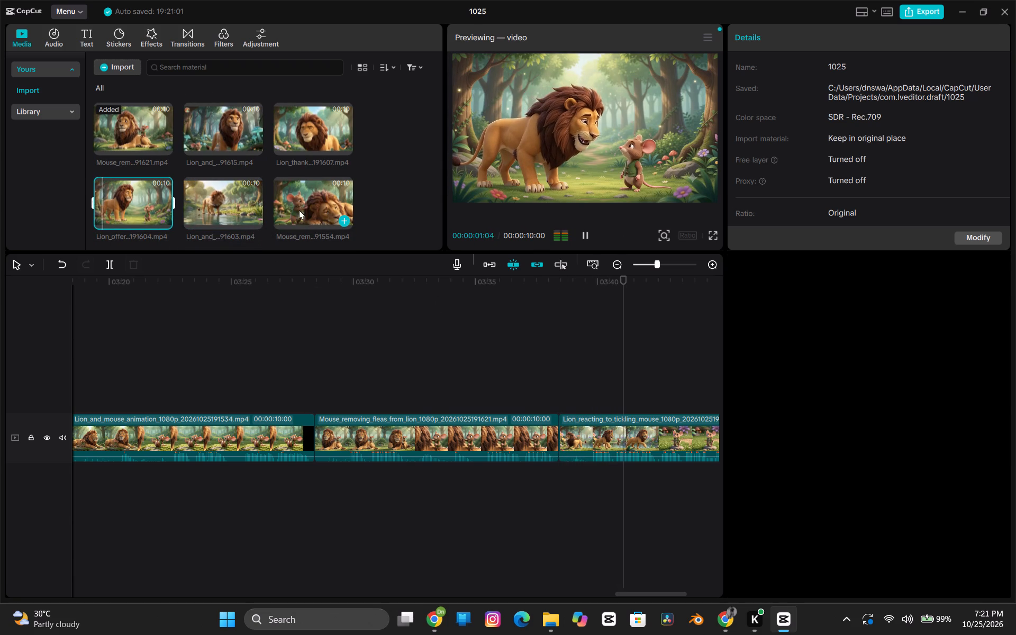
click(309, 208)
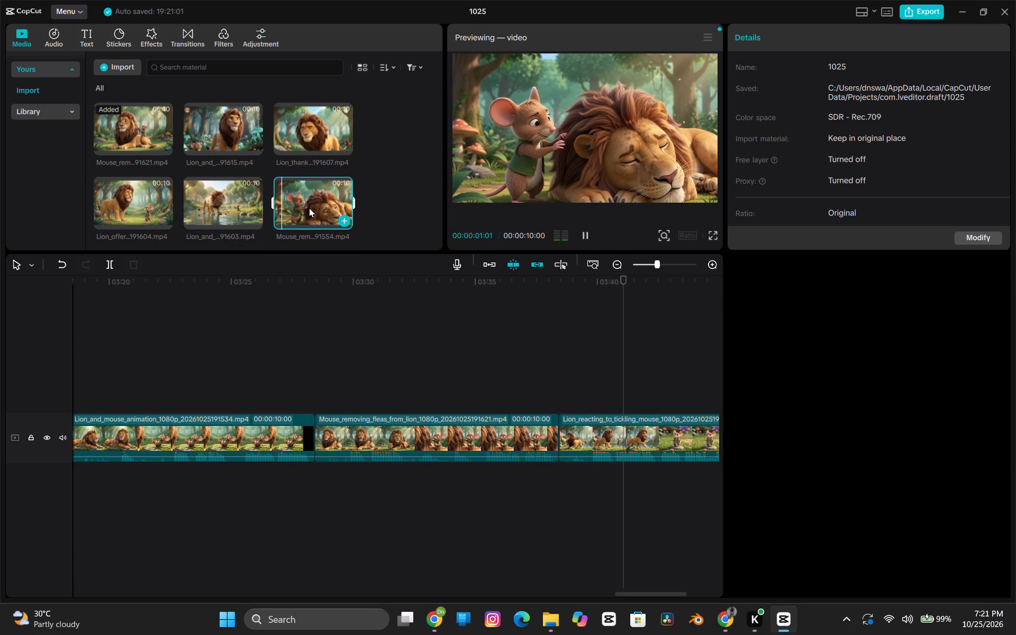
Insert the Mouse_removes_fleas_from_lion (191554) clip on the main track between Mouse_removing_fleas_from_lion and Lion_reacting_to_tickling_mouse, leaving no gaps.
drag(309, 208, 526, 452)
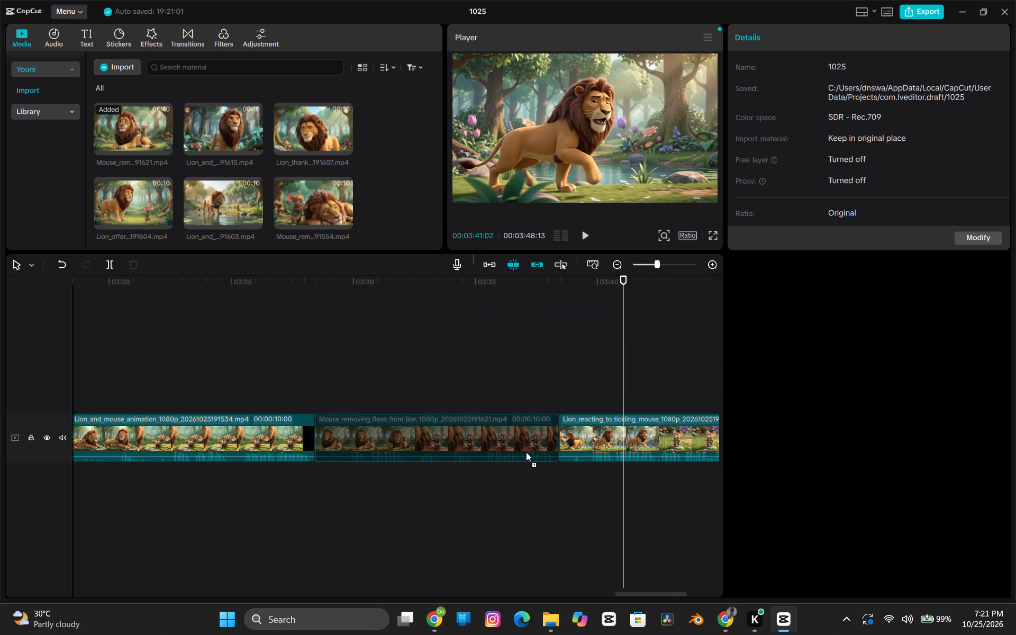
drag(526, 452, 562, 429)
drag(589, 442, 708, 443)
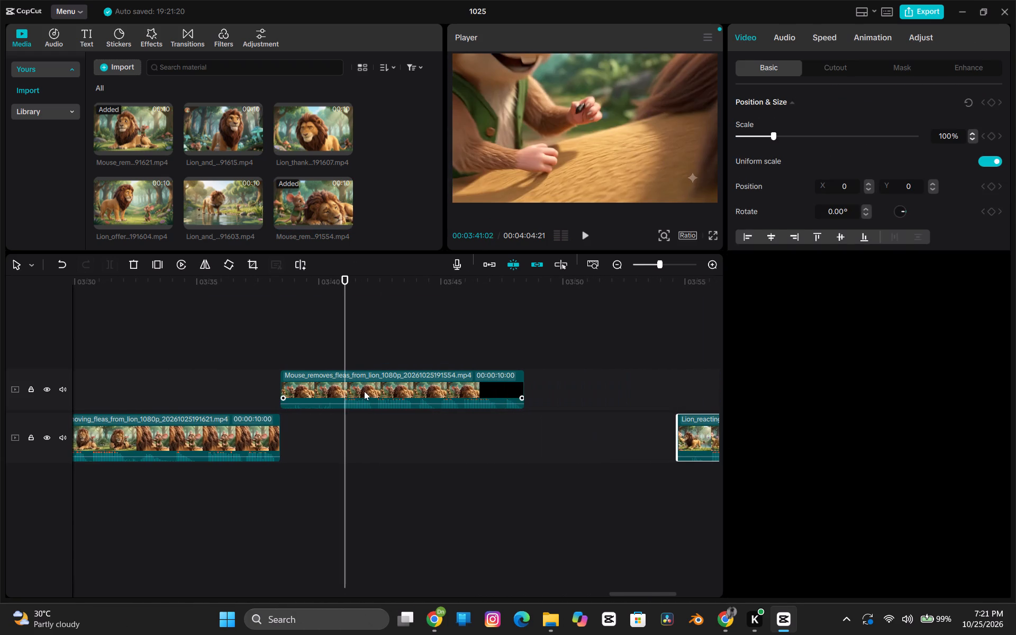
drag(364, 391, 366, 444)
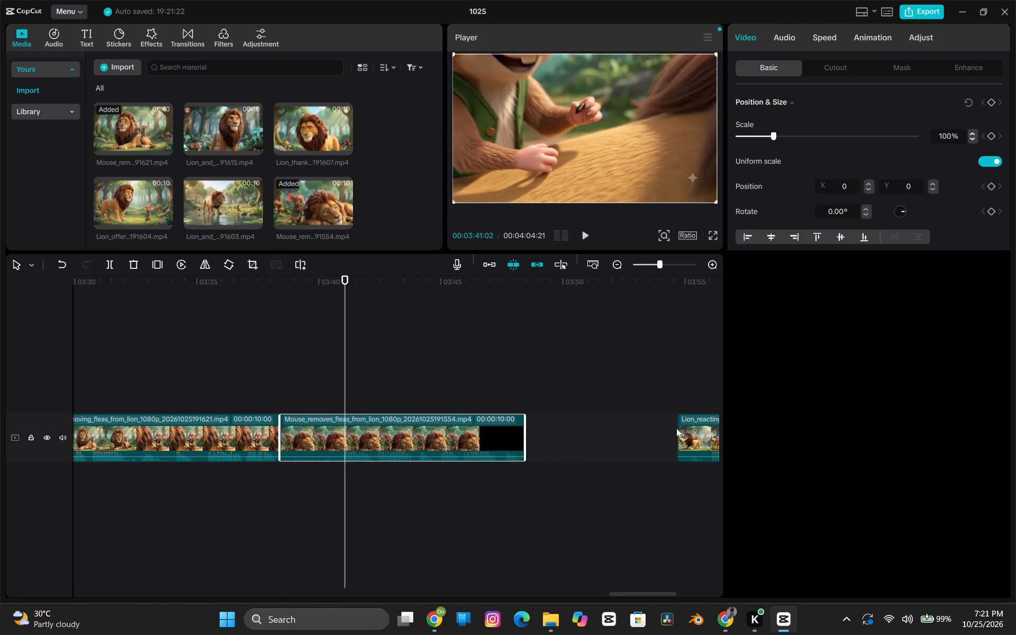
drag(689, 429, 539, 432)
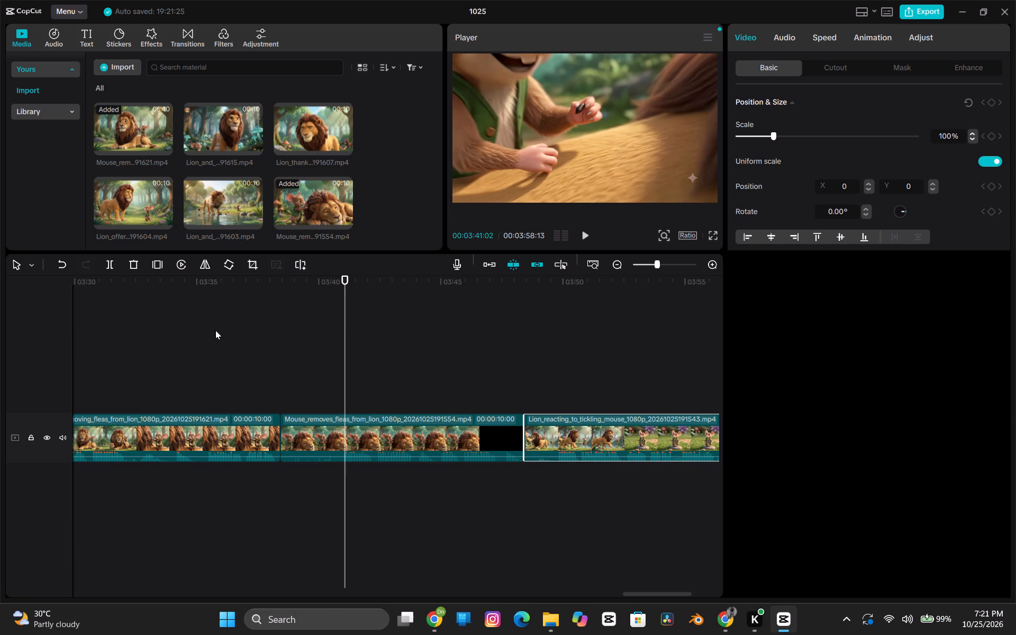
Play the timeline from the Mouse_removing_fleas_from_lion clip through Mouse_removes_fleas_from_lion into the Lion_reacting clip.
click(203, 290)
key(space)
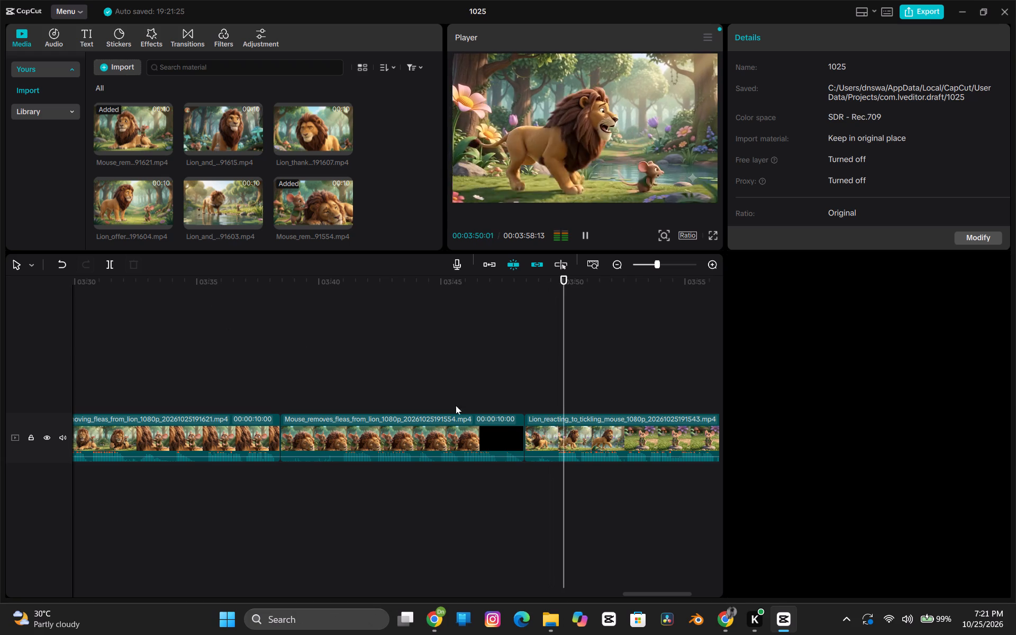
Append the Lion_and_mouse_animation (191603) clip to the main track directly after Lion_reacting_to_tickling_mouse.
scroll(548, 354, left, 1)
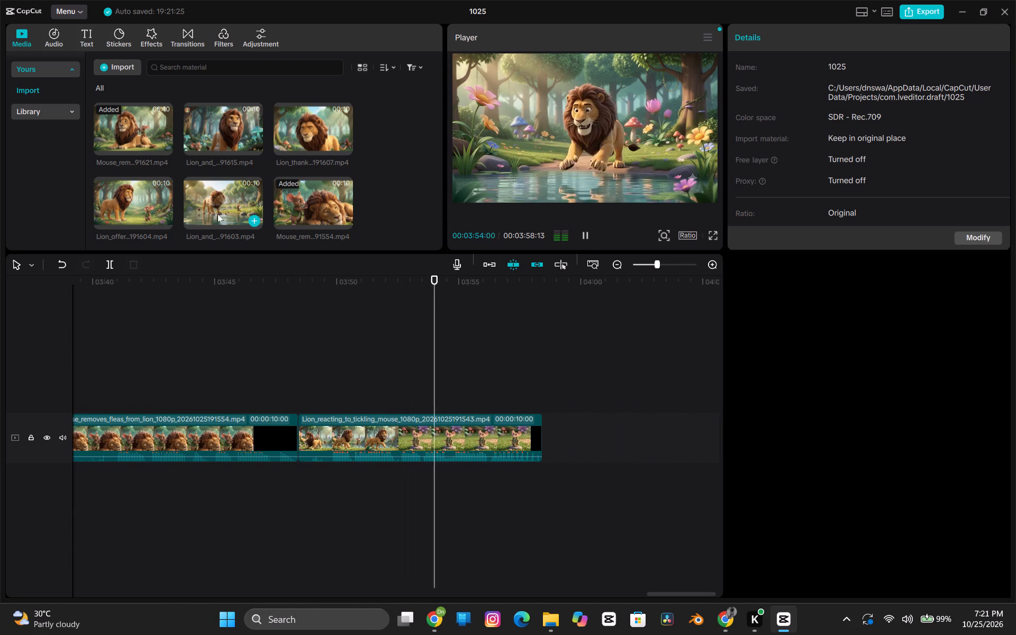
drag(215, 192, 545, 434)
Find the cut point near the end of the Lion_reacting_to_tickling_mouse clip and split it at 00:03:56:10.
key(space)
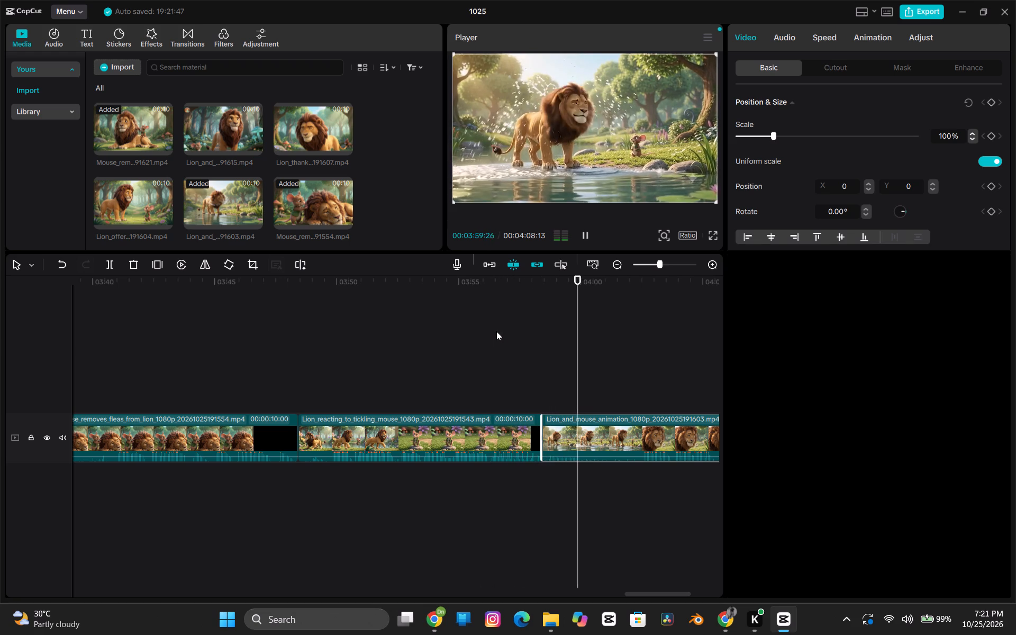
click(482, 282)
click(482, 282)
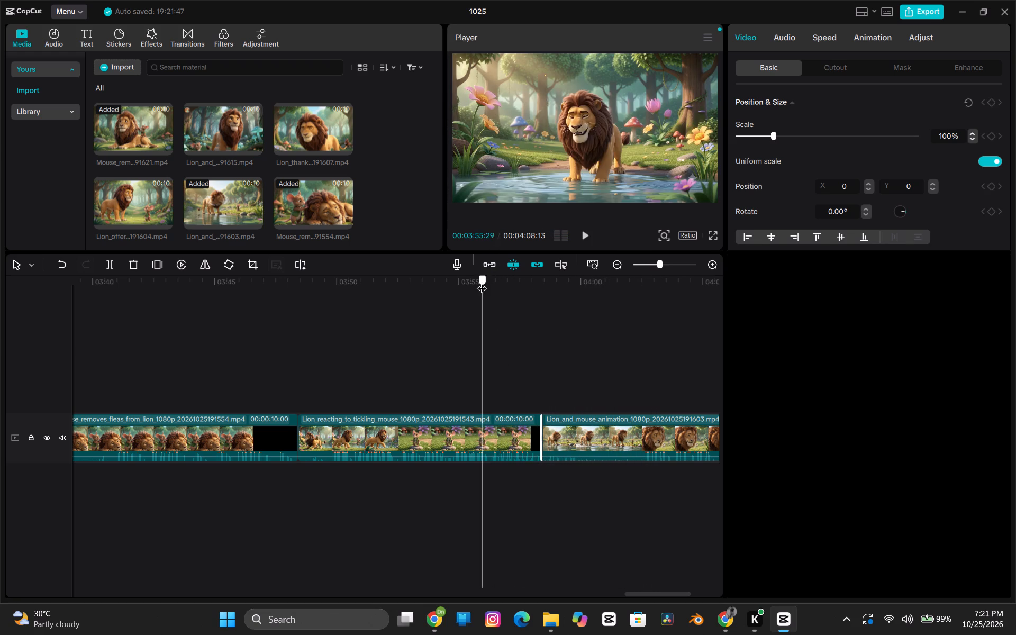
key(space)
key(space)
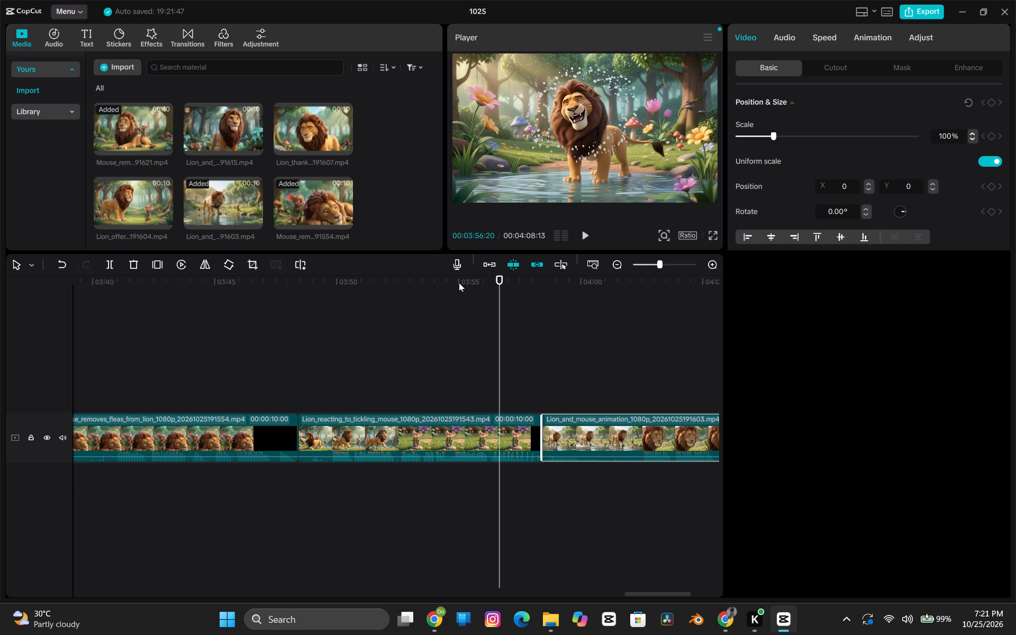
click(459, 283)
key(space)
key(space)
key(space)
key(space)
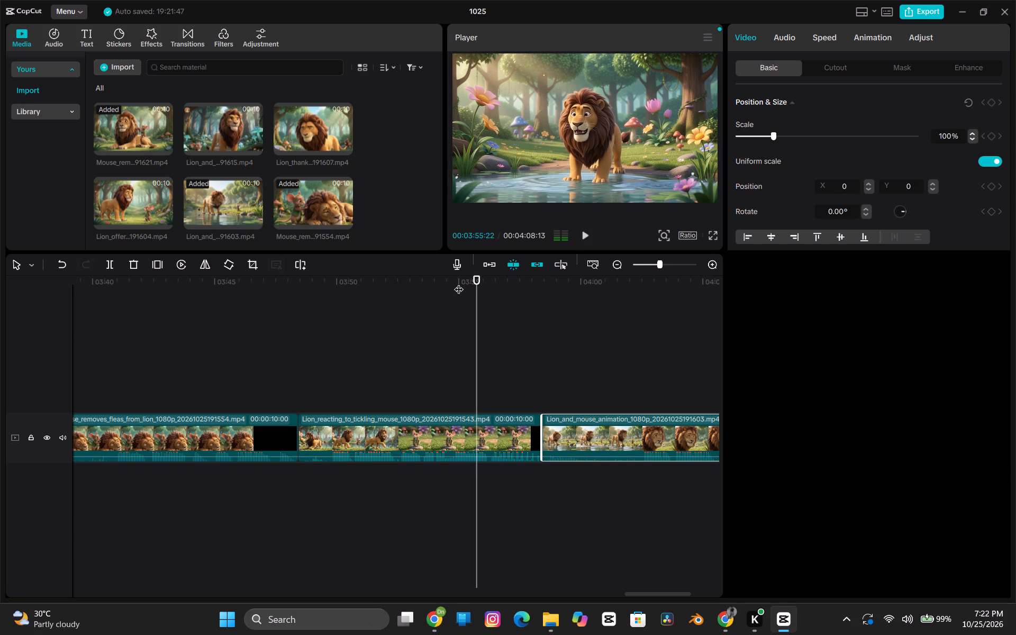
key(space)
key(space)
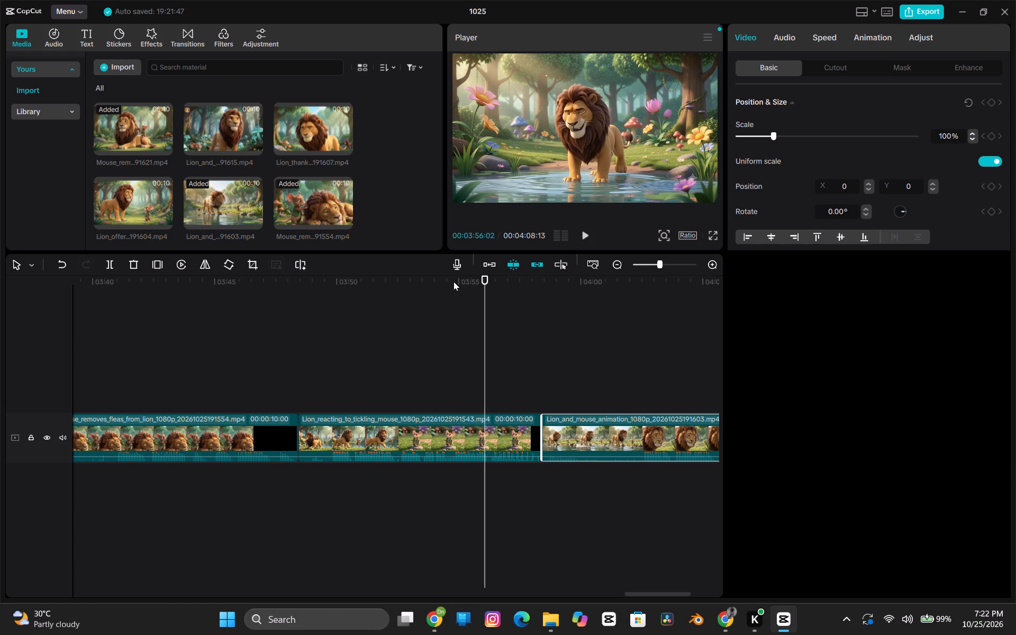
key(space)
key(space)
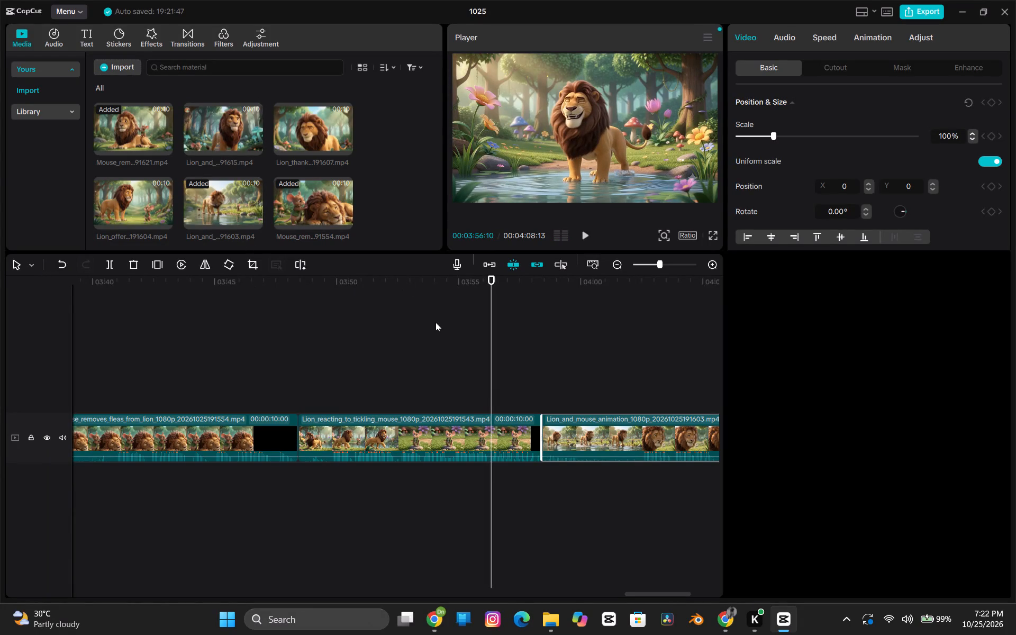
key(b)
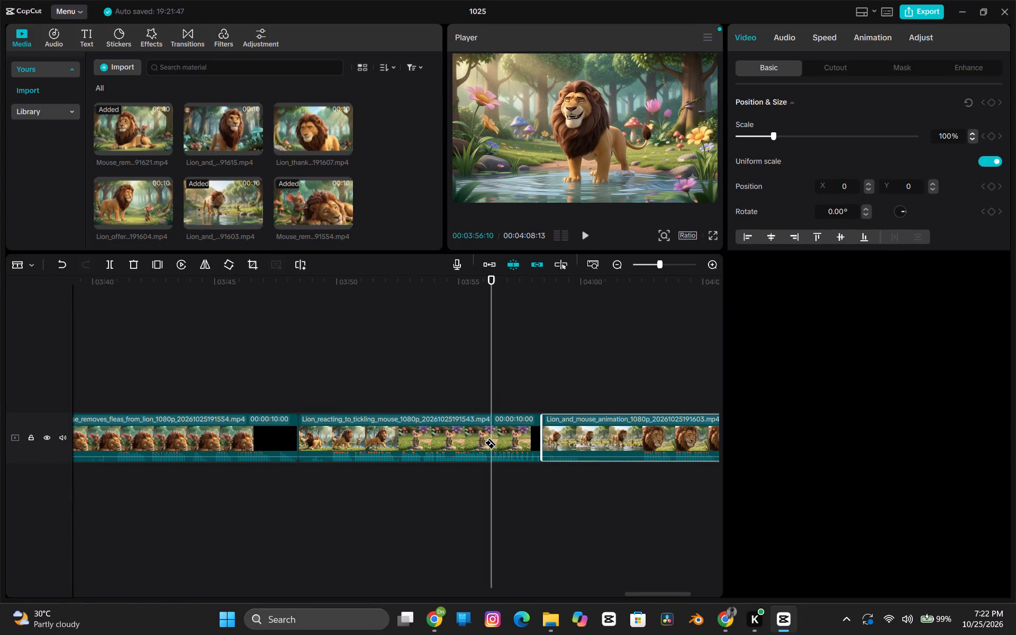
click(491, 437)
click(30, 265)
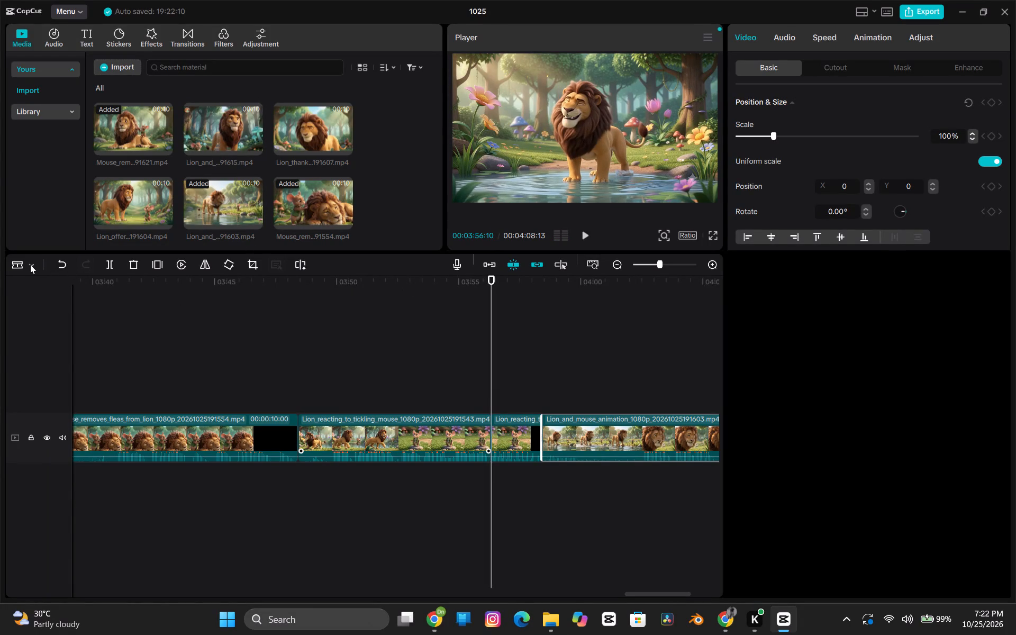
click(44, 289)
Delete the split-off tail of the Lion_reacting_to_tickling_mouse clip before the Lion_and_mouse_animation (191603) clip.
click(518, 434)
key(Delete)
click(518, 434)
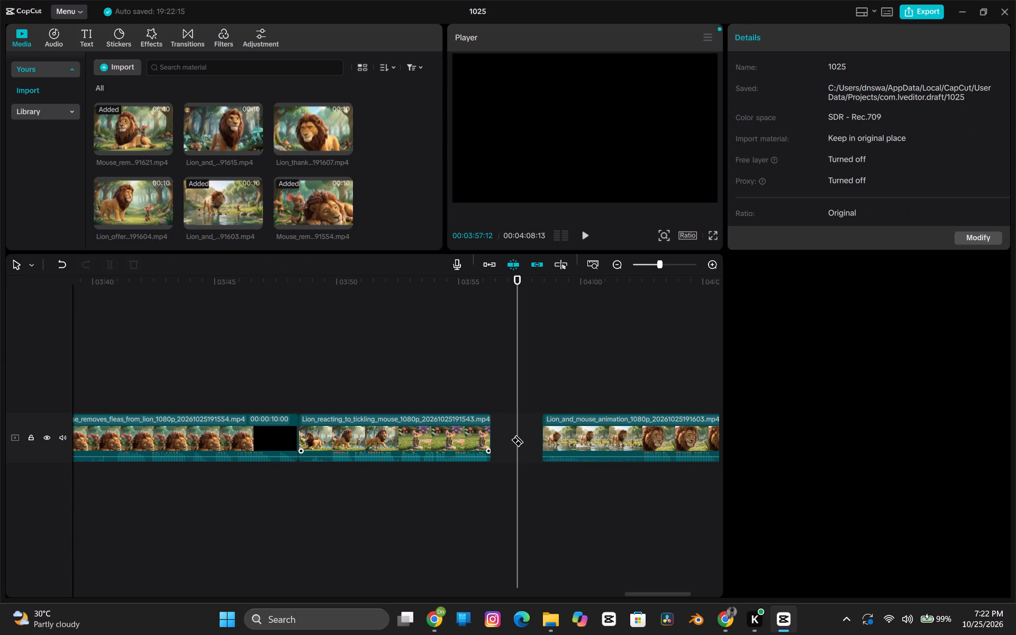
double_click(518, 434)
key(BackSpace)
key(BackSpace)
Turn on the main track magnet to close the gap between Lion_reacting_to_tickling_mouse and the Lion_and_mouse_animation (191603) clip.
key(p)
key(BackSpace)
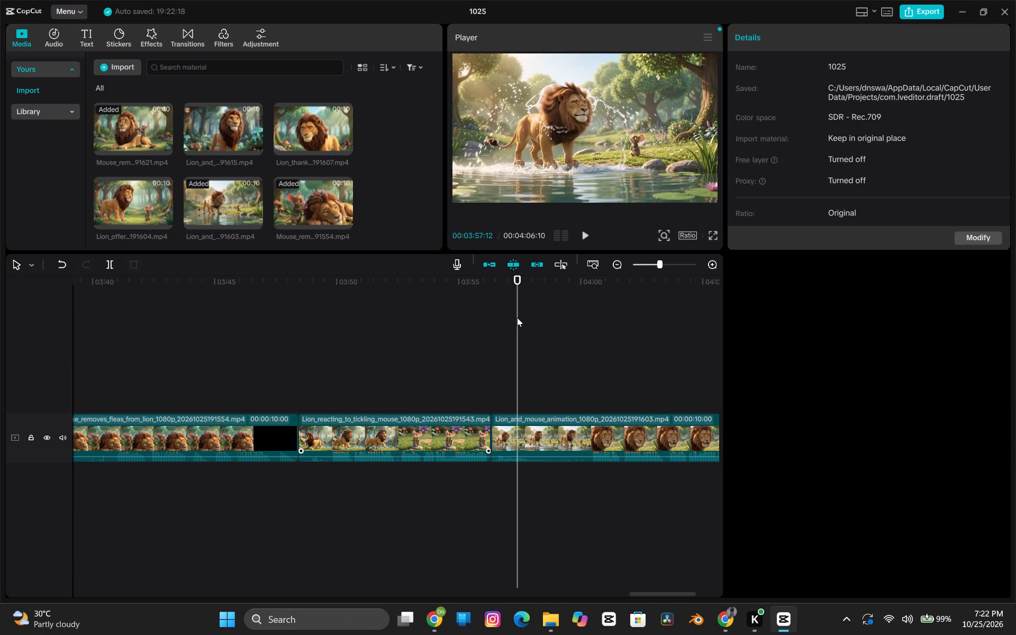
Play the Lion_and_mouse_animation (191603) clip through to the end of the timeline.
click(430, 289)
key(space)
key(space)
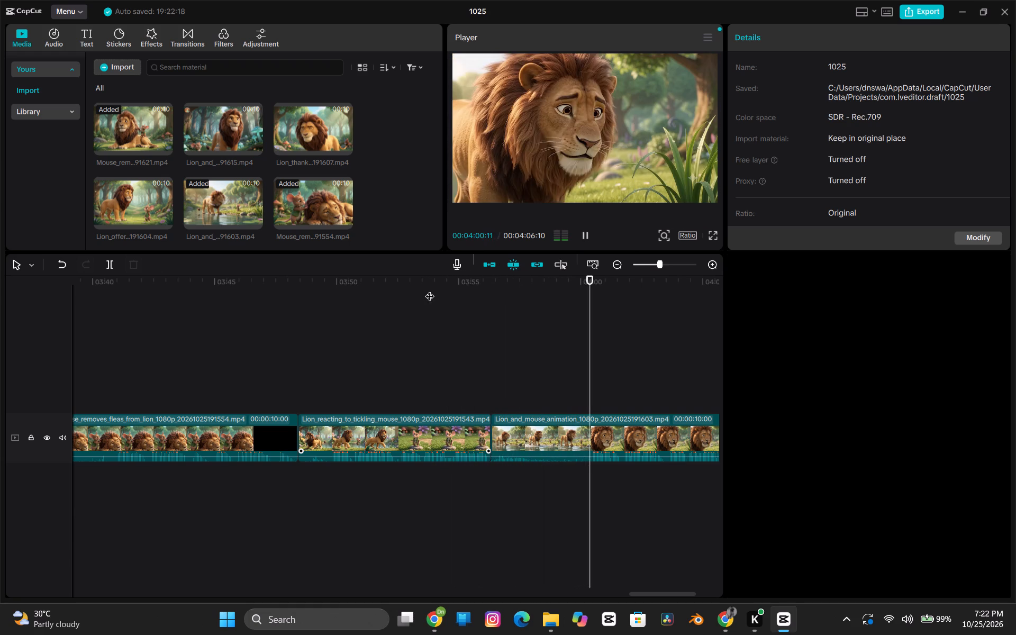
scroll(533, 328, left, 1)
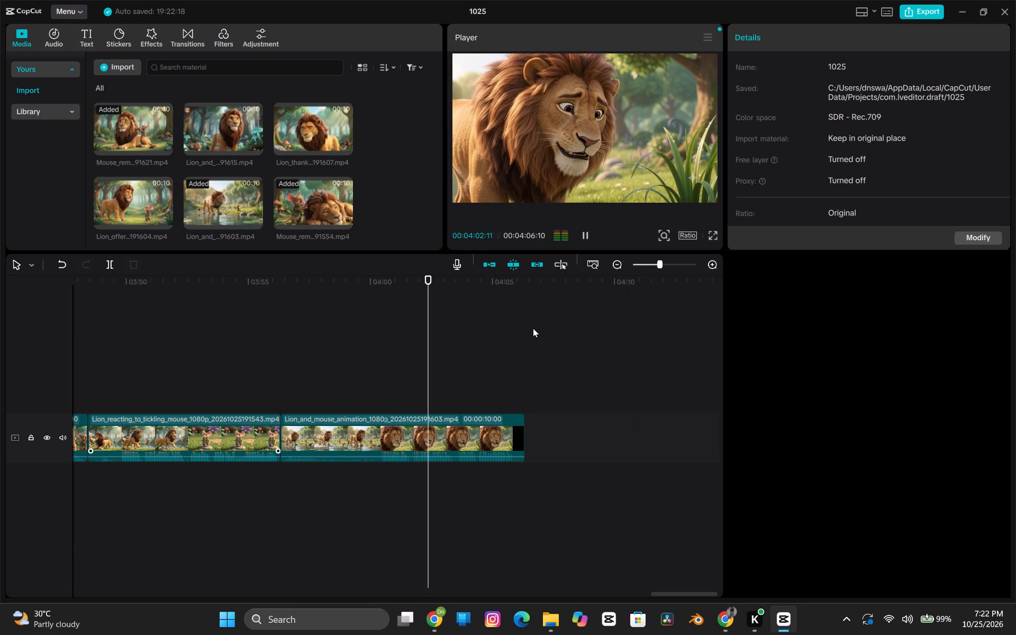
scroll(533, 328, left, 1)
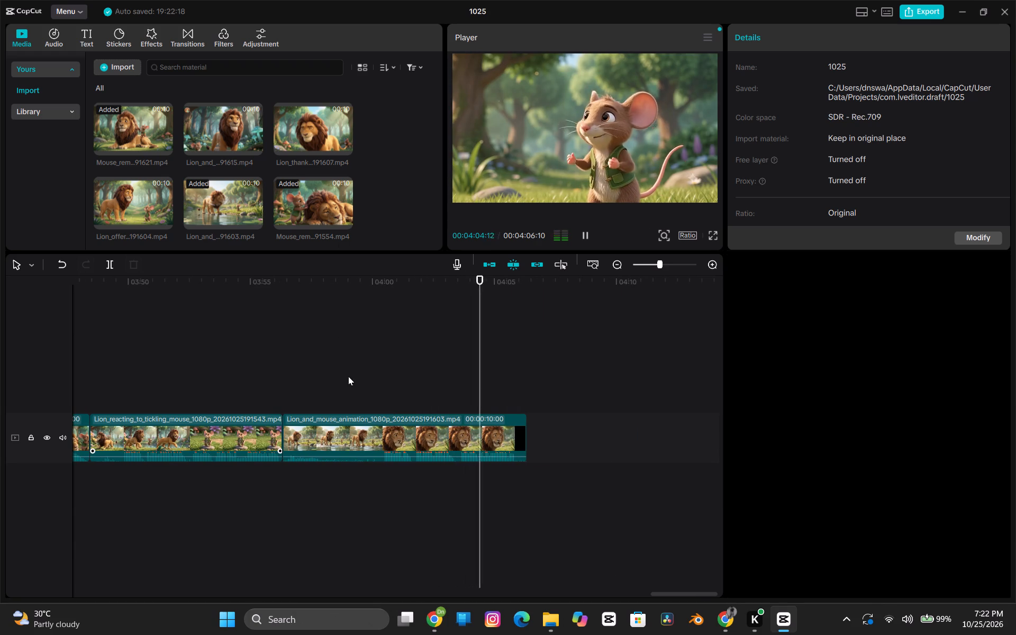
Preview the unused 91615 and 191607 clips, and append Lion_thanking_mouse_for_help (191607) directly after Lion_and_mouse_animation (191603) on the main track.
scroll(314, 152, down, 1)
scroll(314, 152, up, 1)
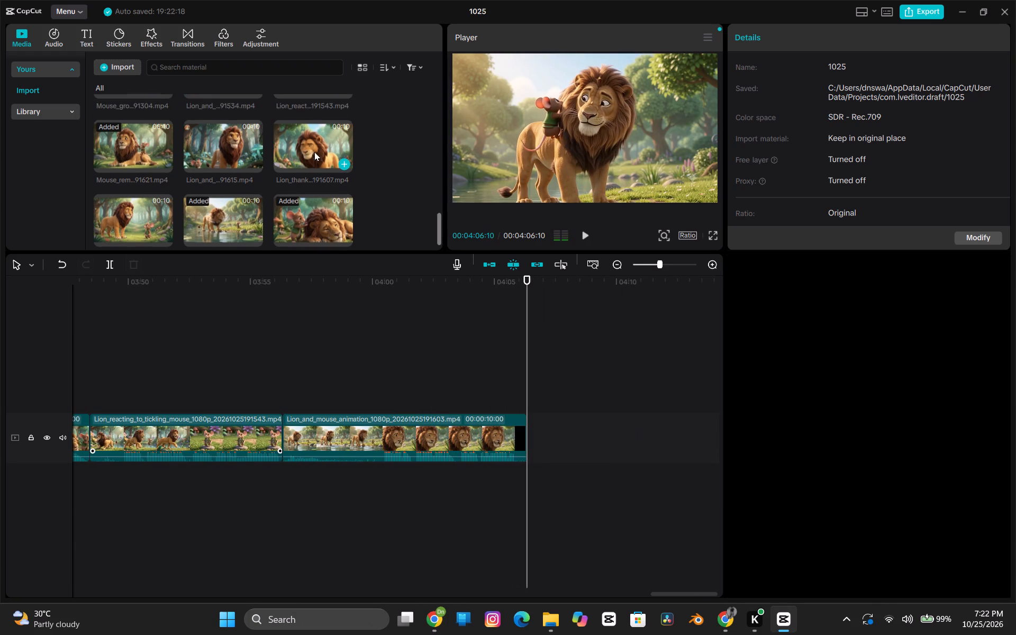
scroll(314, 152, up, 1)
click(237, 176)
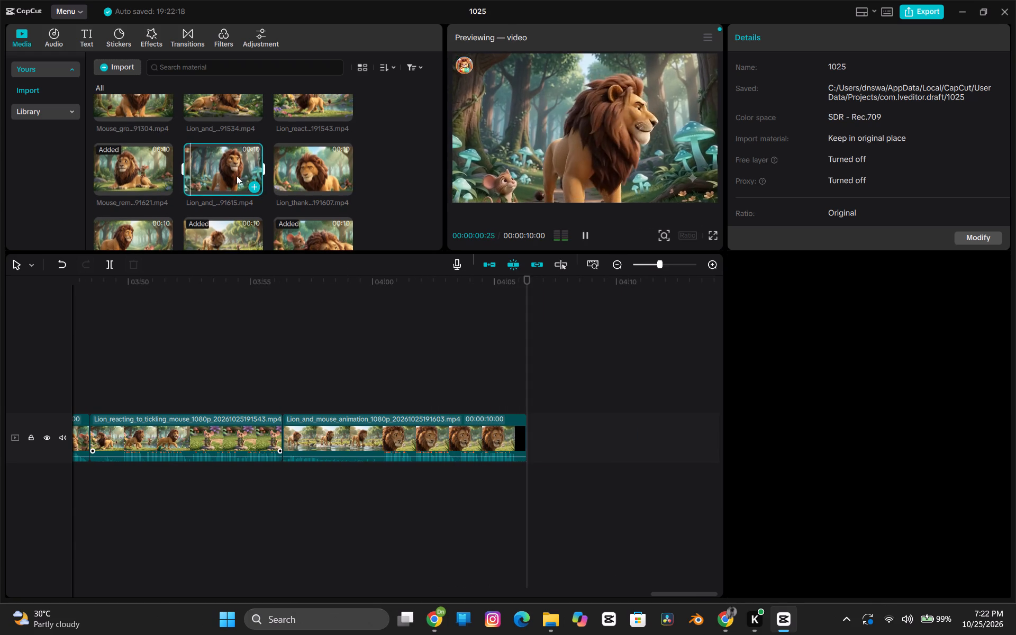
click(296, 159)
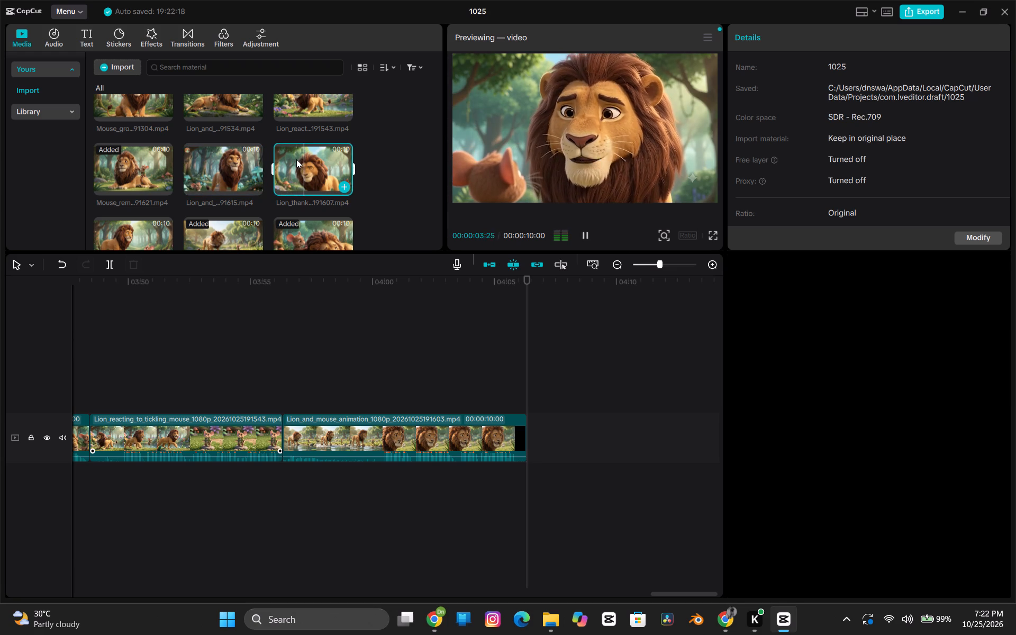
drag(296, 159, 530, 436)
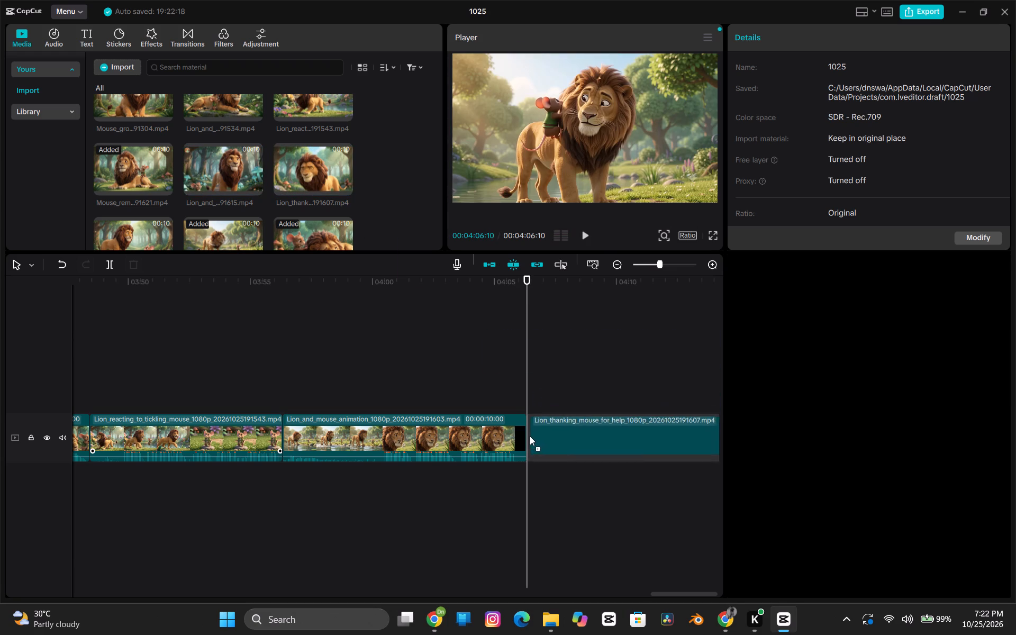
drag(530, 436, 527, 437)
Play the appended Lion_thanking_mouse_for_help (191607) clip on the timeline through to its end.
key(space)
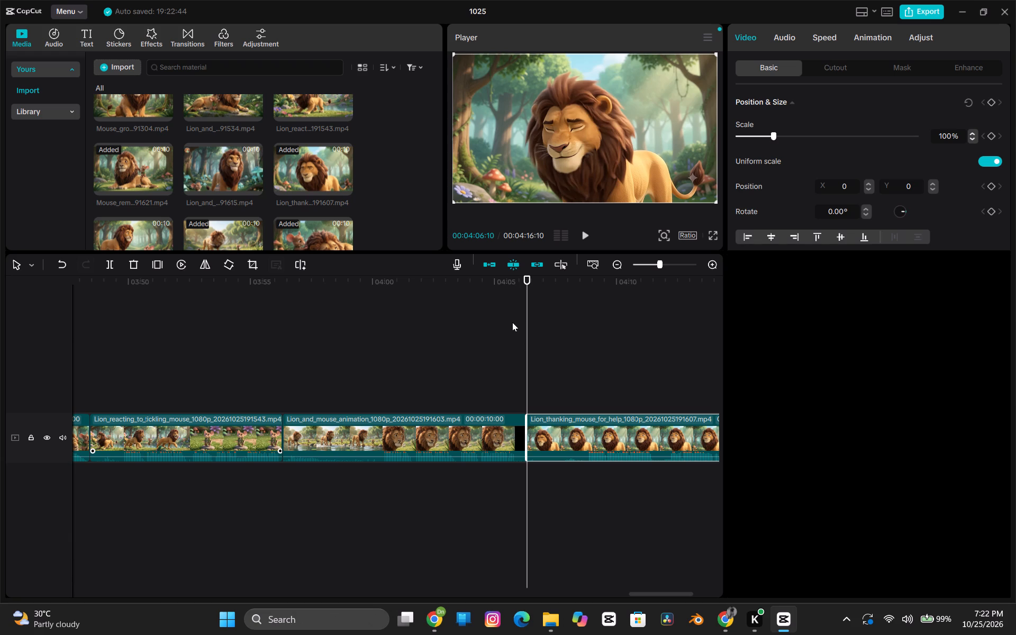
key(space)
key(space)
click(564, 348)
key(m)
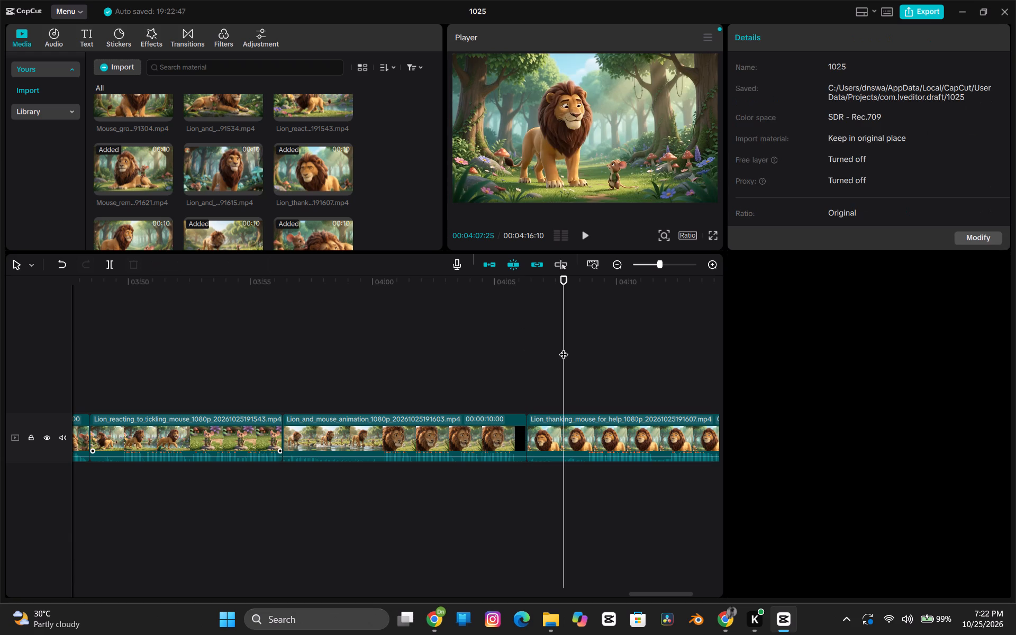
key(space)
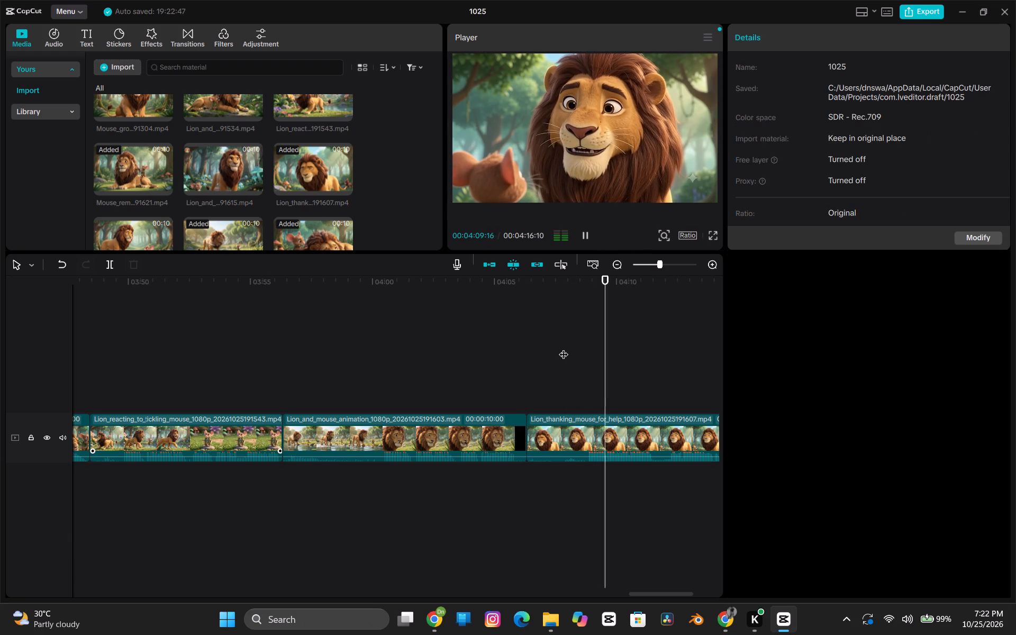
scroll(543, 414, left, 1)
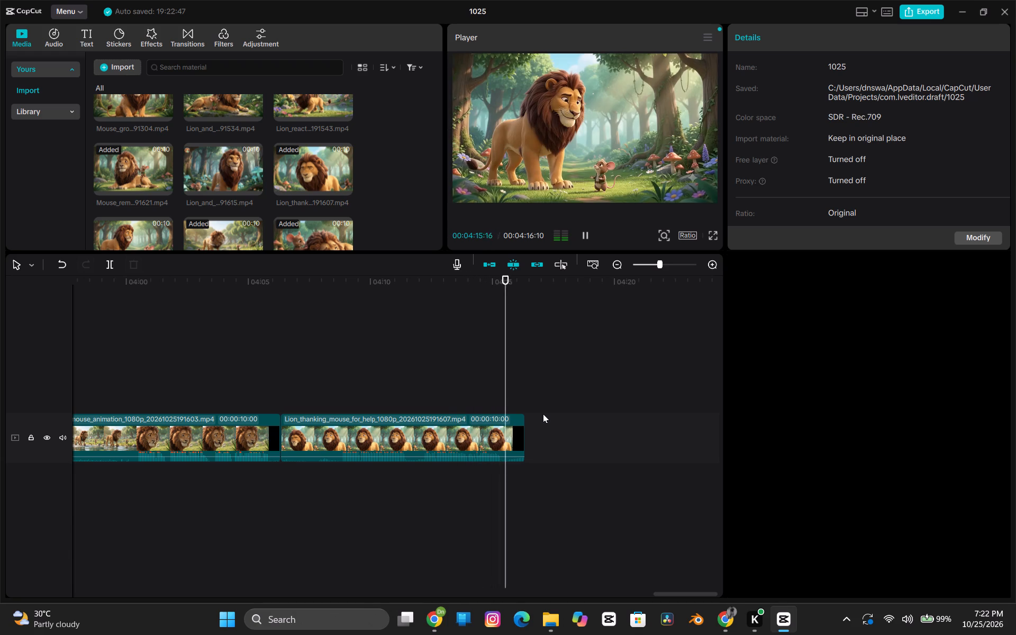
Preview the Lion_offer...191604 clip from the imported media and pause it partway through.
scroll(195, 192, down, 1)
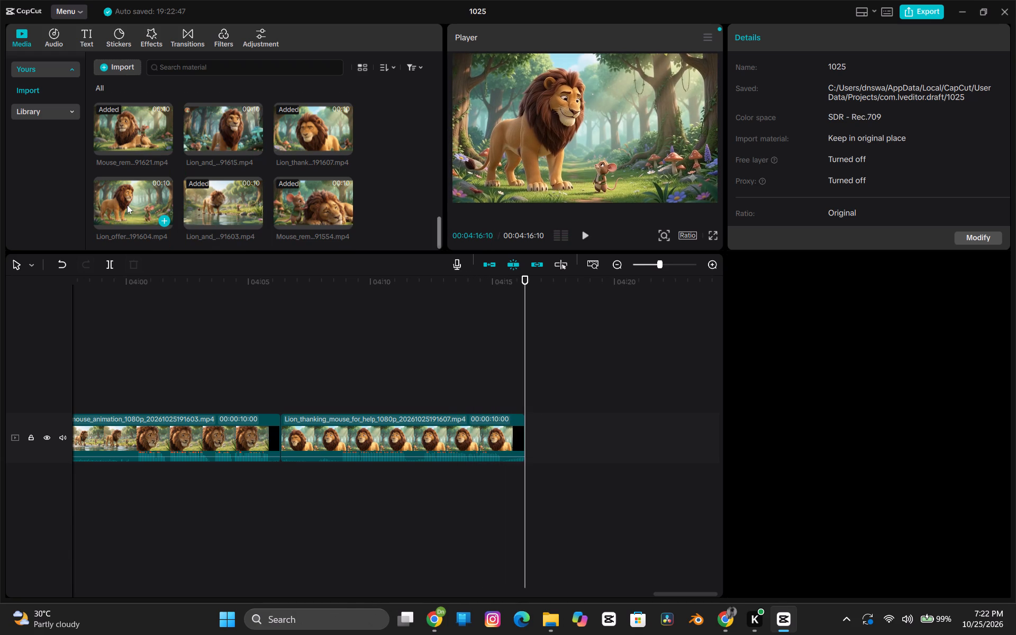
click(127, 205)
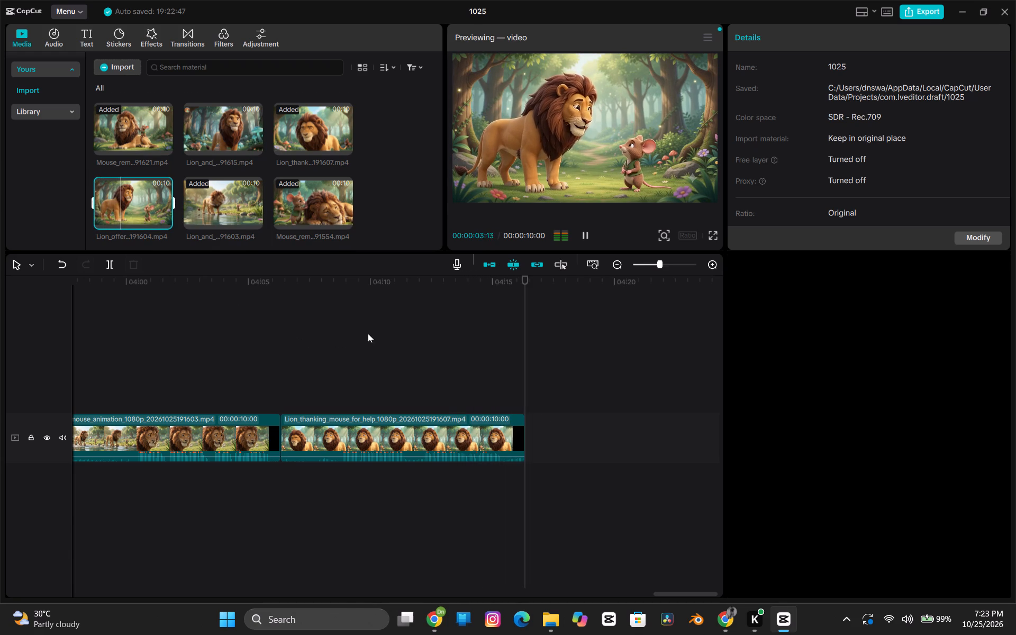
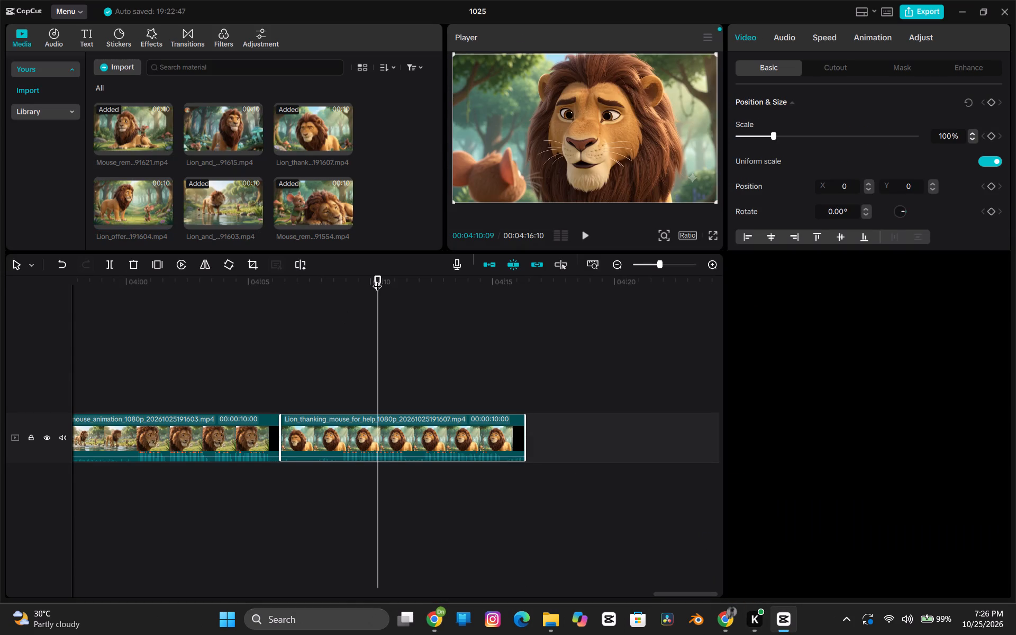
click(365, 279)
click(419, 297)
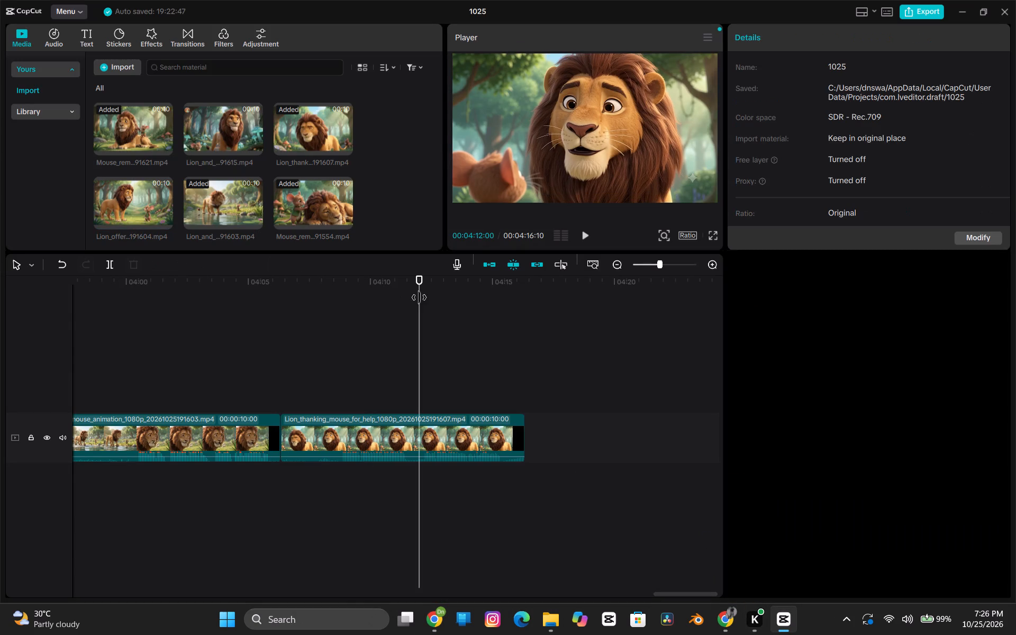
click(438, 286)
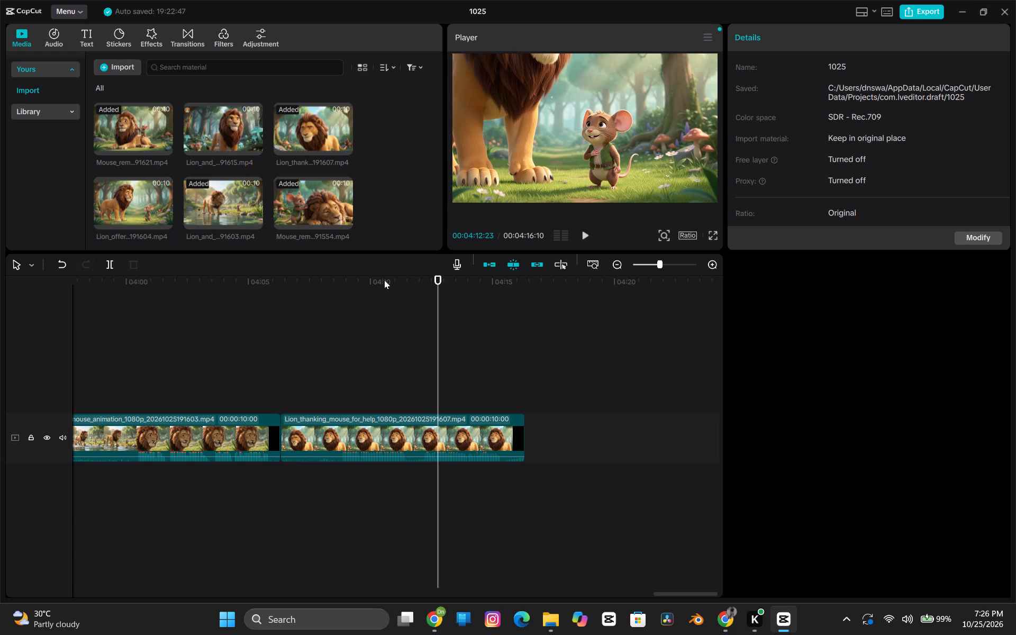
click(384, 280)
scroll(314, 245, down, 4)
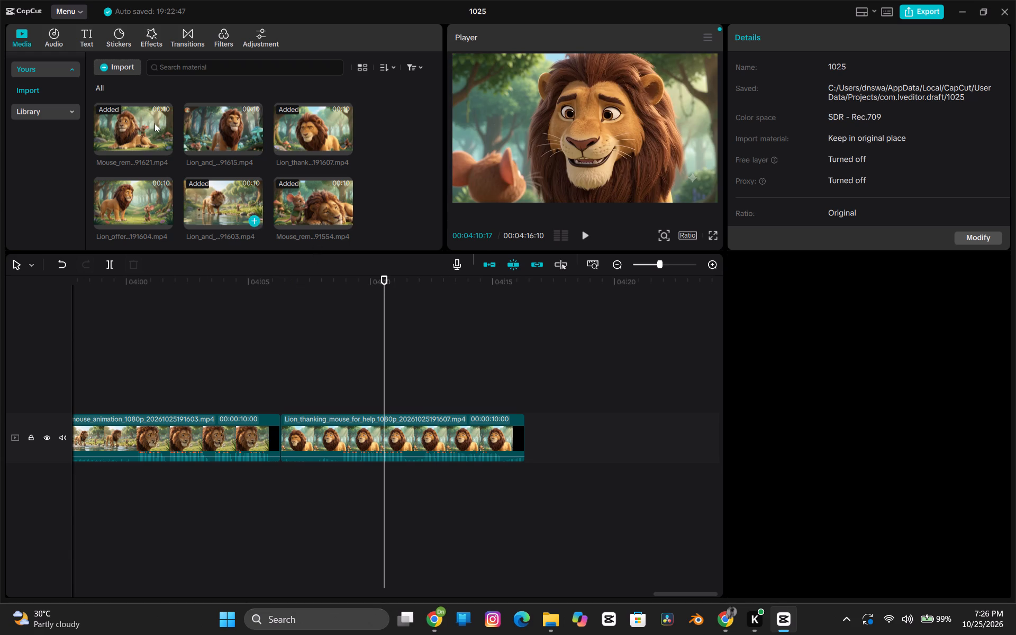
Import Lion_helping_mouse_speaking_Telugu from Downloads, insert it between the Lion_and_mouse_animation and Lion_thanking_mouse_for_help clips, and play the join.
click(106, 68)
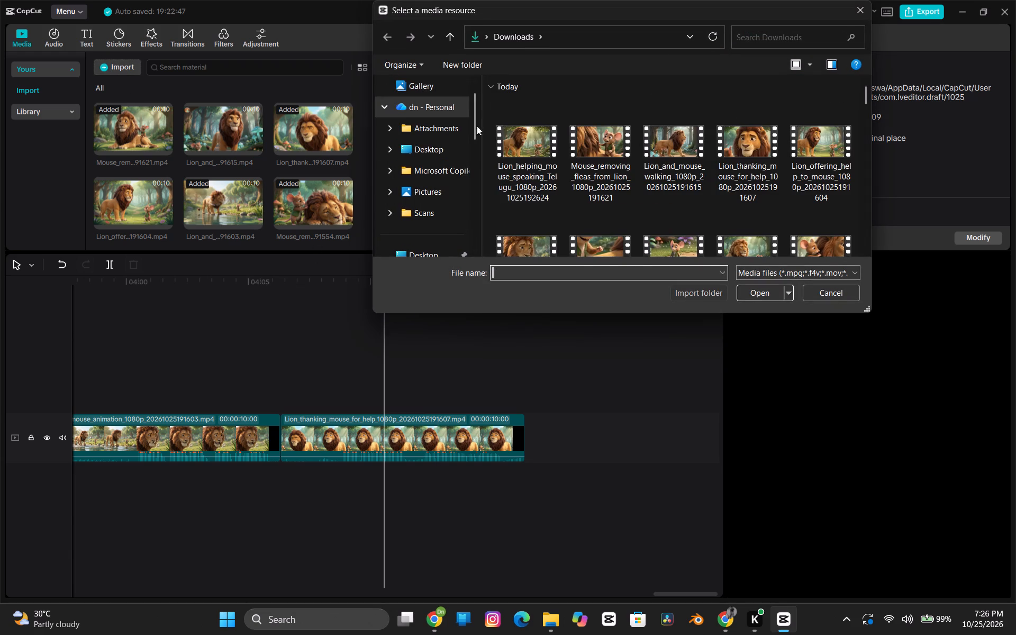
double_click(510, 130)
drag(144, 208, 267, 437)
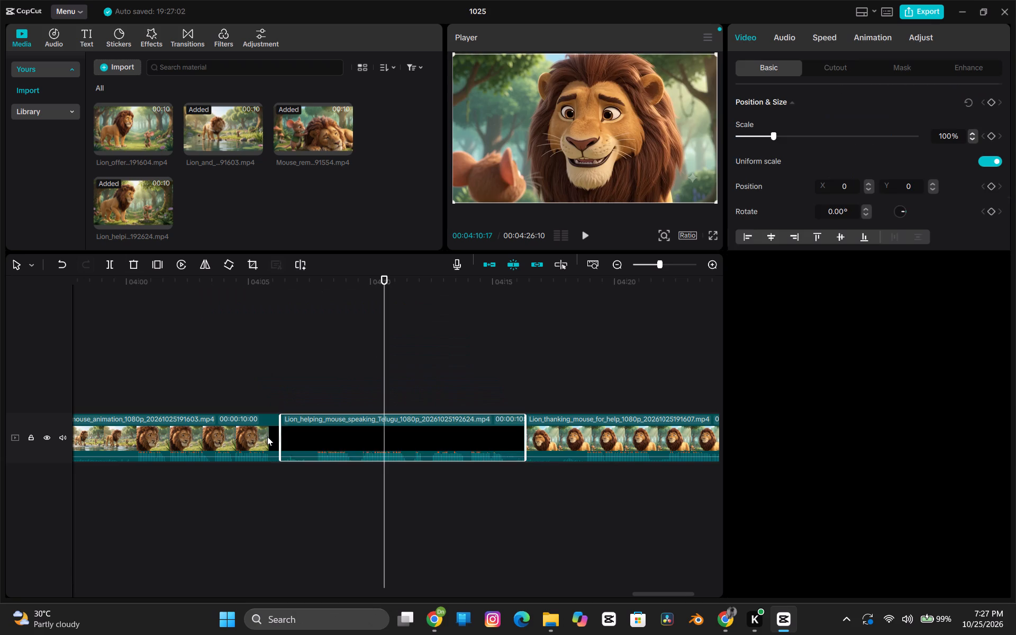
click(213, 283)
key(space)
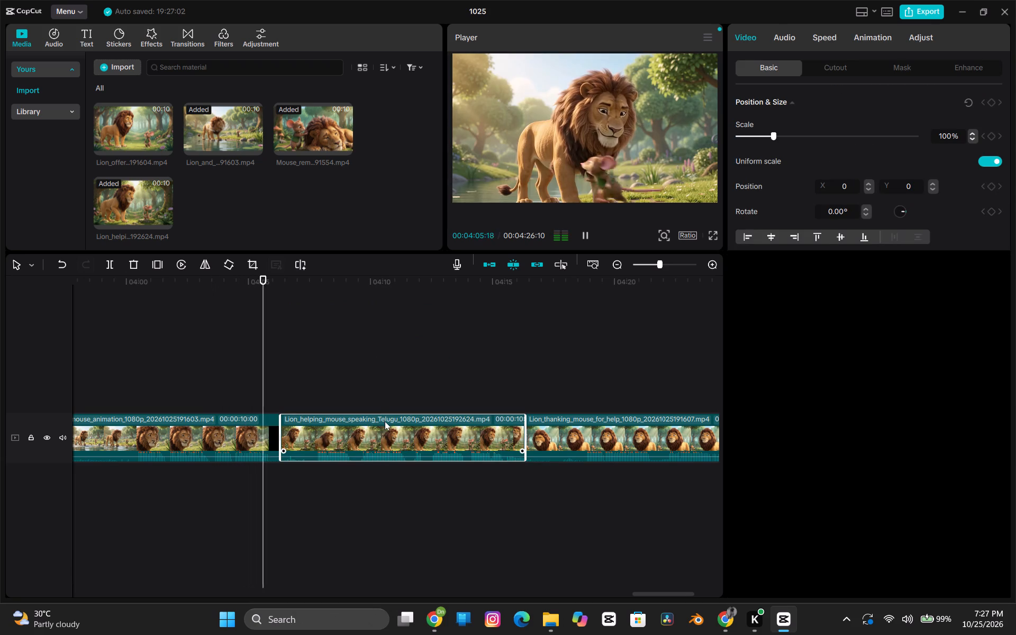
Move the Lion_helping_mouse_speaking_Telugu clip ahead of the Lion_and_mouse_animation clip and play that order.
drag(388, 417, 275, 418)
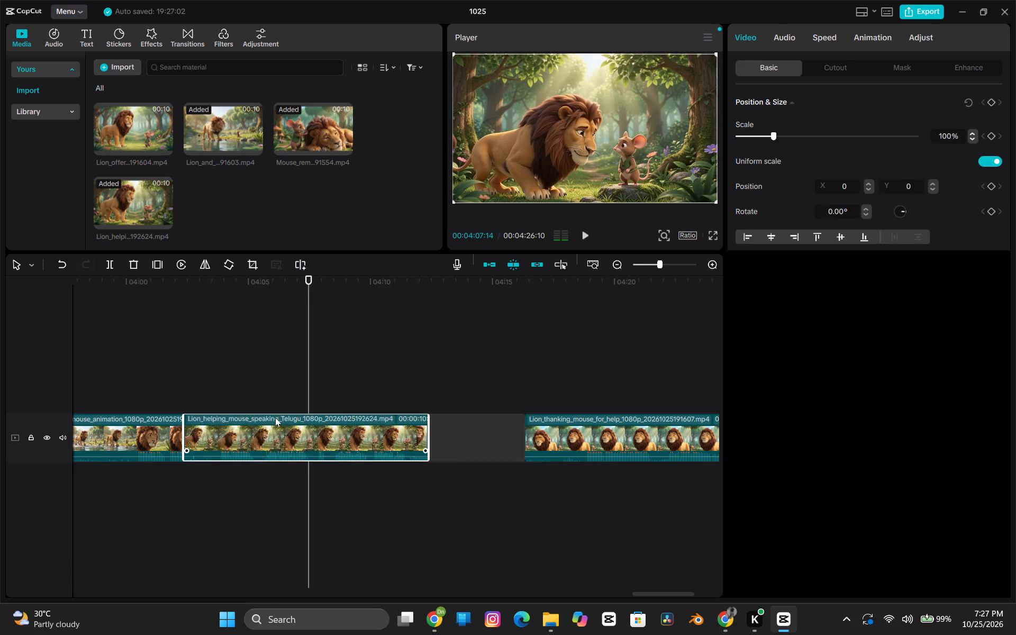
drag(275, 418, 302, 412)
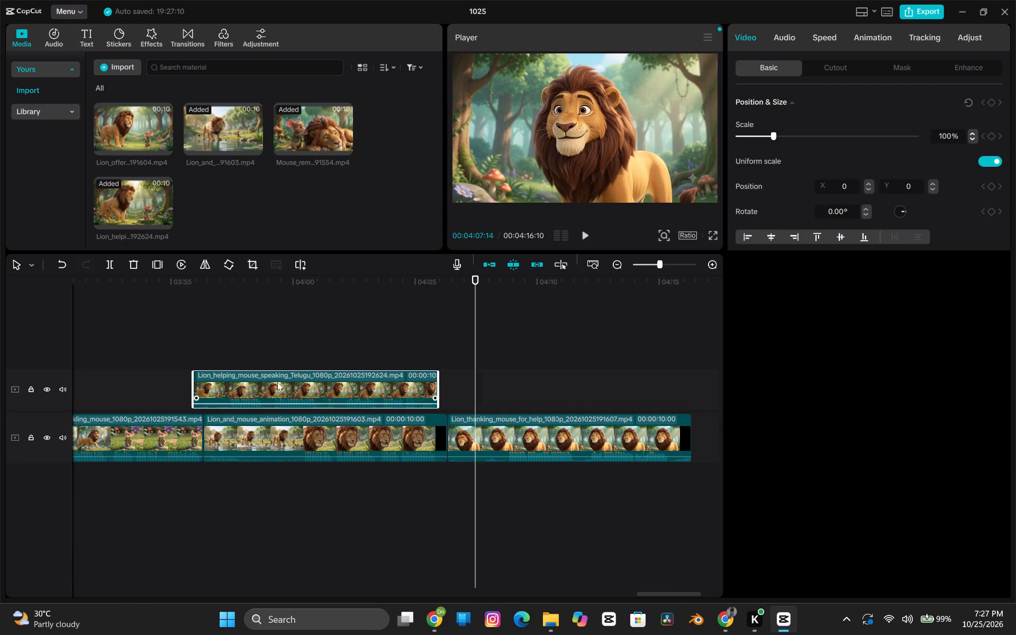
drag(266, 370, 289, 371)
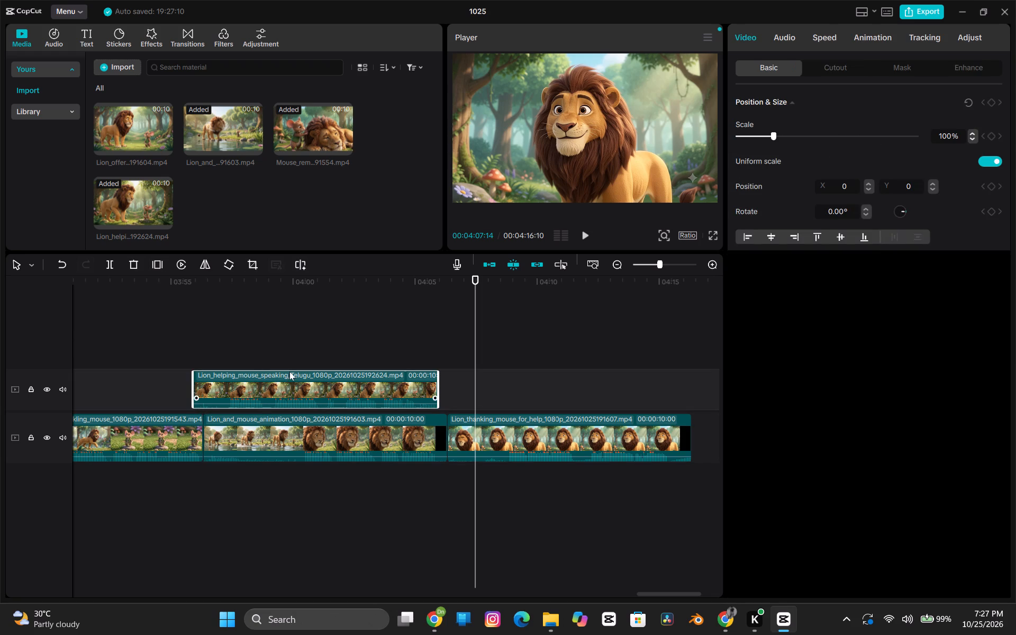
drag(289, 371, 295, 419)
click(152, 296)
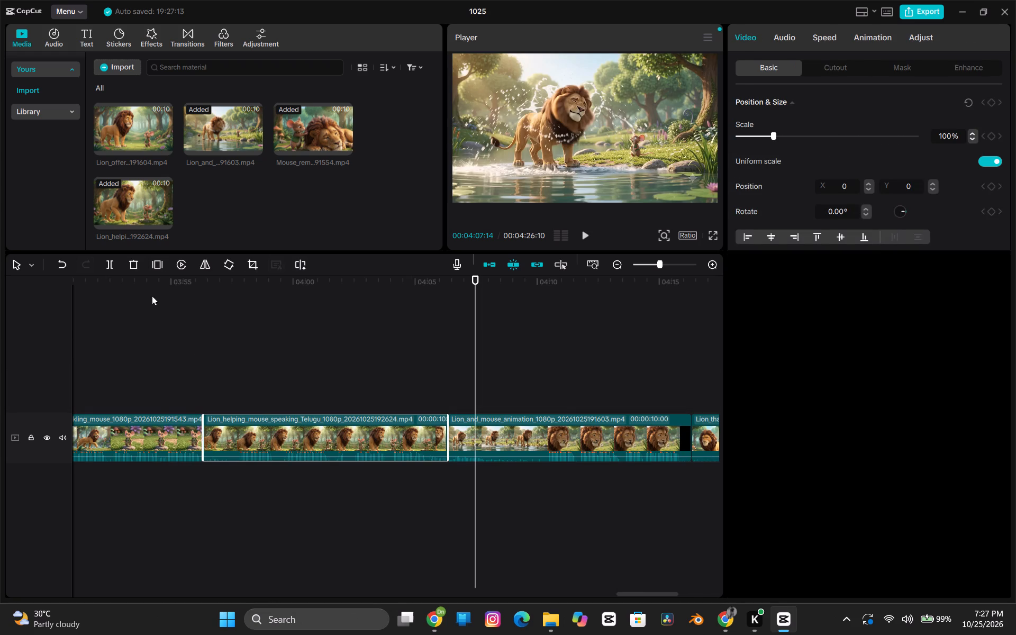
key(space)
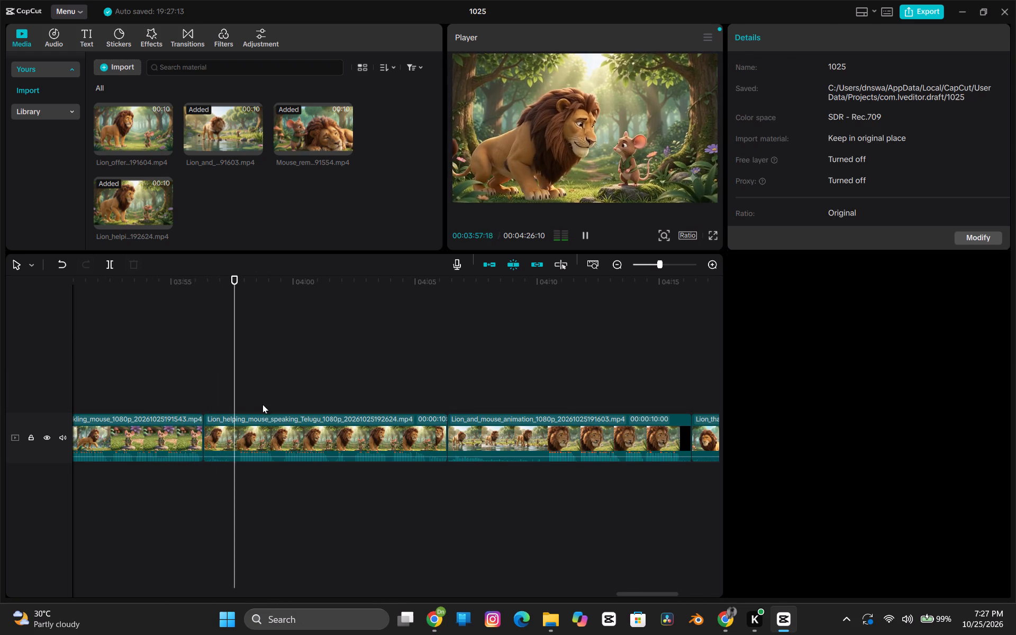
Move the Lion_helping_mouse_speaking_Telugu clip back between the Lion_and_mouse_animation and Lion_thanking_mouse_for_help clips.
drag(262, 416, 508, 412)
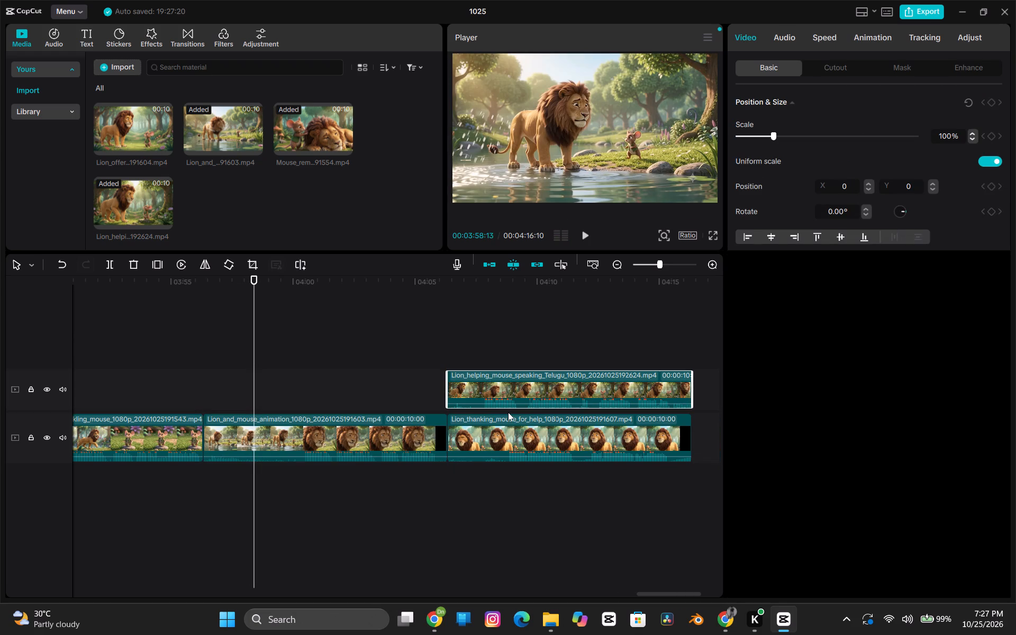
drag(533, 370, 543, 404)
drag(543, 404, 559, 378)
drag(559, 378, 554, 436)
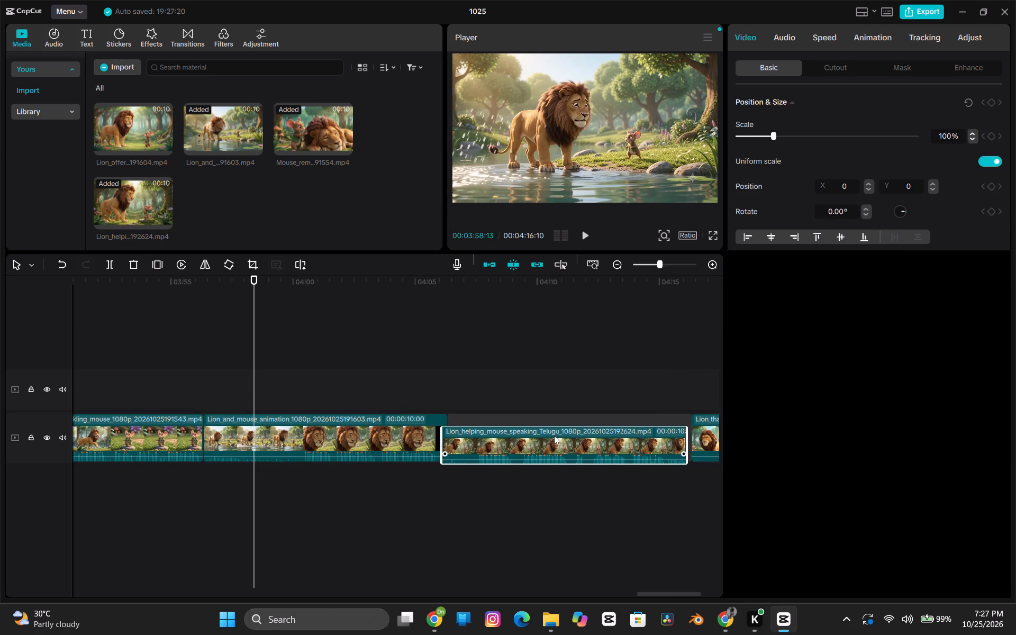
drag(554, 436, 559, 426)
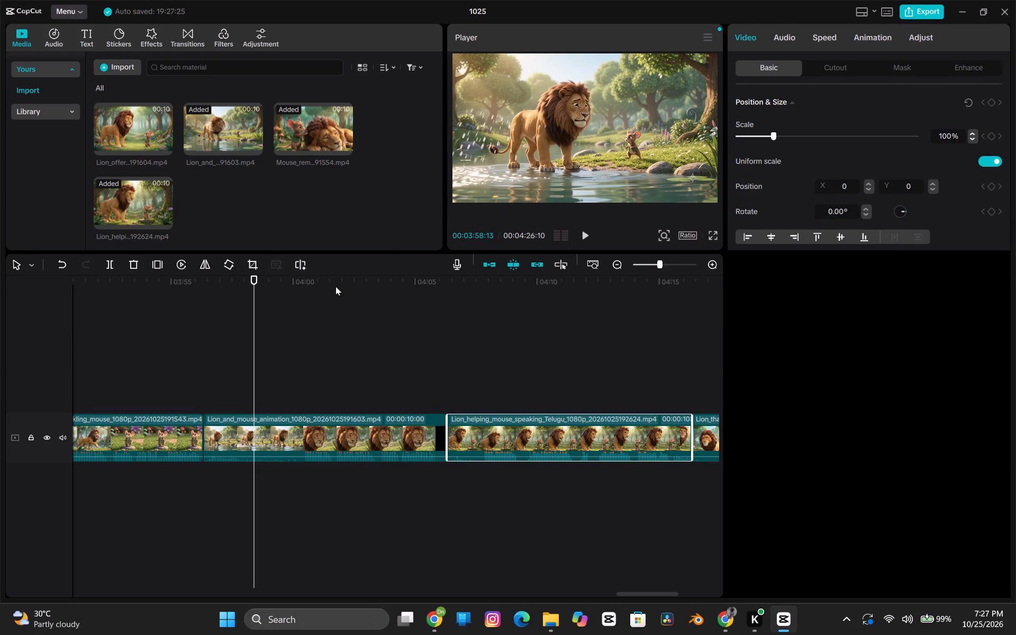
Play the last clips from the end of the tickling mouse clip through Lion_thanking_mouse_for_help, replaying parts to examine the story order.
click(335, 286)
key(space)
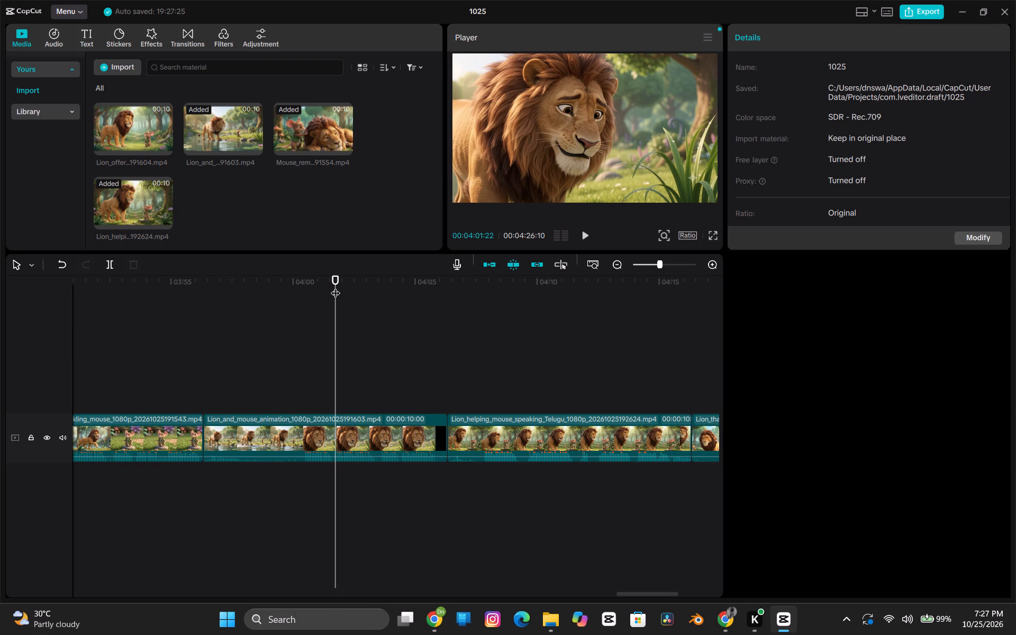
click(194, 282)
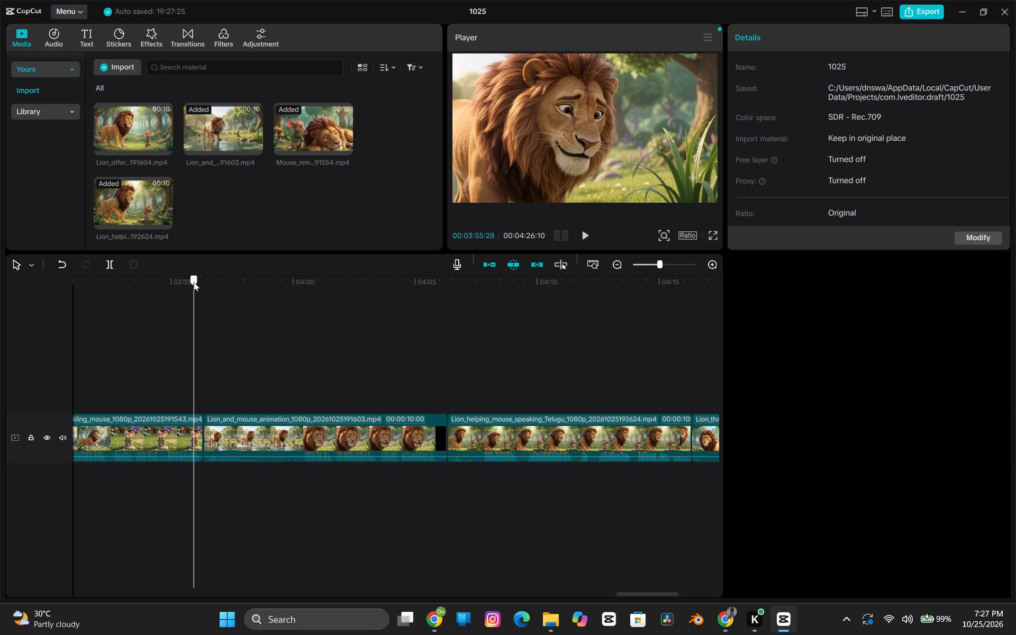
key(space)
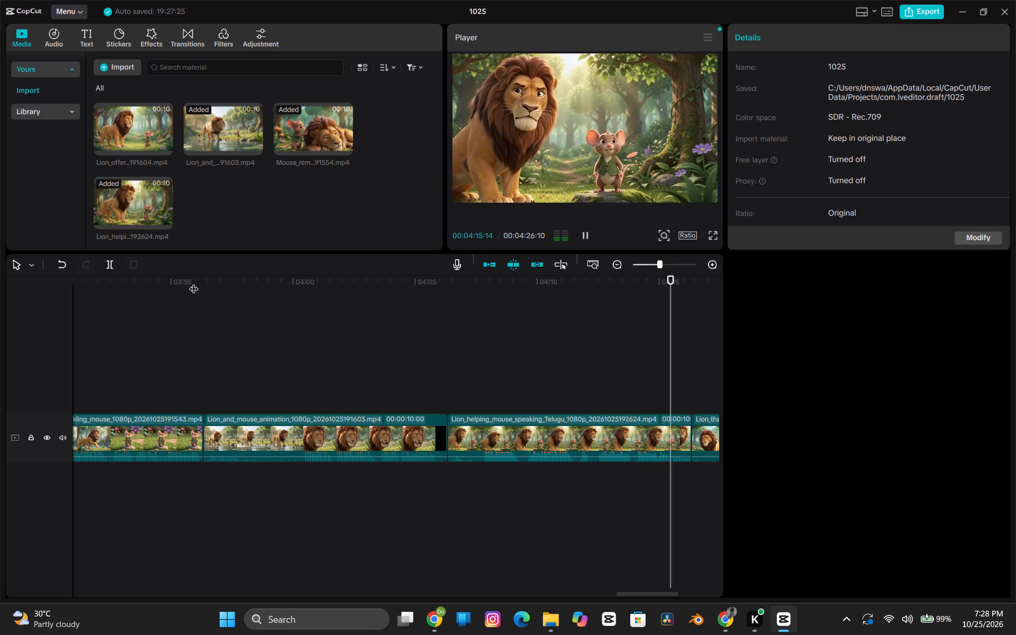
click(585, 232)
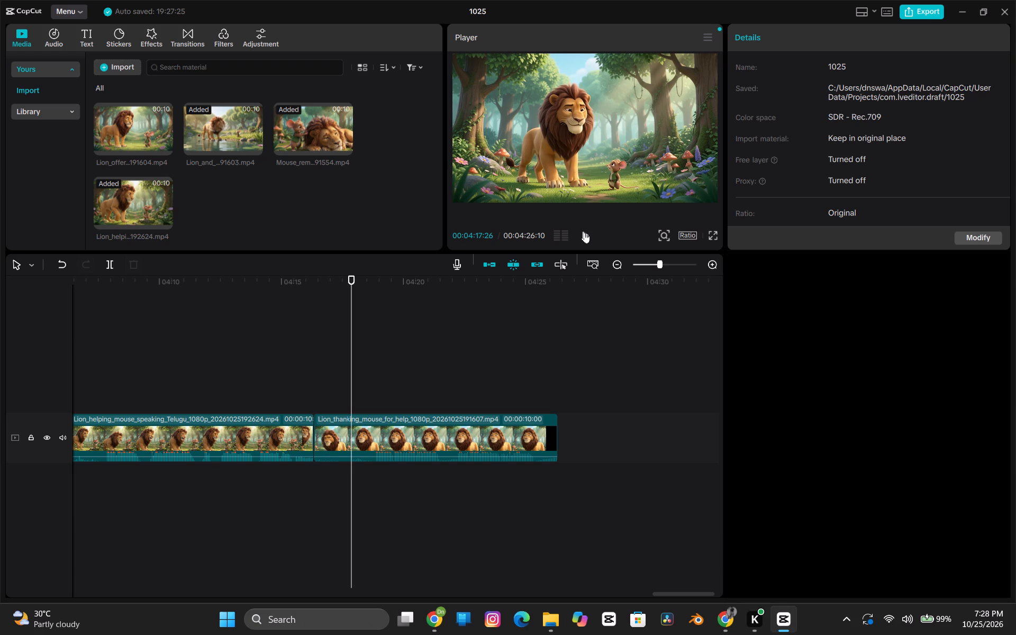
click(202, 293)
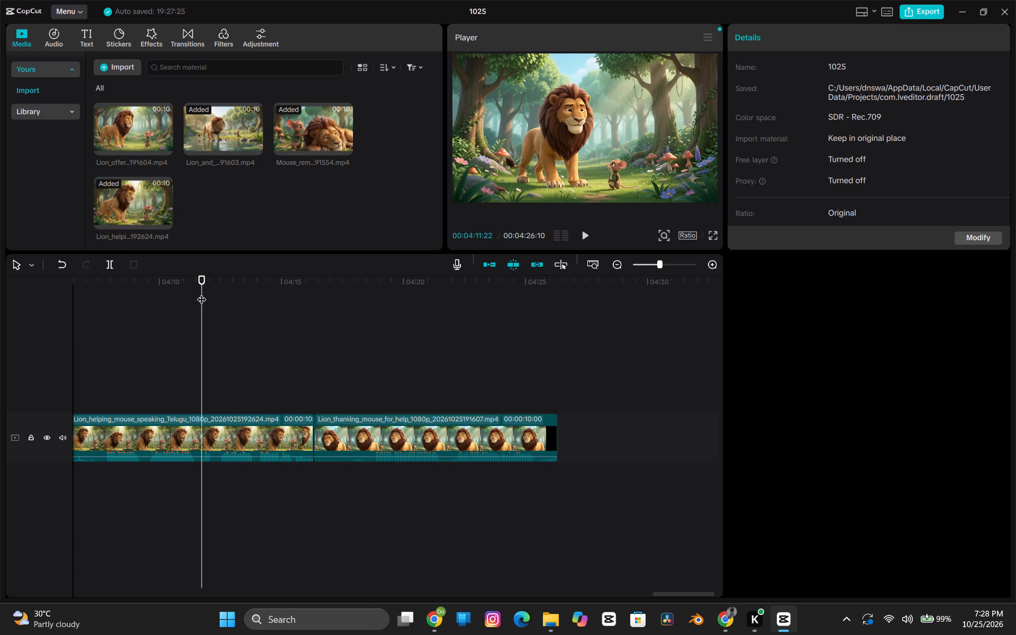
key(space)
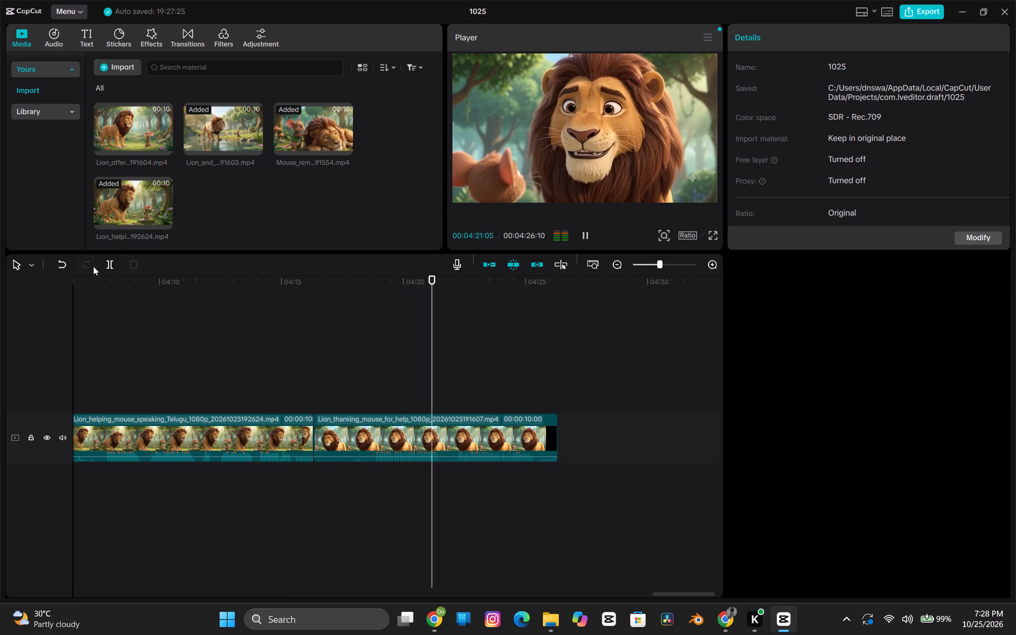
click(94, 279)
scroll(94, 279, right, 2)
scroll(170, 371, right, 1)
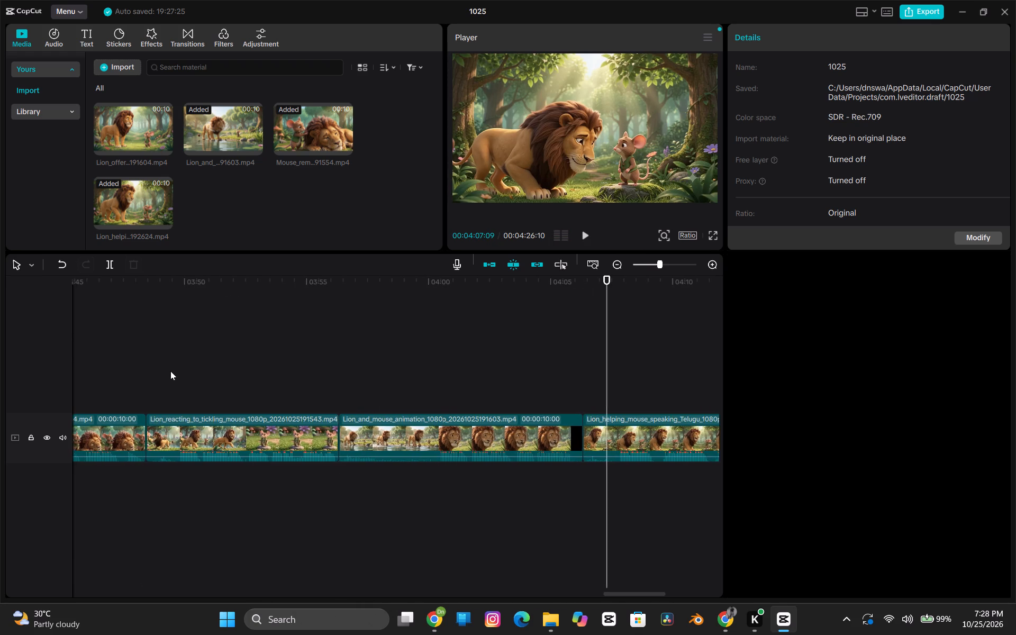
scroll(170, 371, right, 1)
click(335, 292)
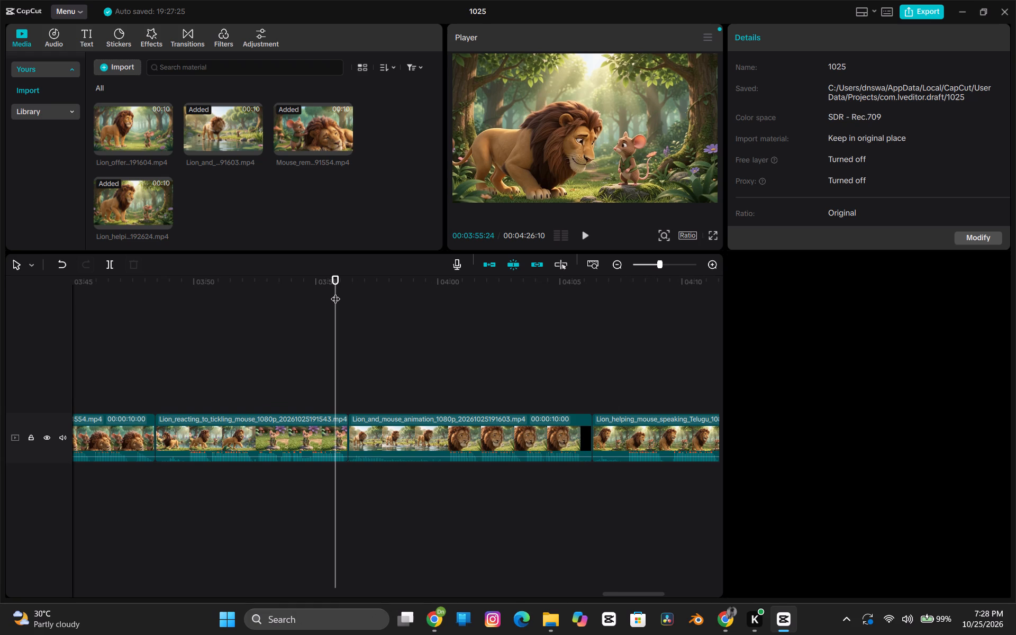
key(space)
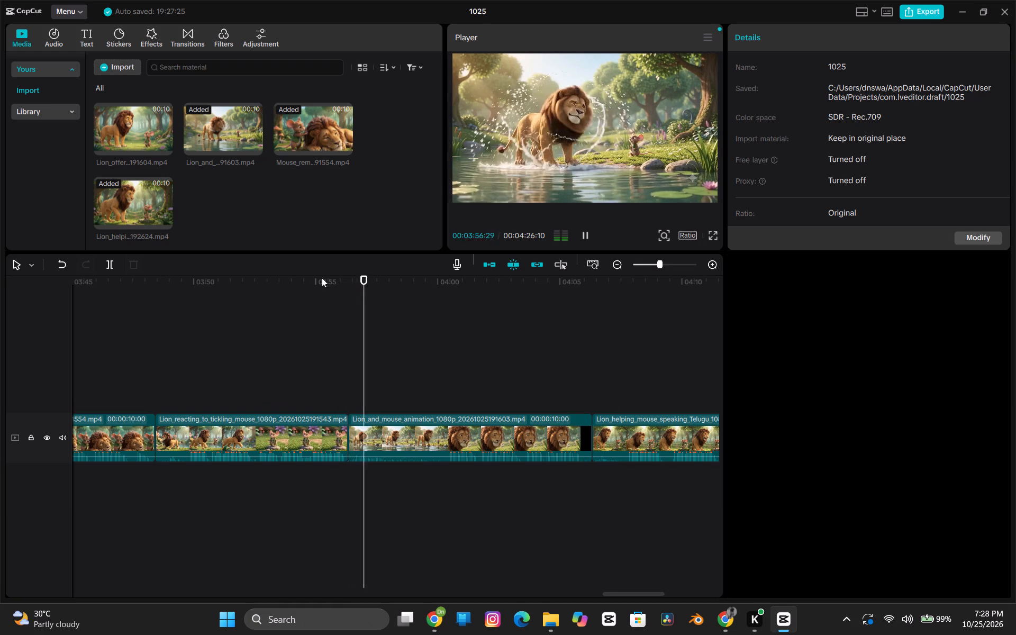
Move the Lion_thanking_mouse_for_help clip between the Lion_and_mouse_animation and Lion_helping_mouse_speaking_Telugu clips.
scroll(429, 329, left, 1)
drag(637, 414, 614, 427)
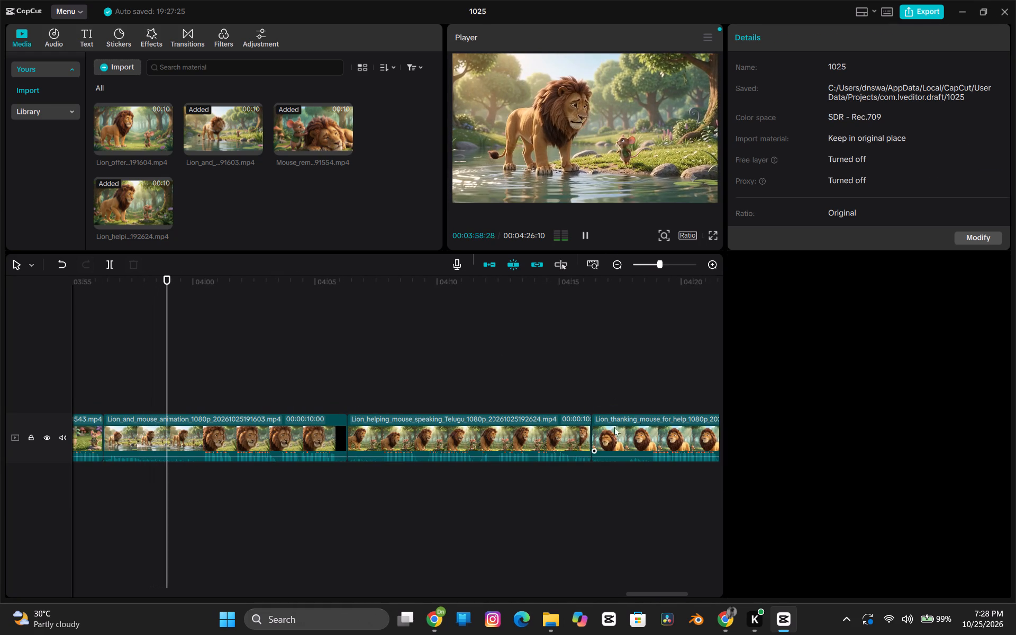
drag(614, 427, 383, 414)
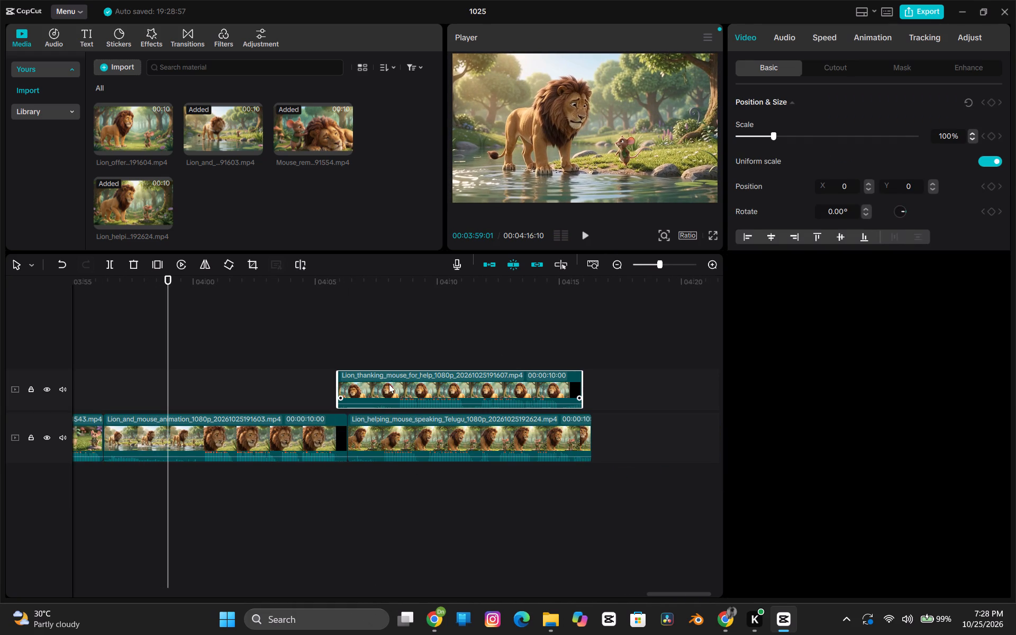
drag(403, 372, 404, 423)
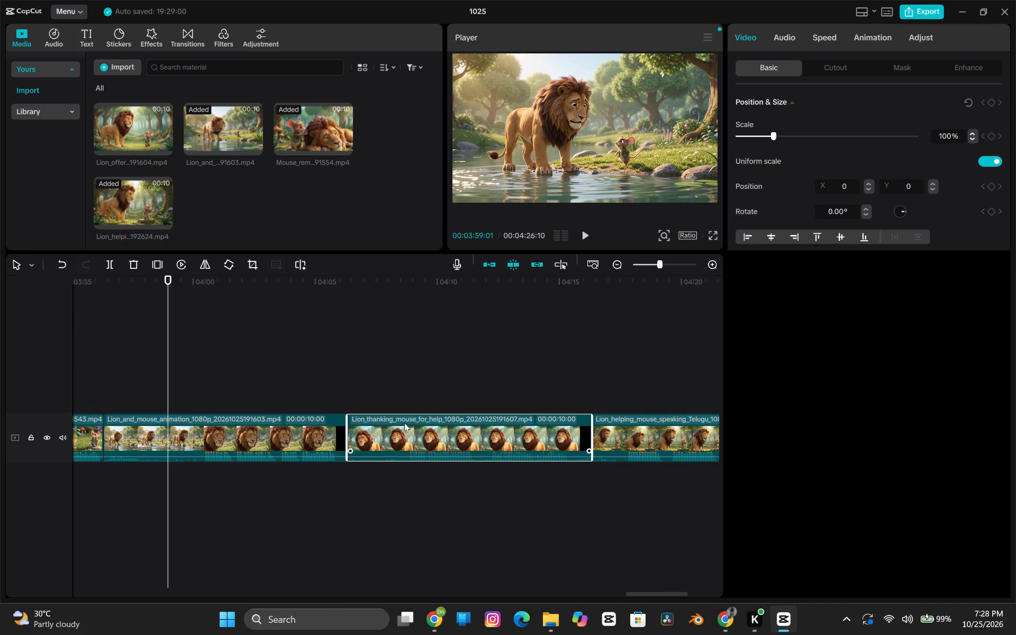
Play the transition from the Lion_and_mouse_animation clip into Lion_thanking_mouse_for_help to review the rearranged order.
click(284, 286)
key(space)
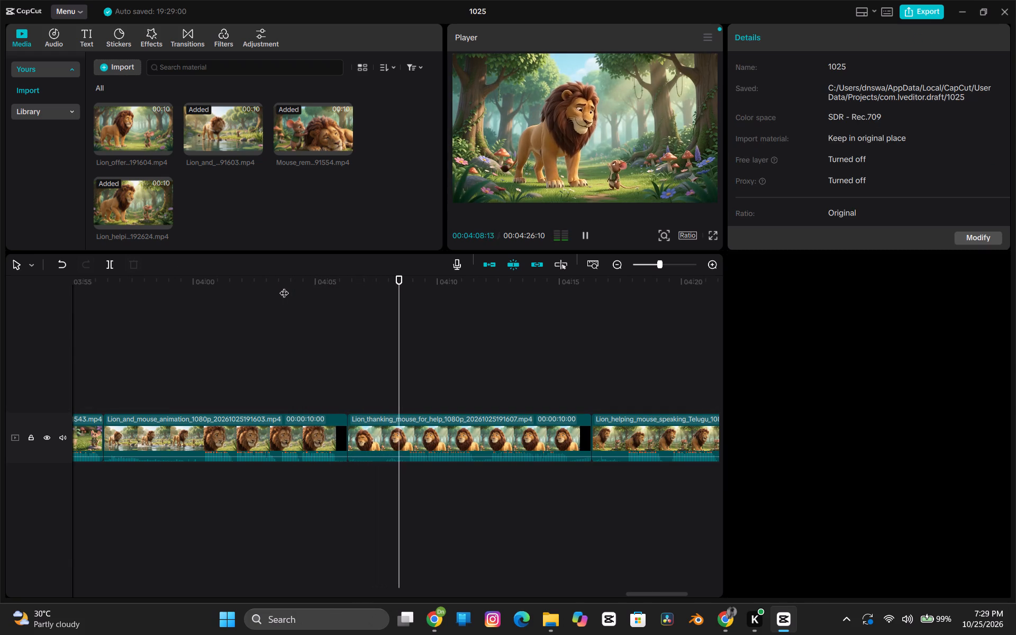
click(247, 285)
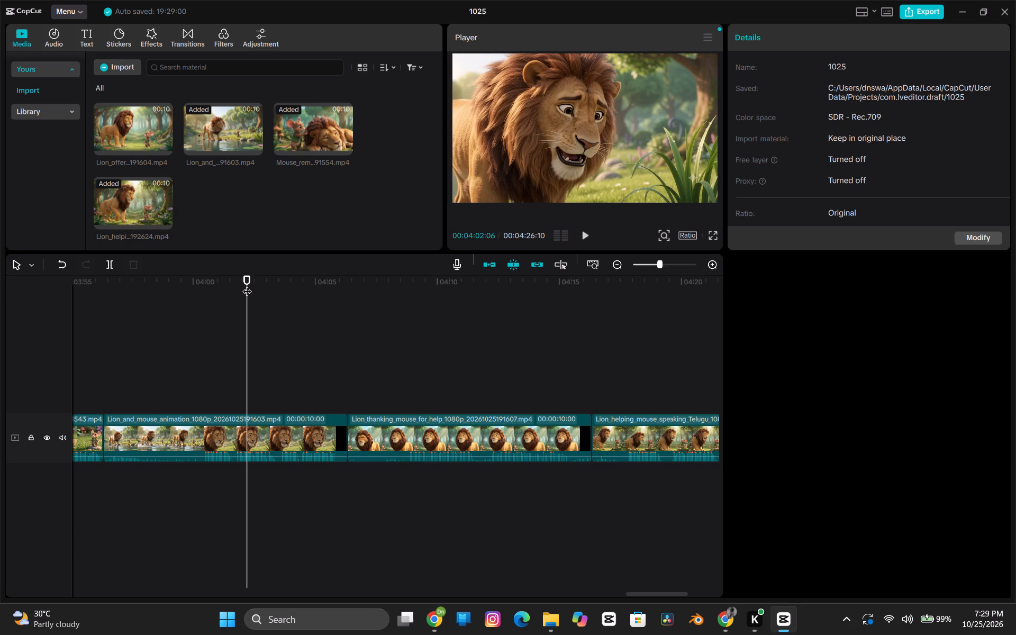
key(space)
key(space)
key(space)
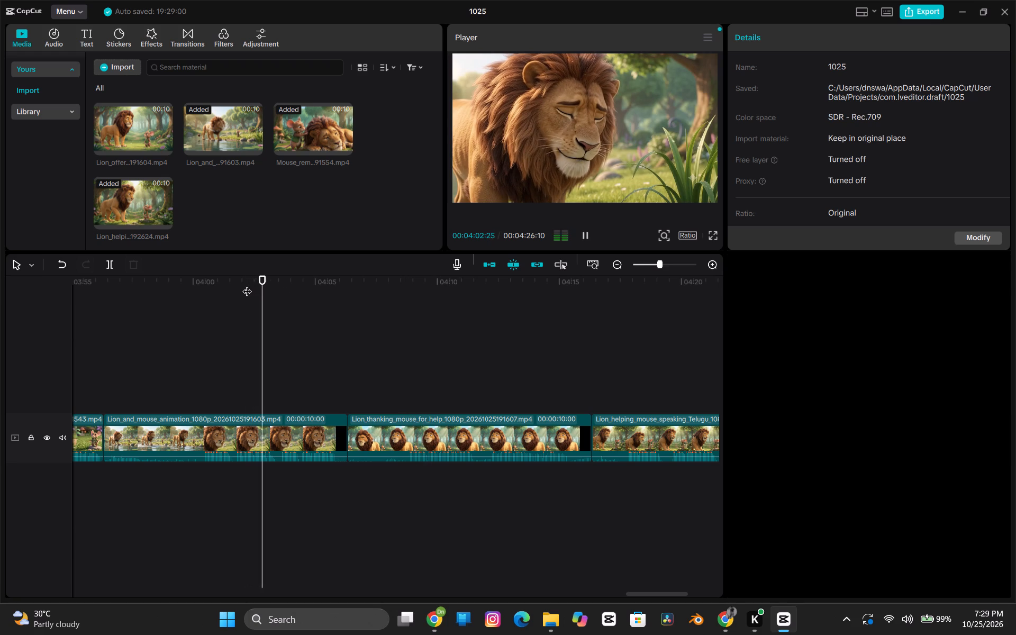
scroll(243, 338, right, 1)
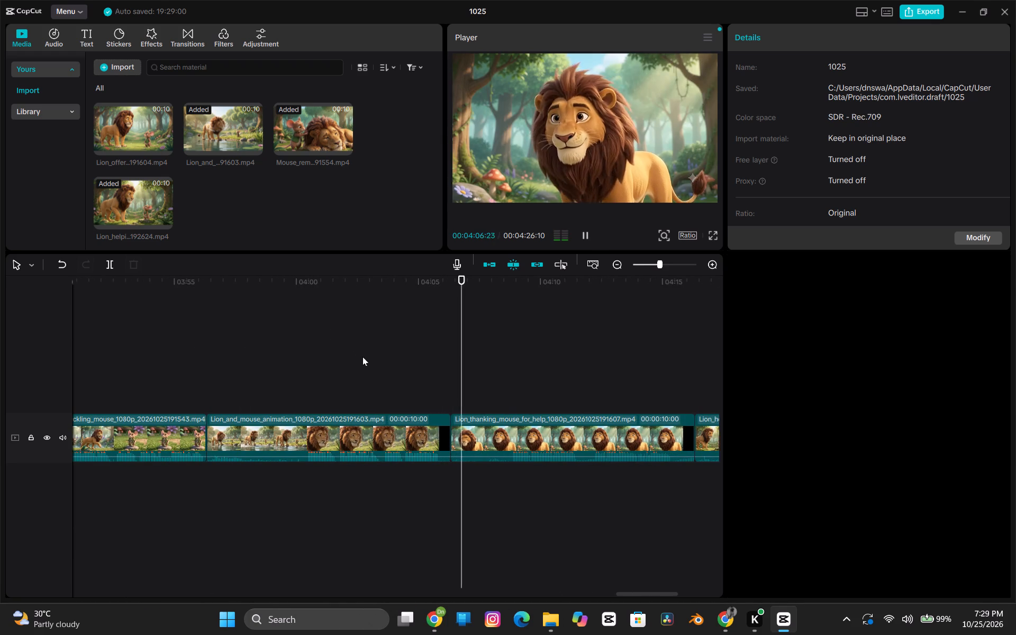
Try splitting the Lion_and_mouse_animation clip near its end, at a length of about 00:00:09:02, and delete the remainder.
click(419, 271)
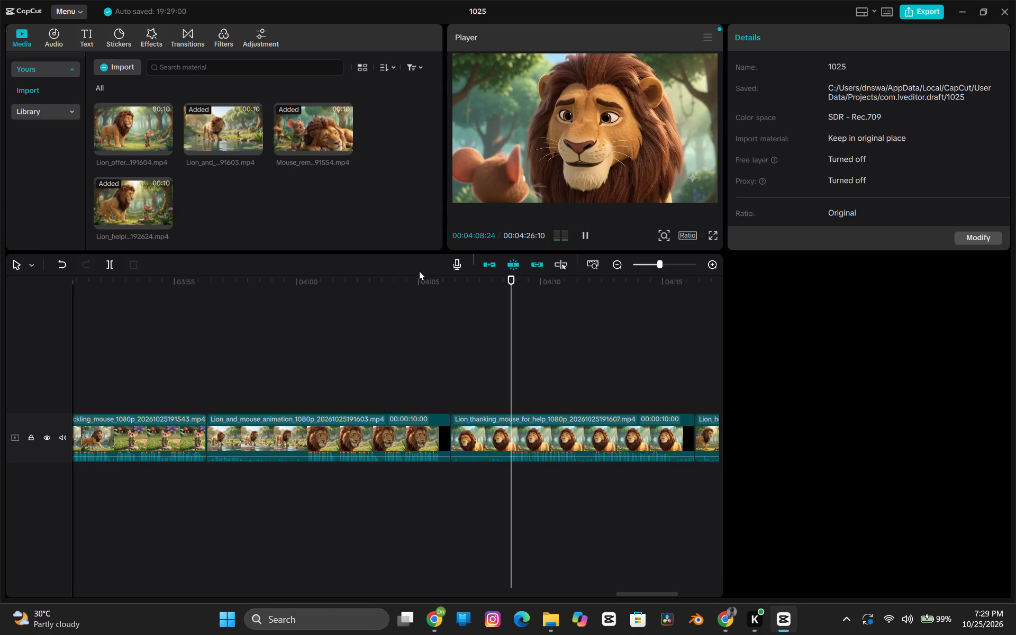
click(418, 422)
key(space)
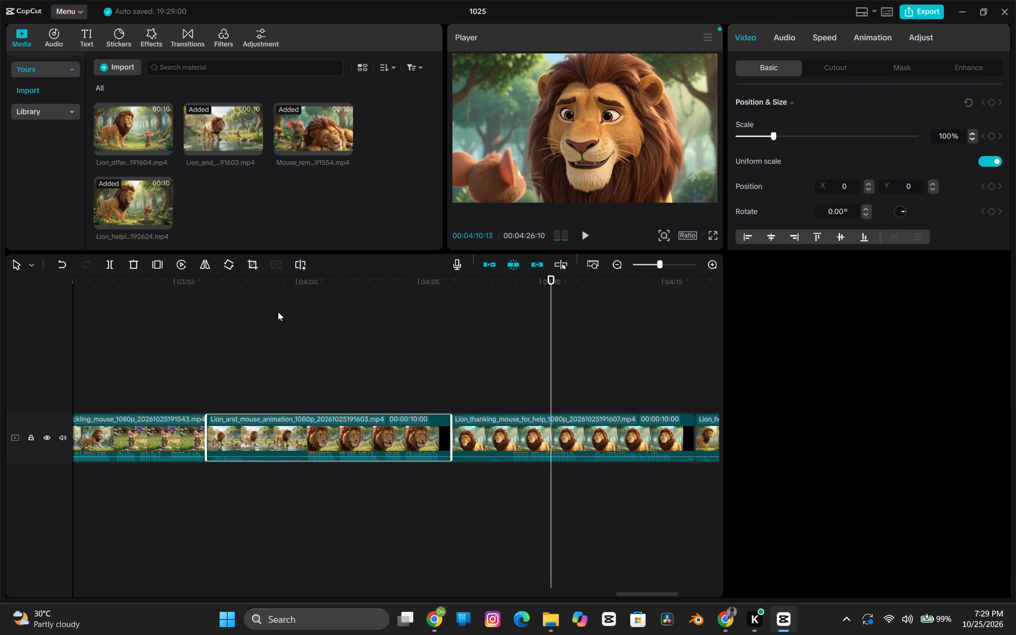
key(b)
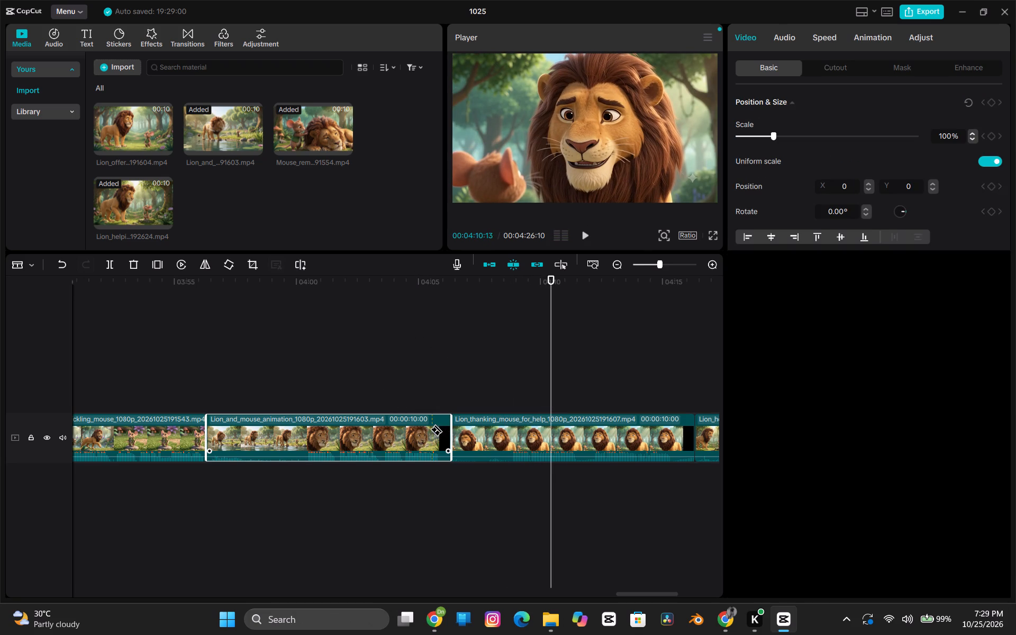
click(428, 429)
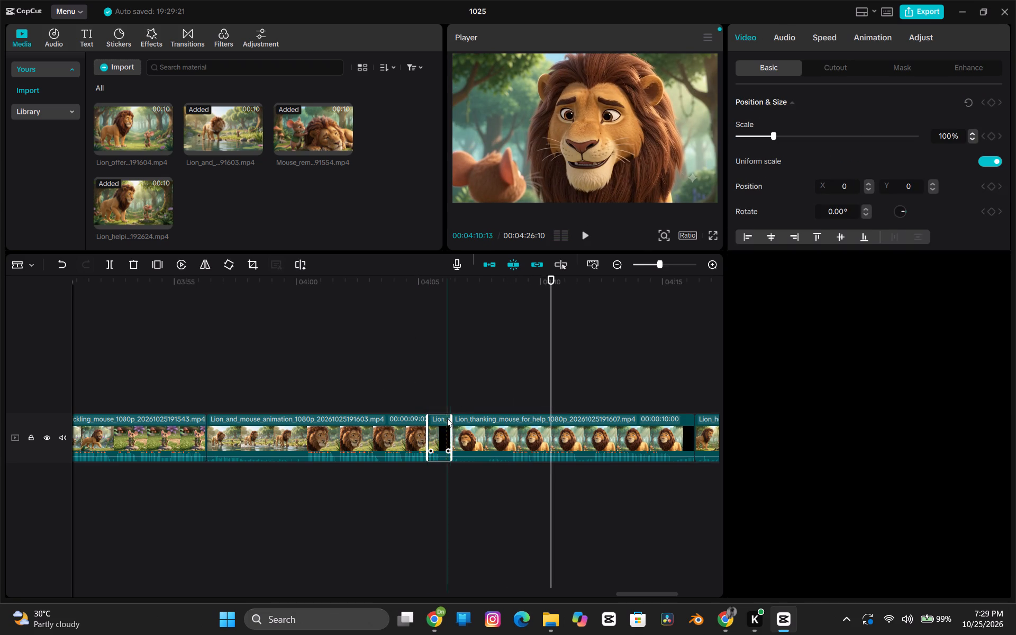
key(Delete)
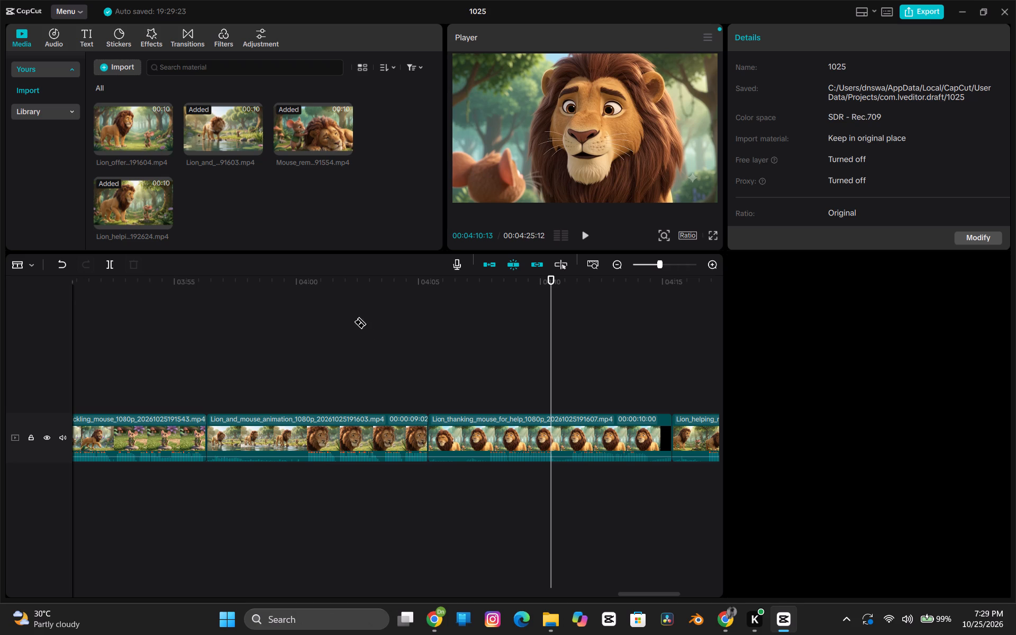
Turn off the main track magnet.
key(p)
Play the cut from Lion_and_mouse_animation into Lion_thanking_mouse_for_help to review the trimmed ending.
key(a)
click(364, 292)
key(space)
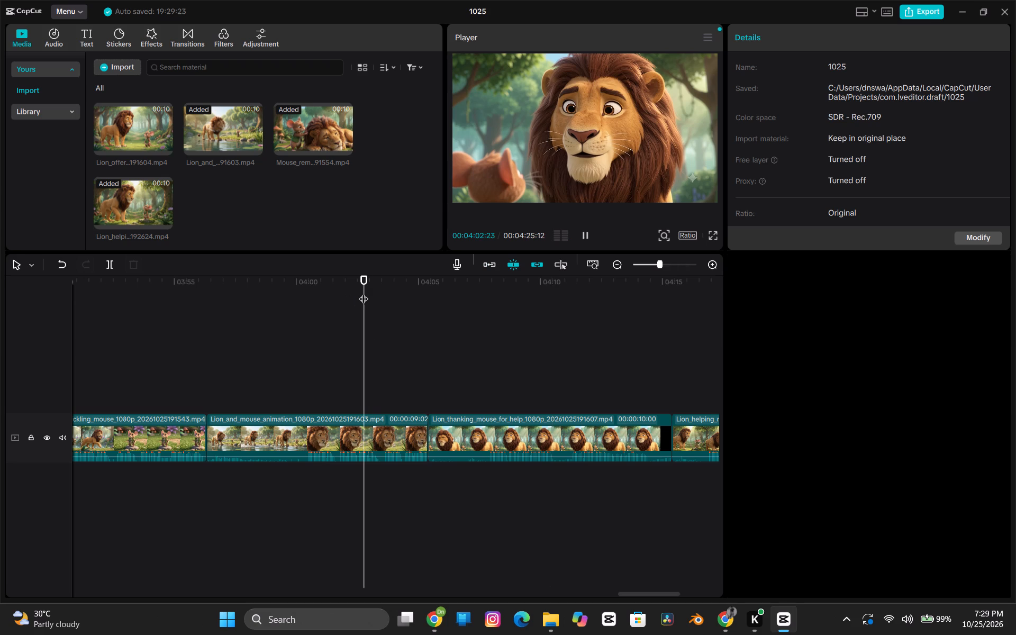
key(space)
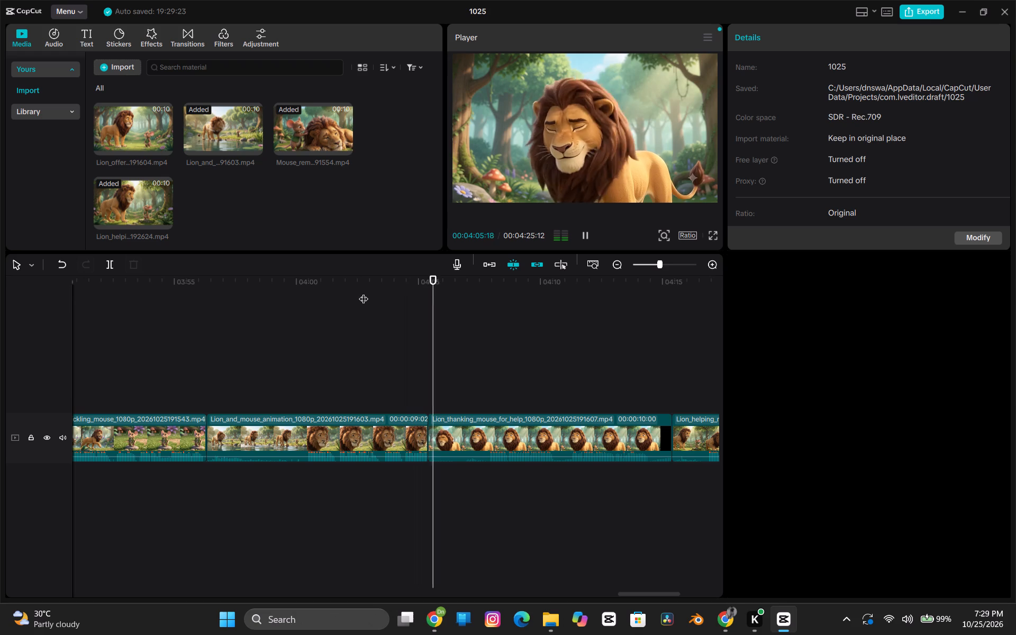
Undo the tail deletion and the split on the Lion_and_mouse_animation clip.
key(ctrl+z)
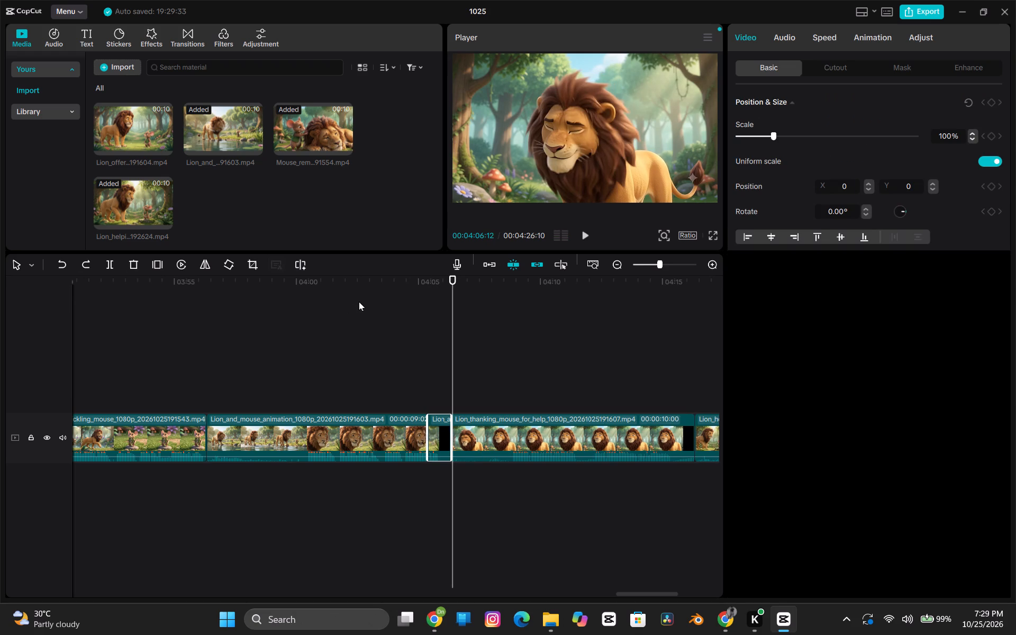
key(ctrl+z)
Trim the black tail off the Lion_and_mouse_animation clip by splitting it at about 00:00:09:18 and deleting the leftover piece.
click(404, 286)
key(space)
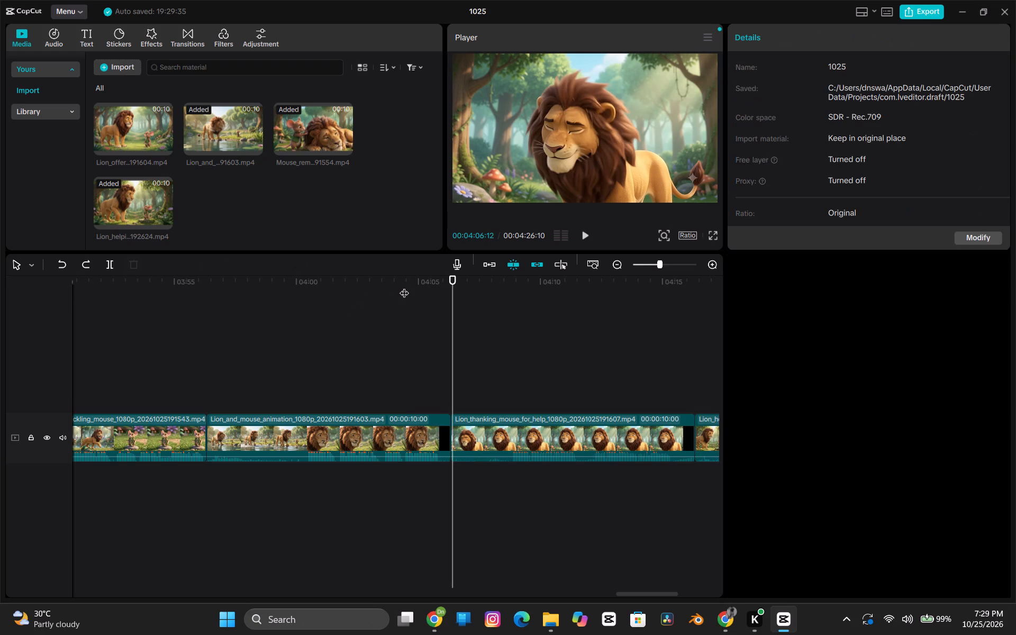
key(space)
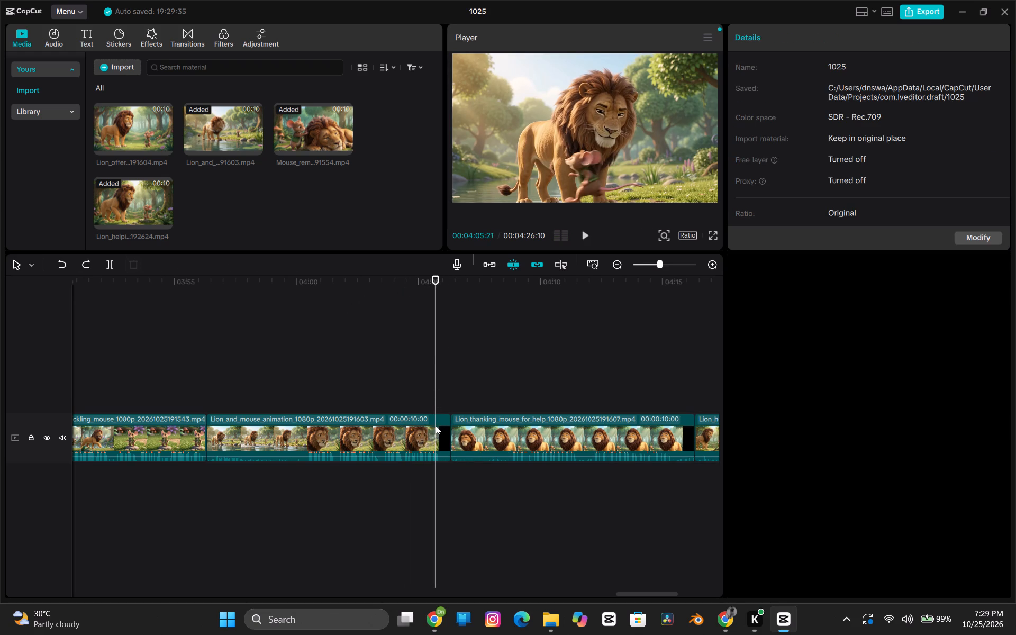
key(space)
key(space)
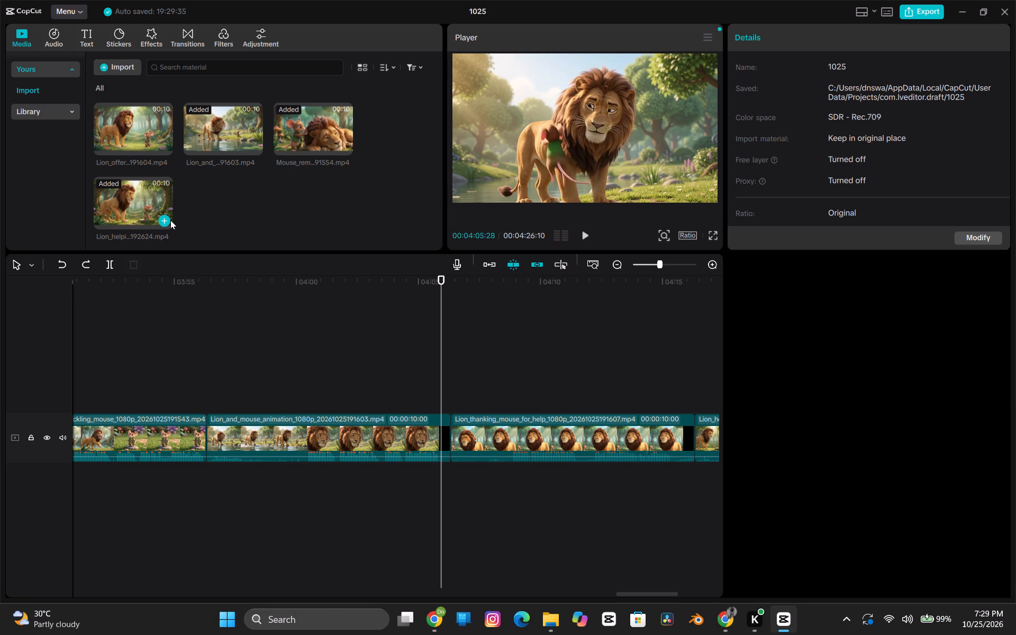
key(b)
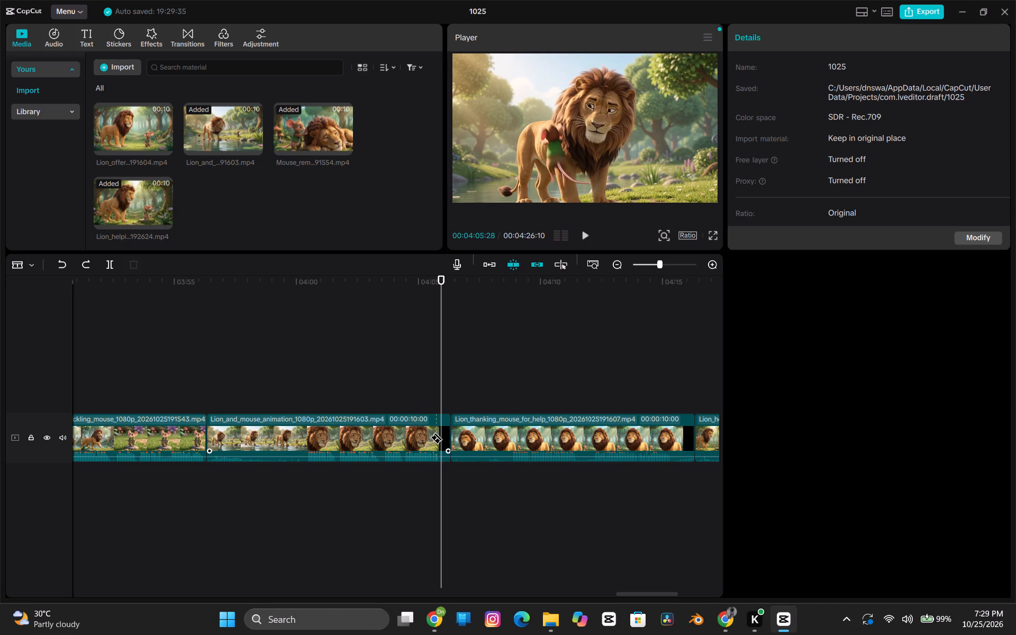
click(443, 430)
key(Delete)
key(a)
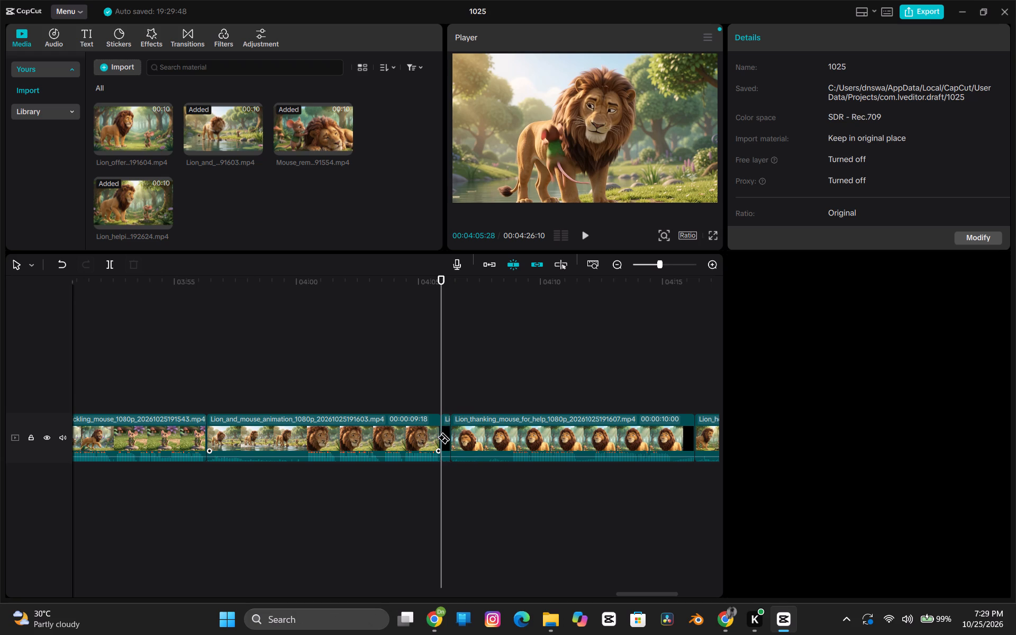
key(a)
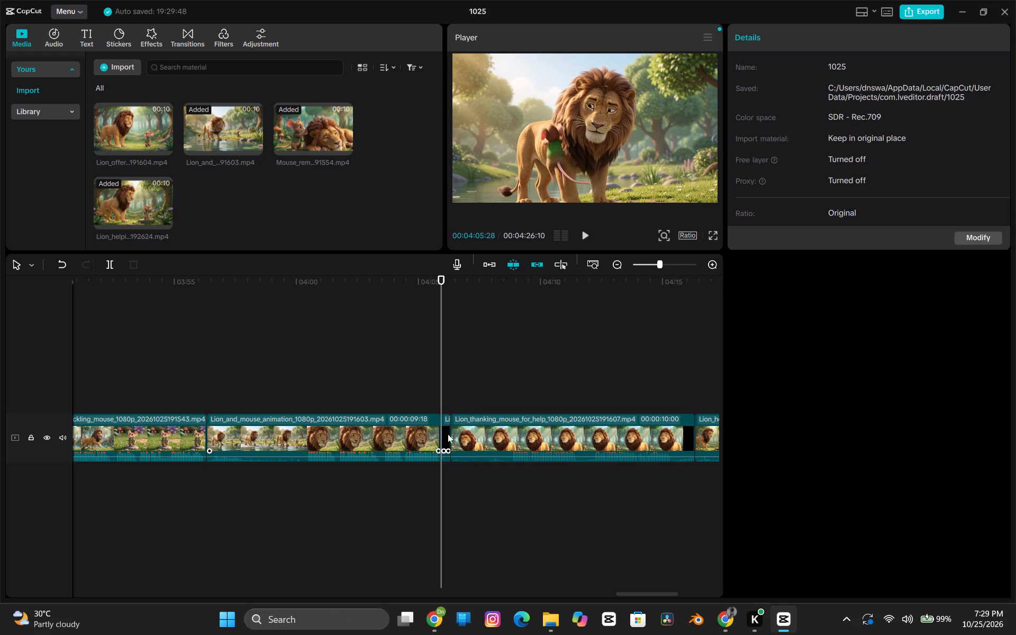
click(447, 434)
key(Delete)
key(Delete)
click(447, 434)
key(Delete)
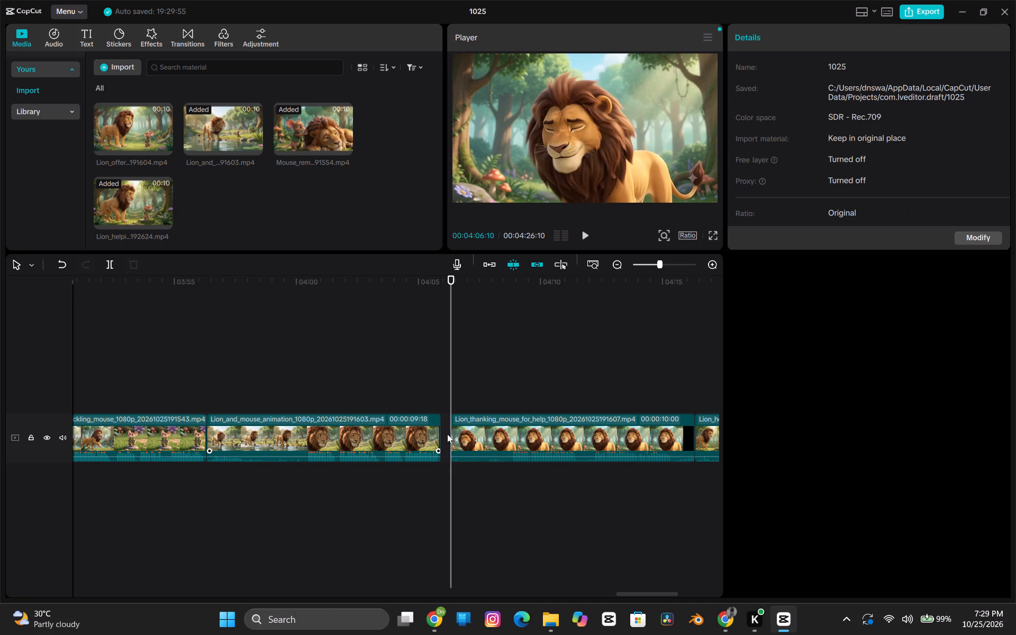
key(Delete)
key(Delete)
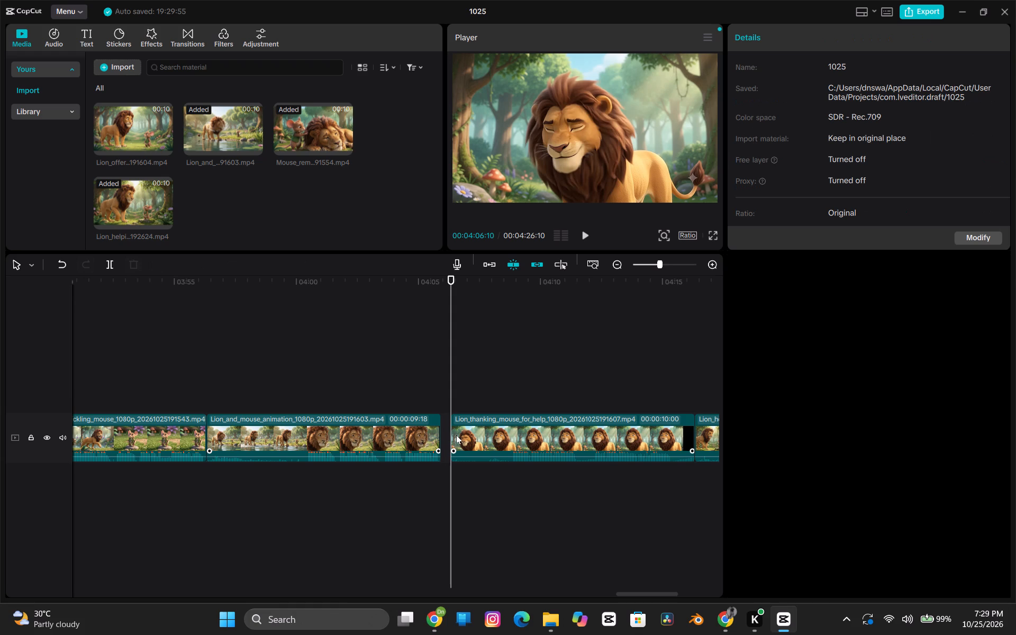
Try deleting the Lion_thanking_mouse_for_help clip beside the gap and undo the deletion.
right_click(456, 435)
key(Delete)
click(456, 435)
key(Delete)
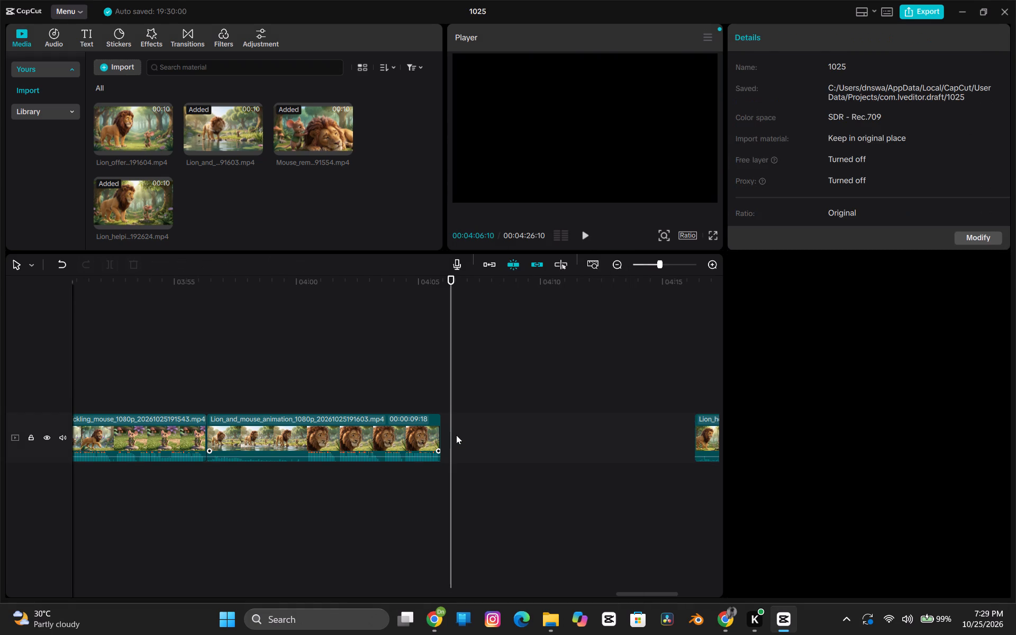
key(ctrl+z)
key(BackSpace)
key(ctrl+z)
Move the Lion_thanking_mouse_for_help clip against the end of Lion_and_mouse_animation to close the gap.
drag(468, 440, 461, 440)
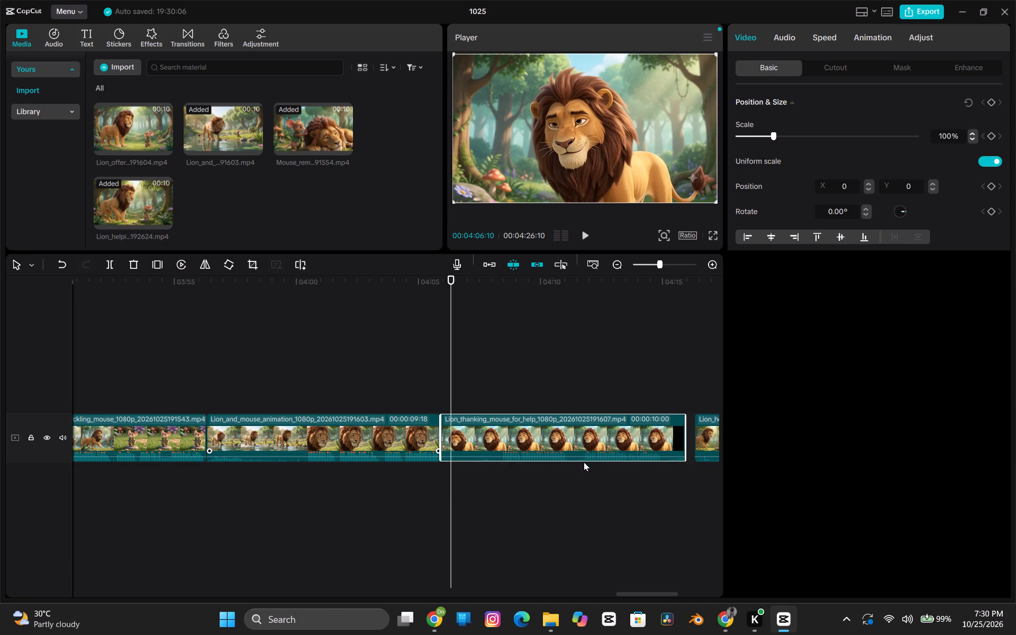
click(587, 504)
Move the Lion_helping_mouse_speaking_Telugu clip against the end of Lion_thanking_mouse_for_help to close the gap.
scroll(649, 512, left, 1)
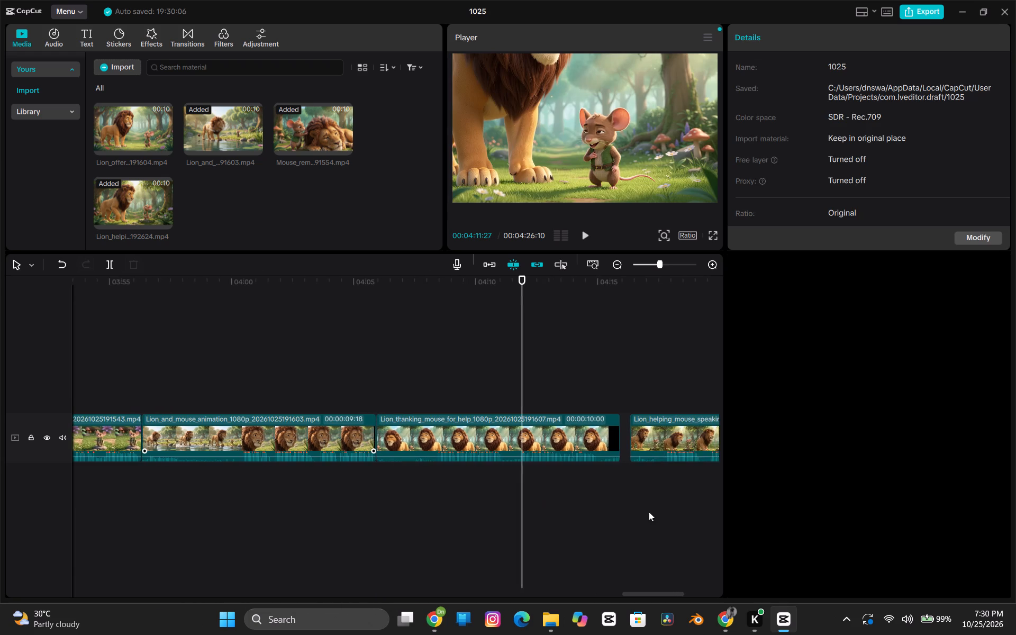
scroll(649, 512, left, 1)
drag(619, 420, 612, 420)
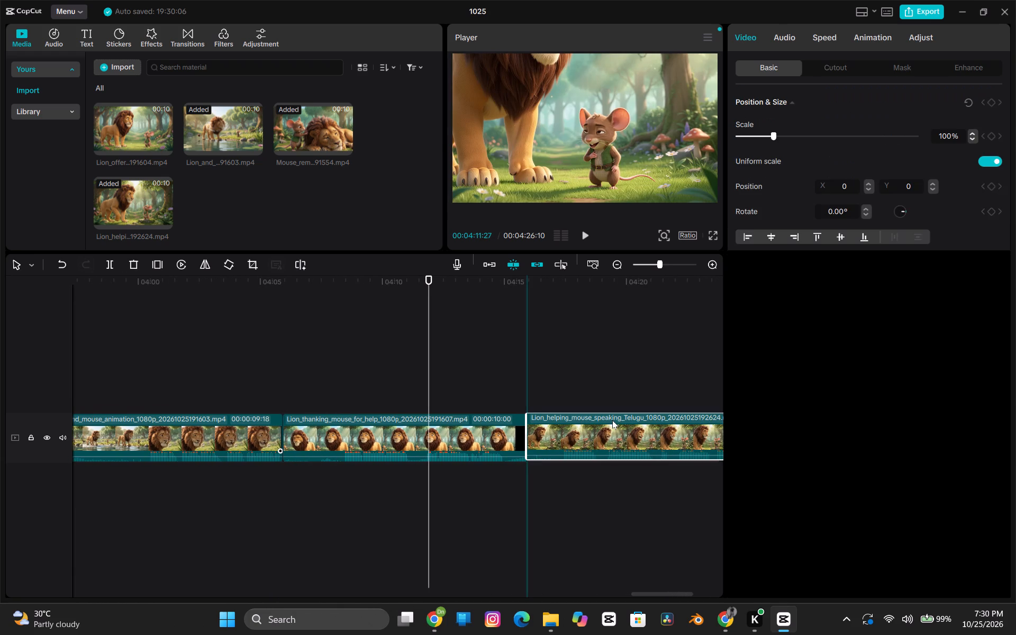
drag(612, 420, 613, 422)
Play the final clips from the end of Lion_and_mouse_animation through Lion_helping_mouse_speaking_Telugu to check cuts and story flow.
scroll(591, 498, left, 2)
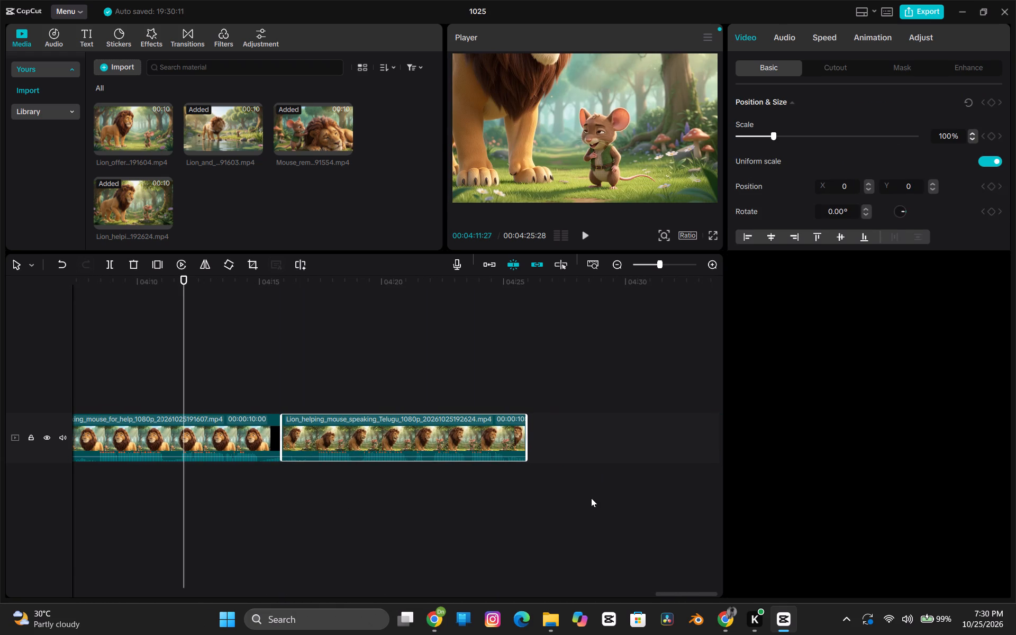
key(space)
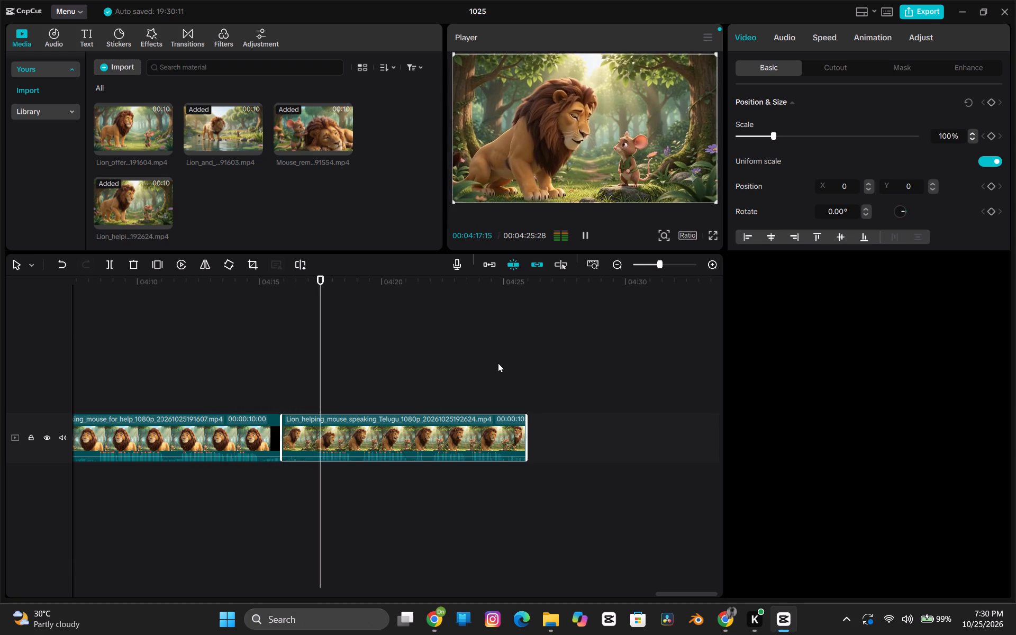
scroll(520, 365, right, 1)
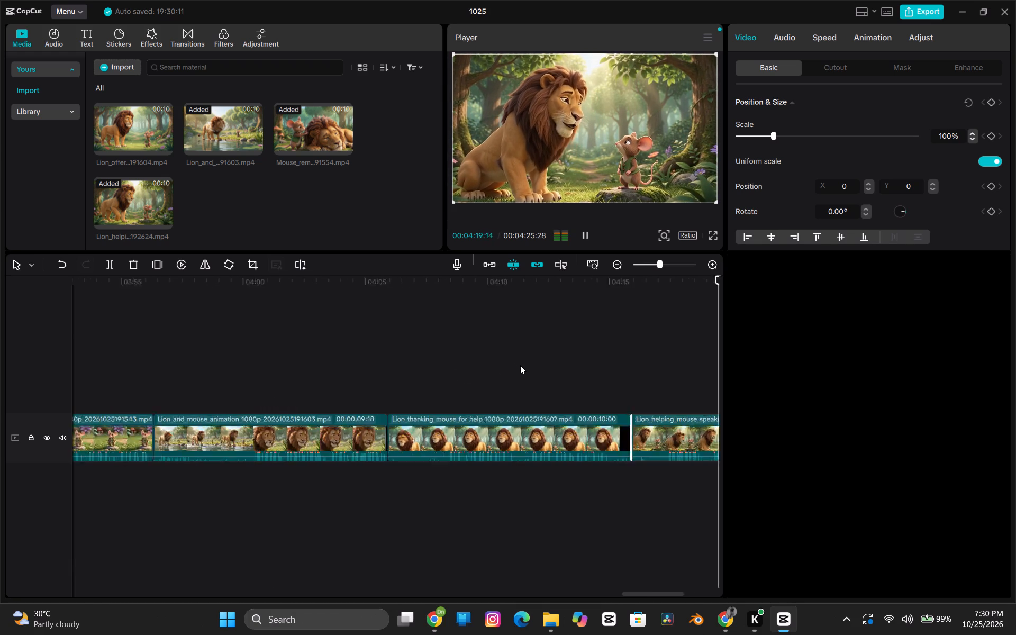
scroll(520, 365, right, 1)
click(115, 287)
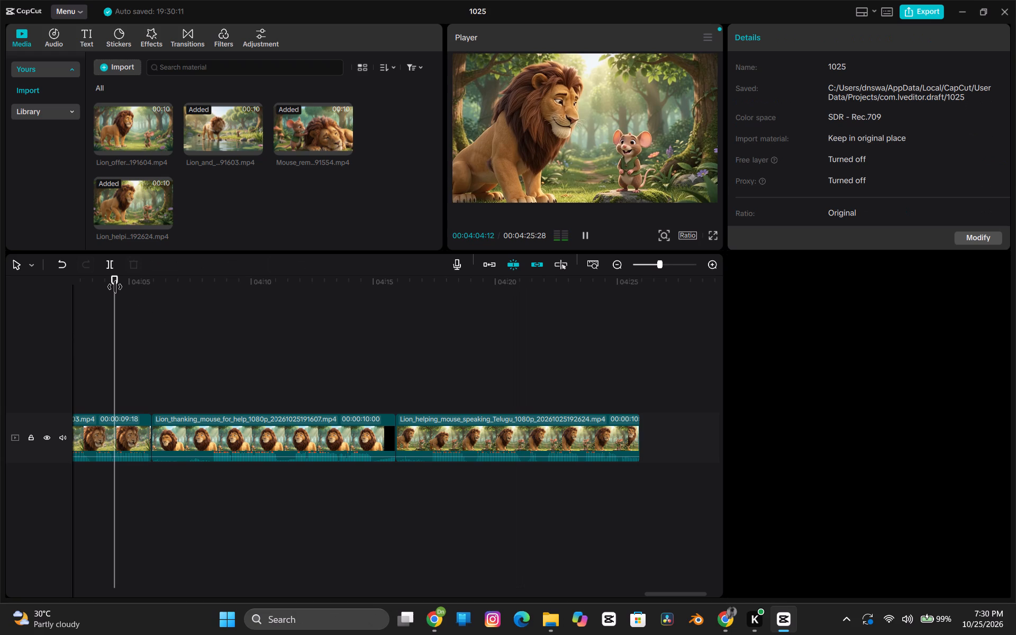
key(space)
key(space)
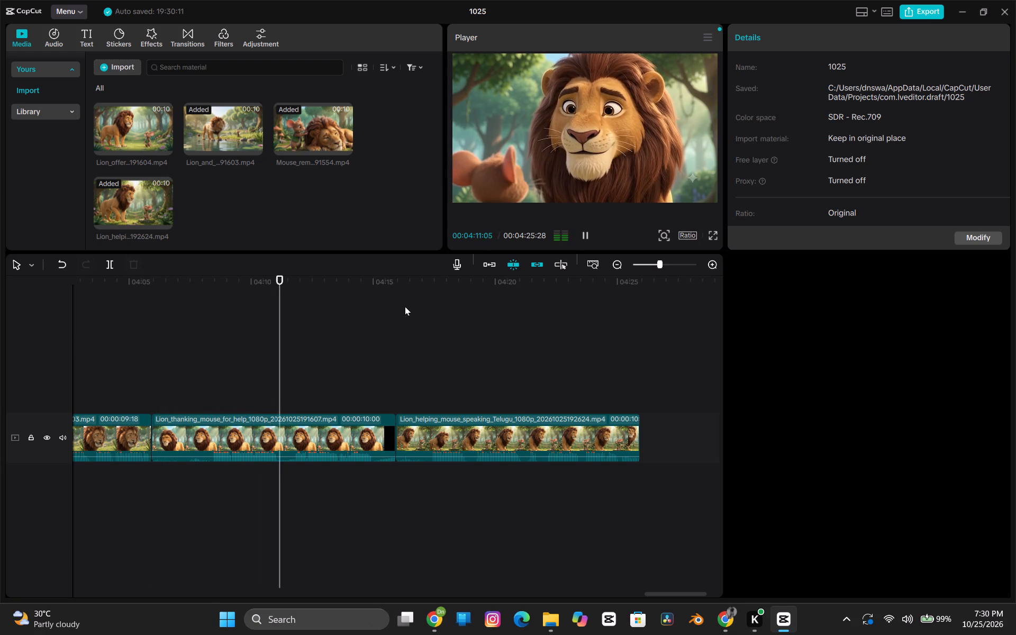
click(459, 285)
key(space)
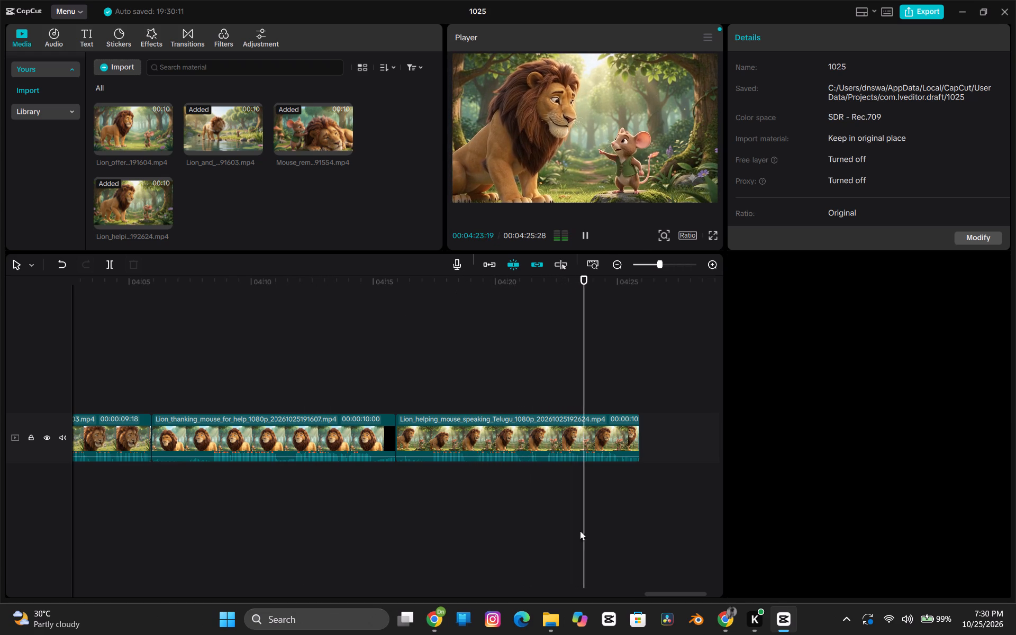
click(482, 383)
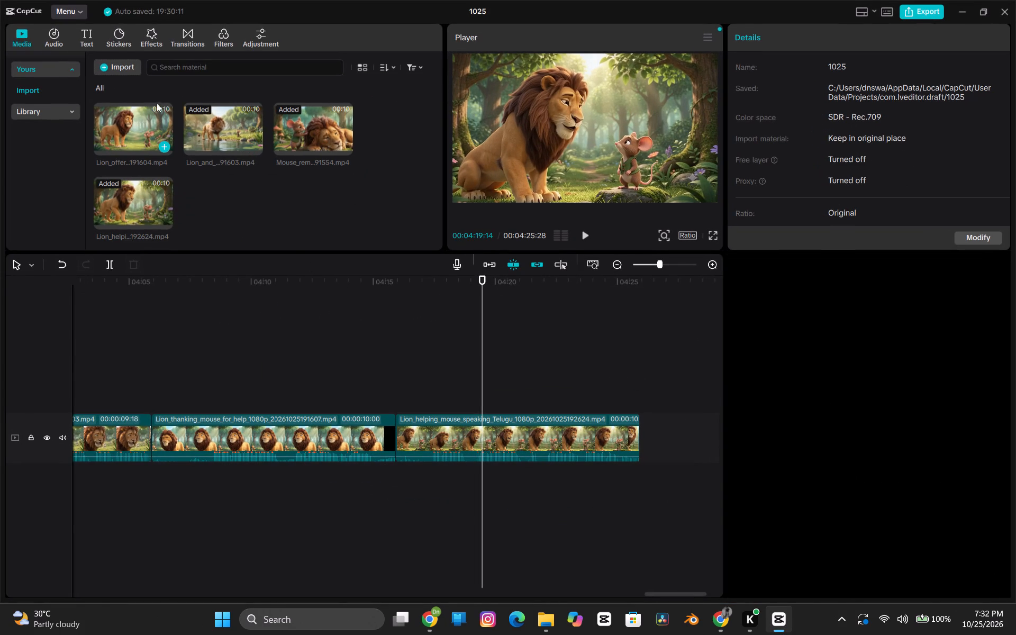
click(134, 67)
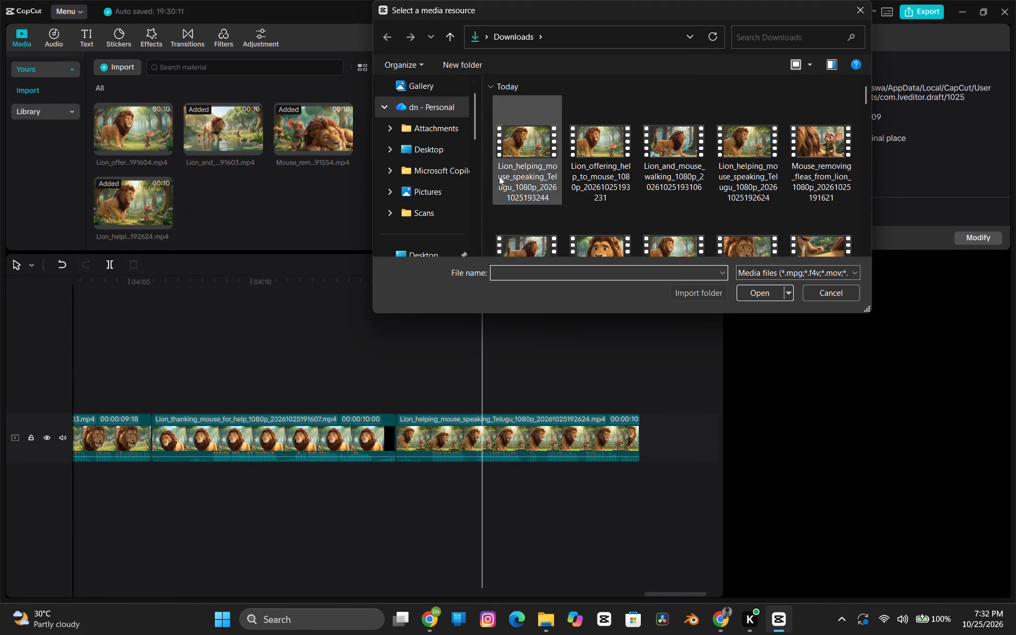
scroll(499, 176, right, 1)
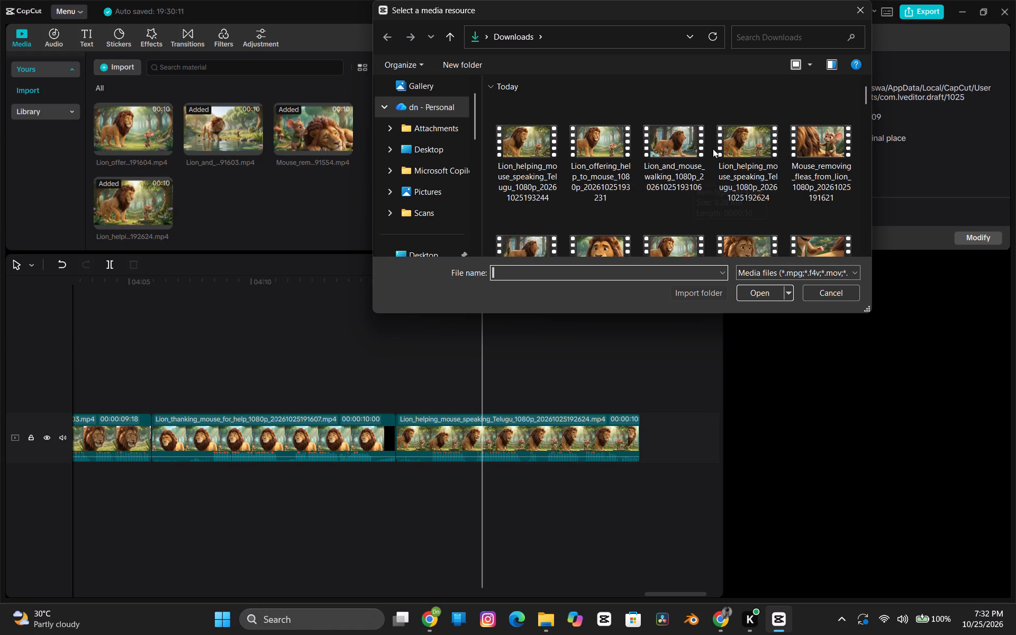
click(696, 134)
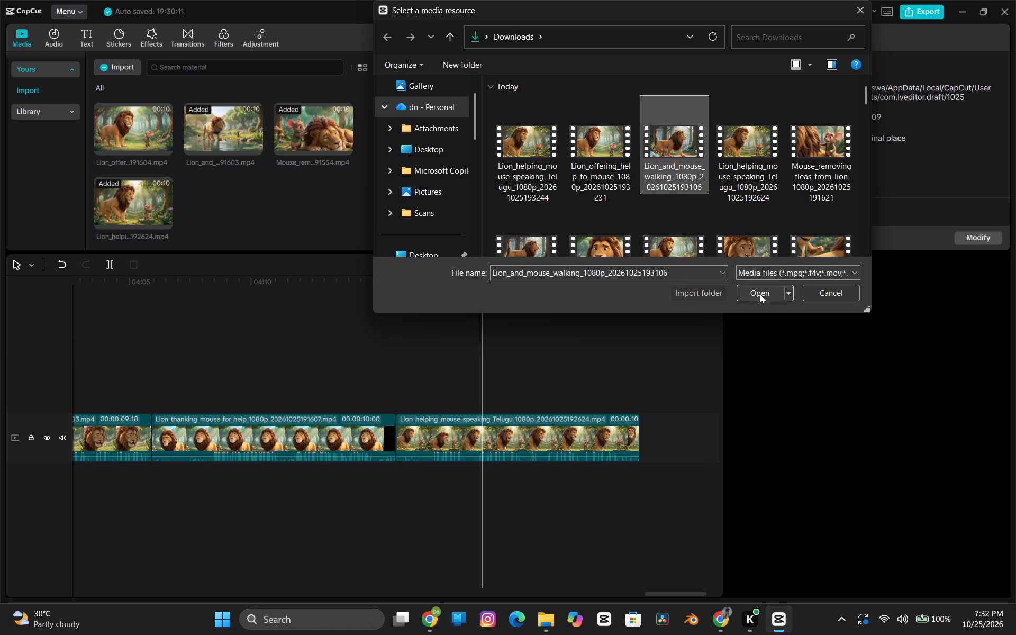
click(759, 294)
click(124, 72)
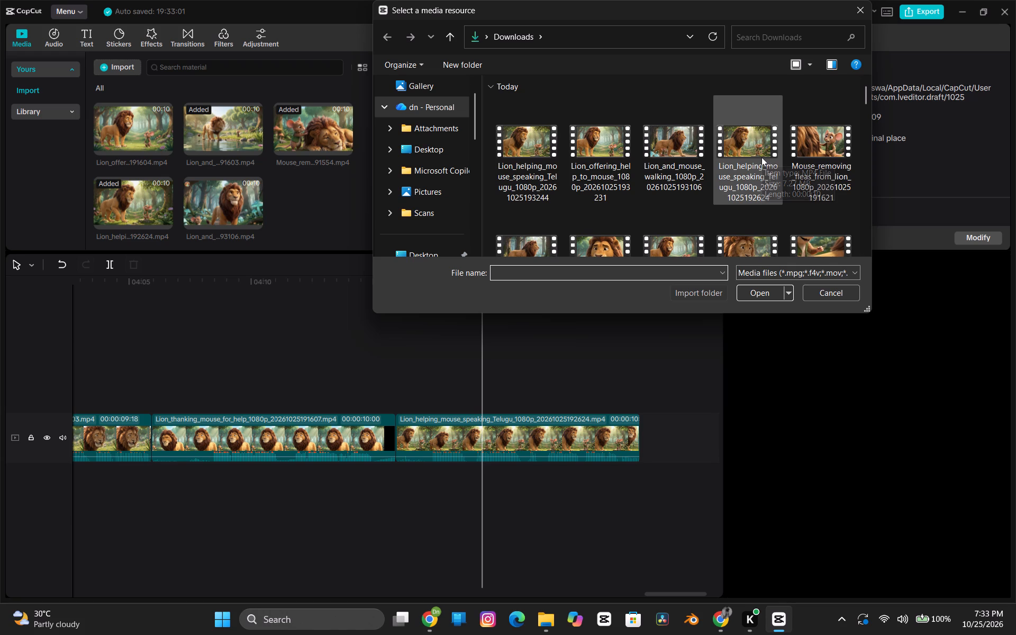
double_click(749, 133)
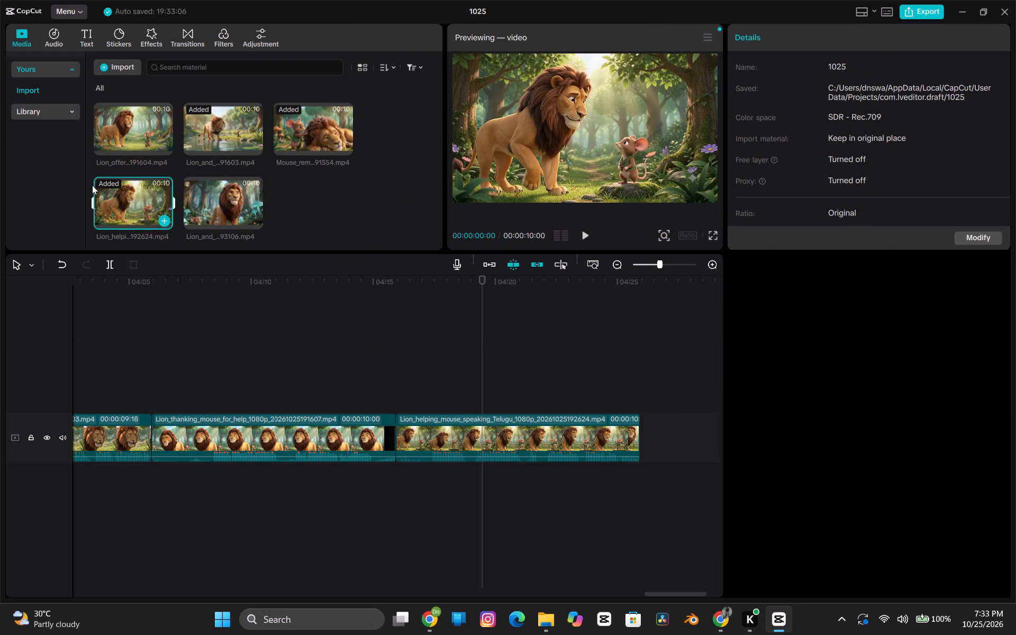
Preview the imported Lion_and_mouse_walking clip and place it on the main track directly after the Lion_helping_mouse_speaking_Telugu clip.
click(230, 202)
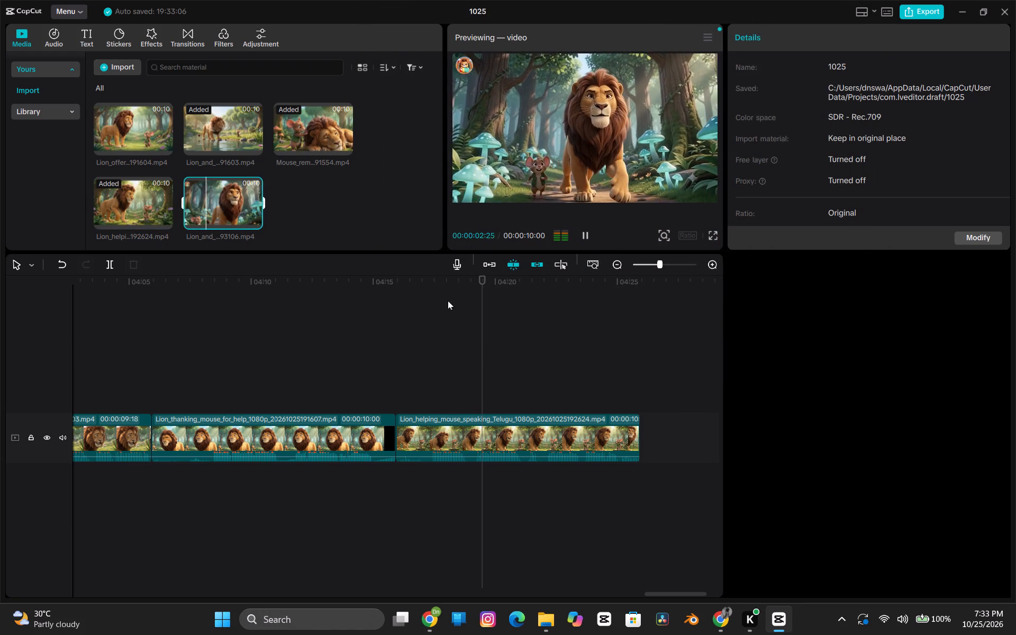
drag(242, 205, 642, 420)
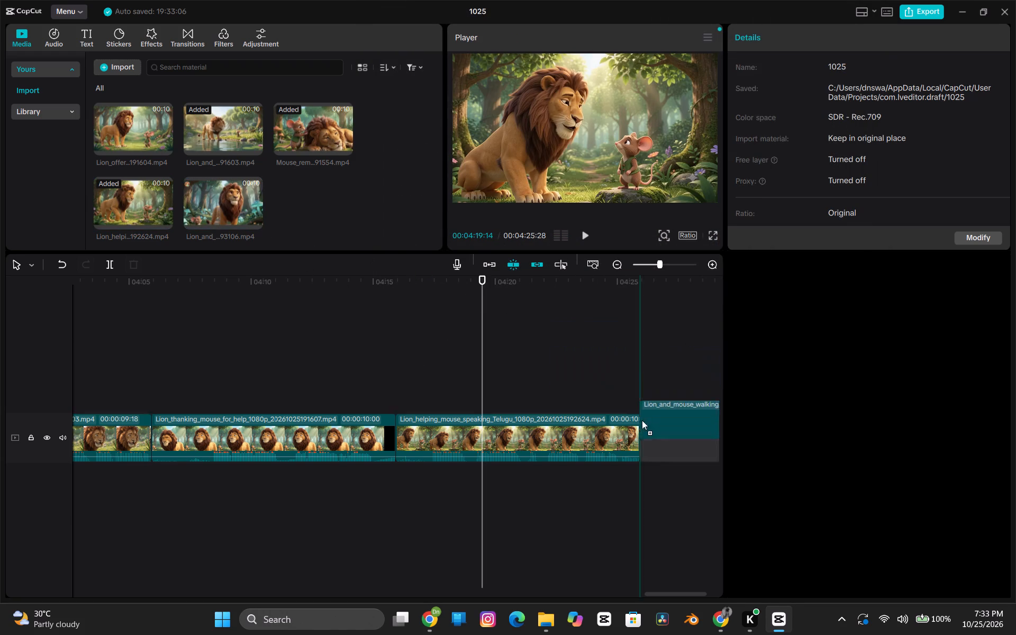
drag(642, 420, 643, 438)
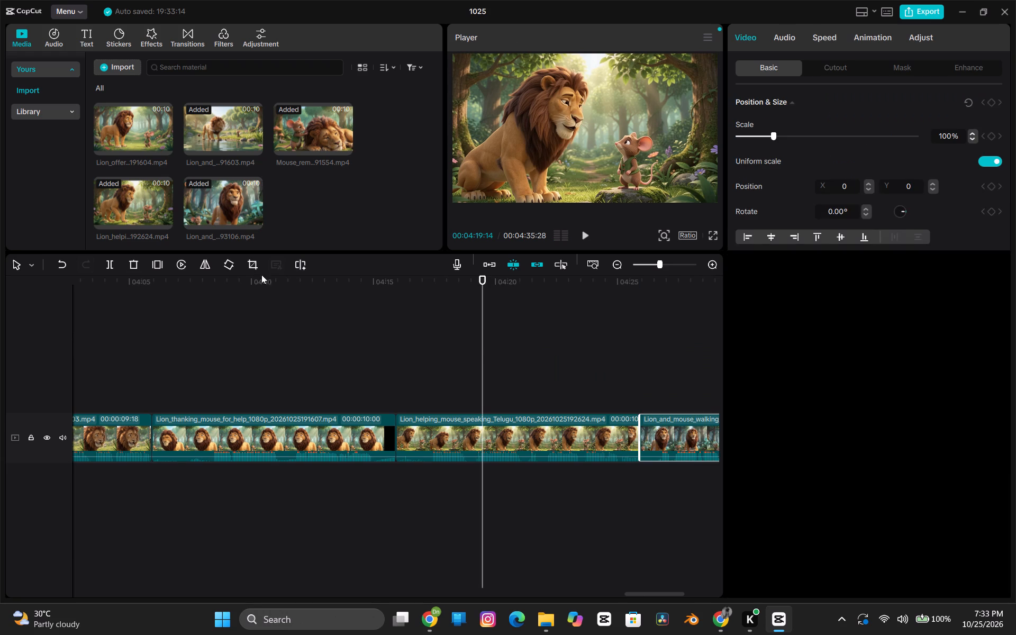
Play across the new join, and move the Lion_and_mouse_walking clip later to about 04:33, leaving a gap after the Lion_helping_mouse clip.
click(608, 289)
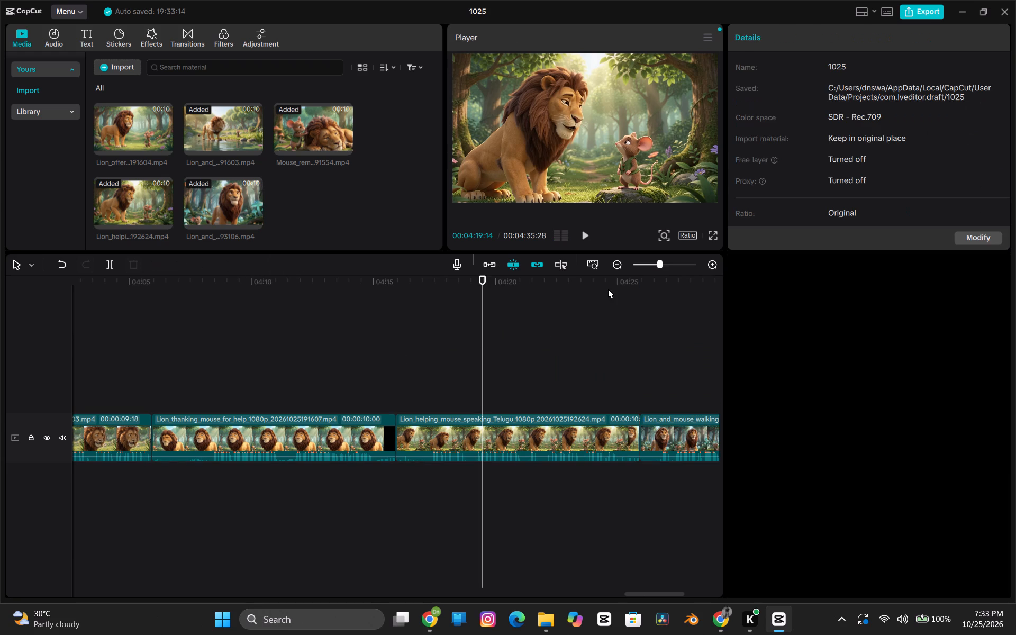
key(space)
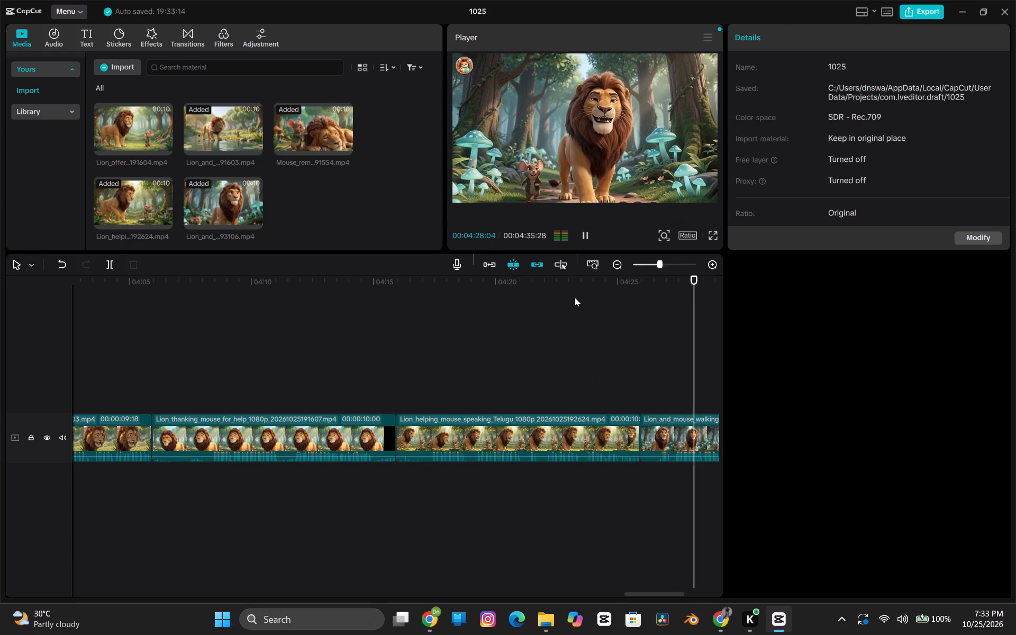
click(569, 285)
click(610, 441)
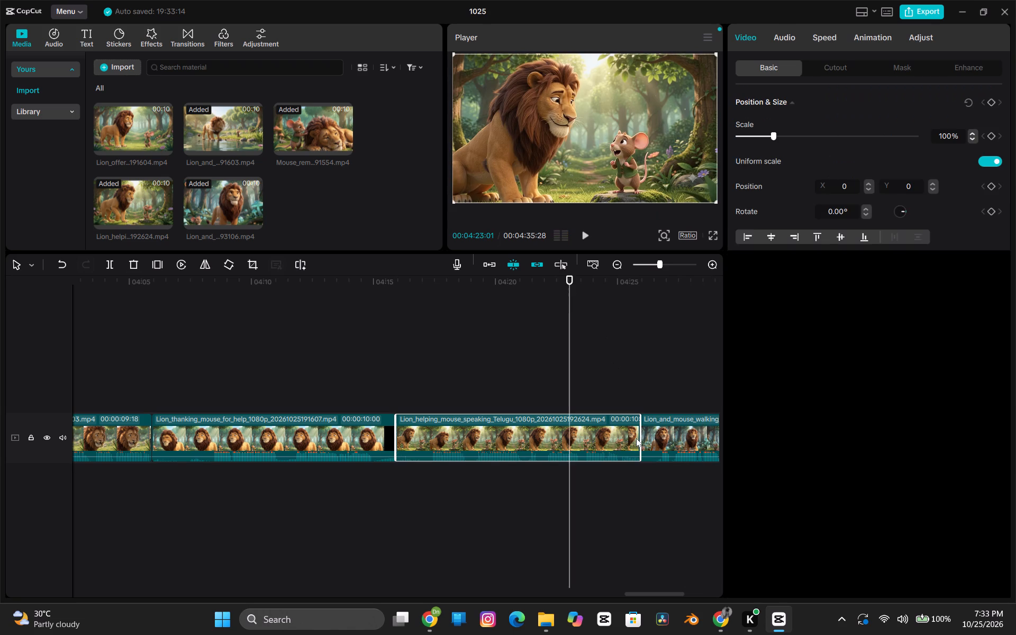
drag(656, 436, 718, 439)
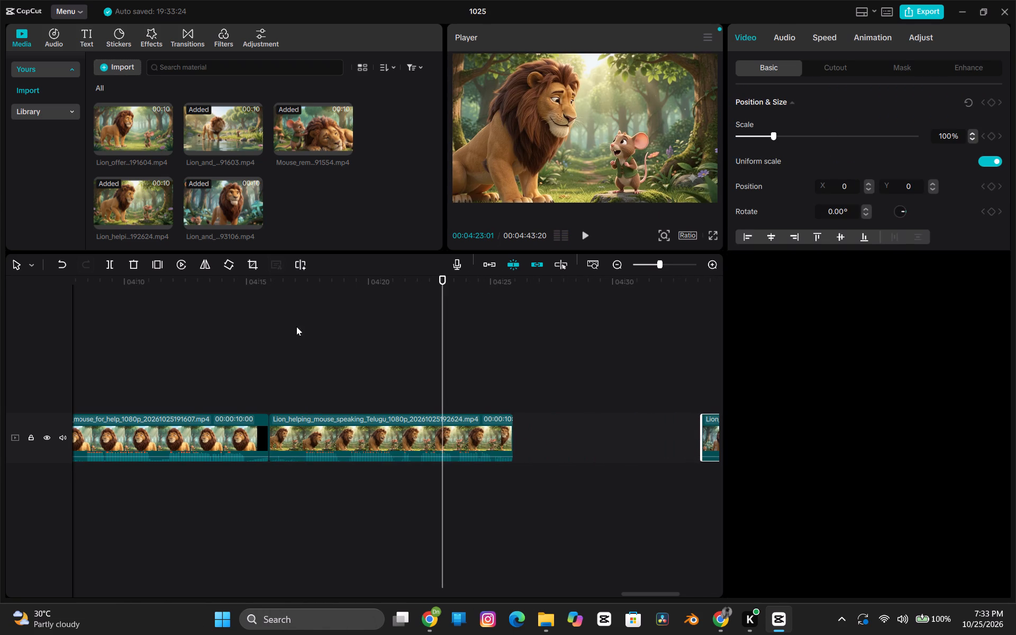
Play the end of the Lion_helping_mouse clip and preview unused lion and mouse clips in the project media.
key(space)
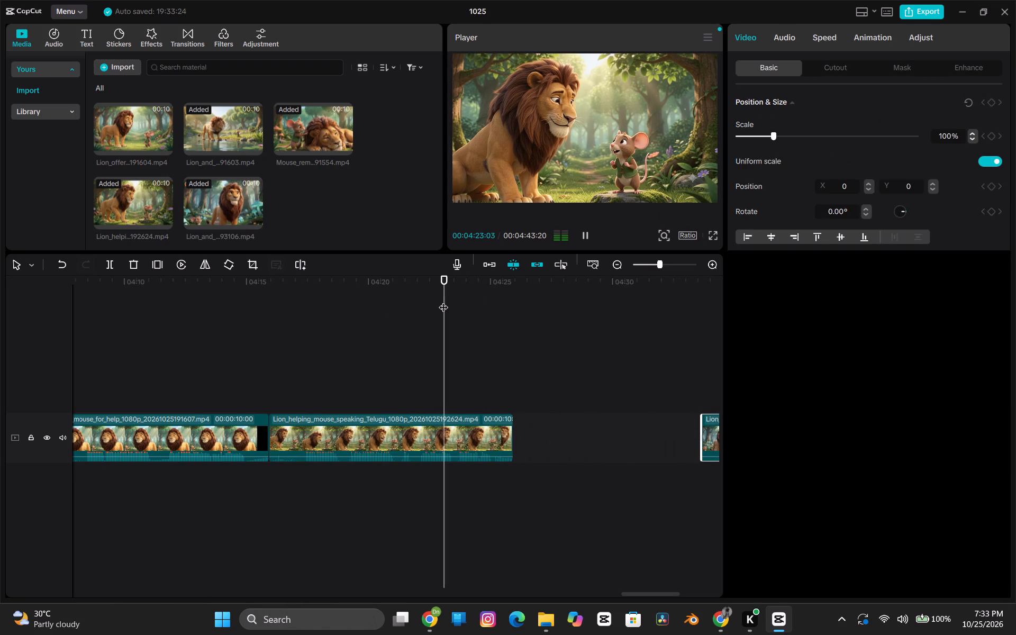
key(space)
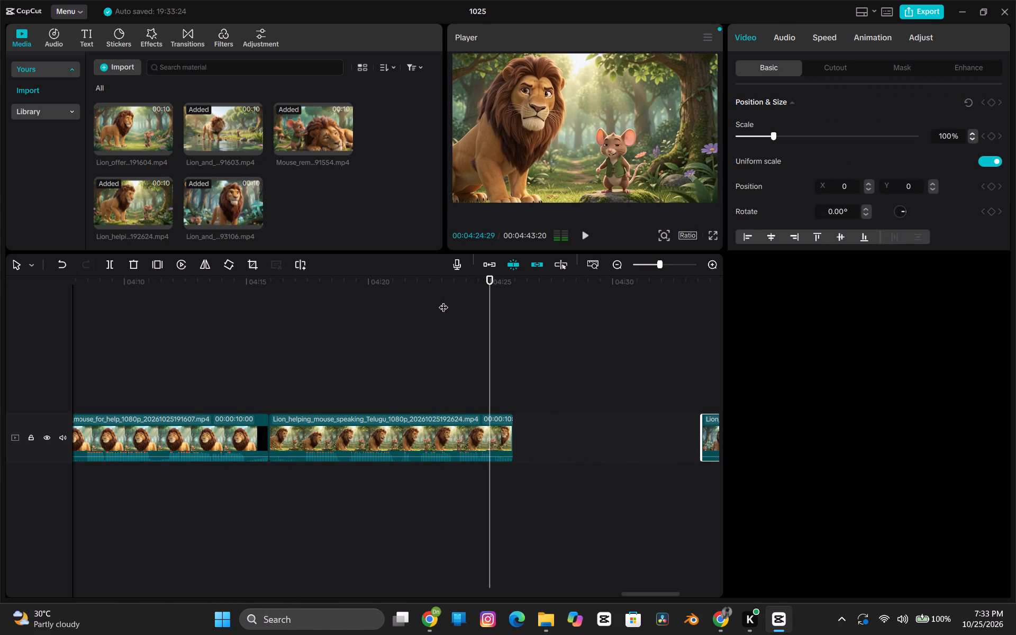
scroll(326, 155, up, 1)
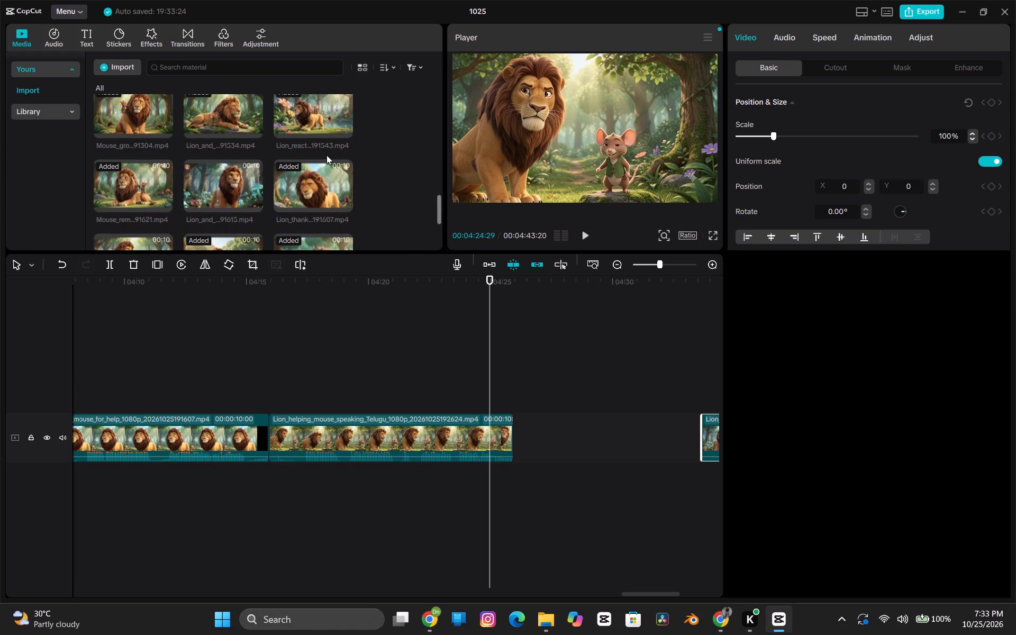
scroll(326, 155, up, 1)
click(235, 177)
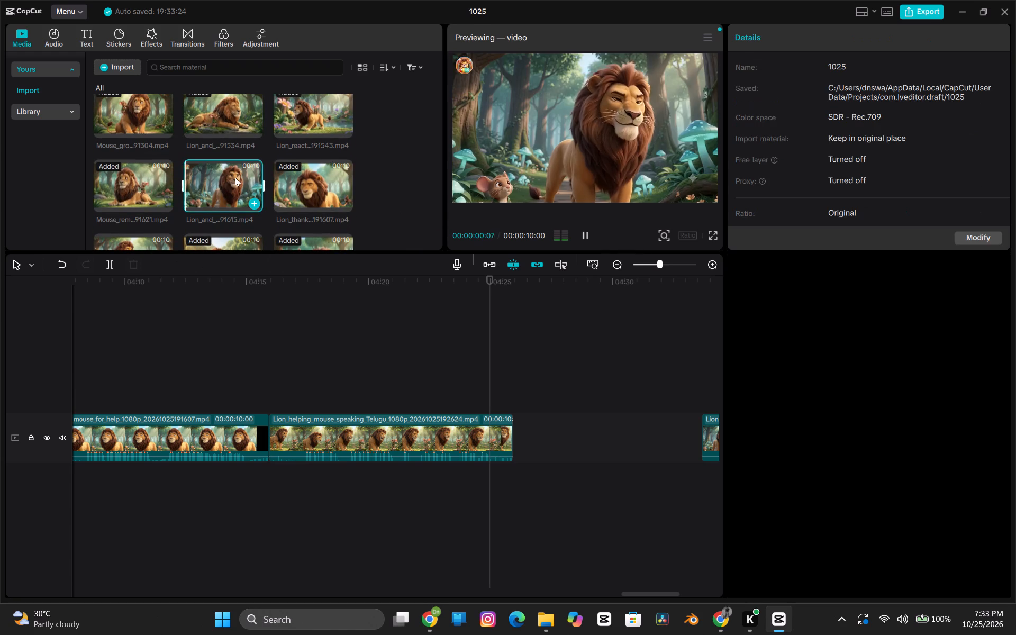
scroll(251, 152, up, 1)
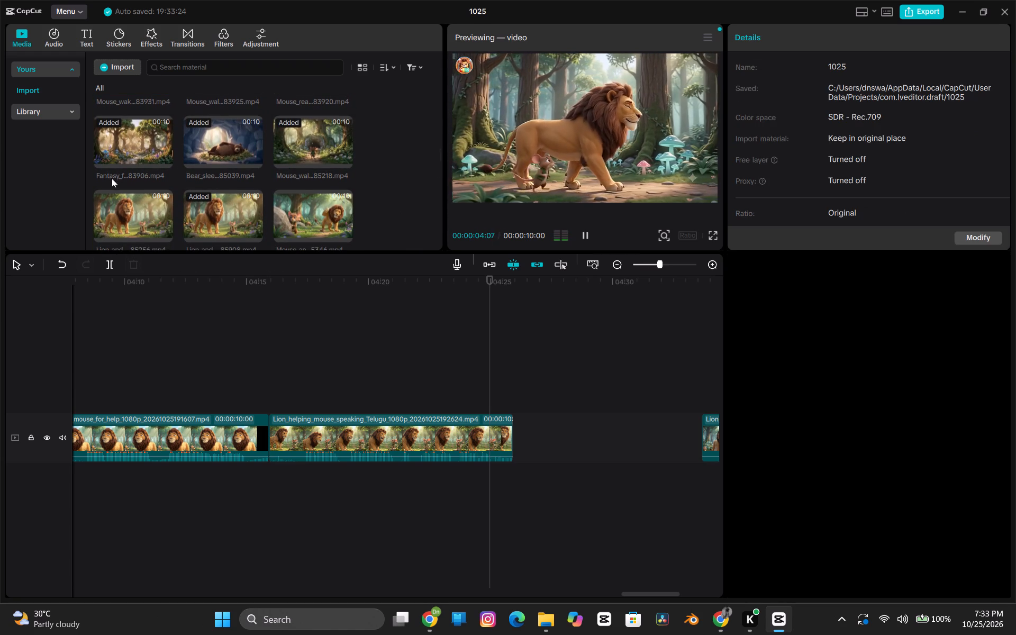
click(149, 209)
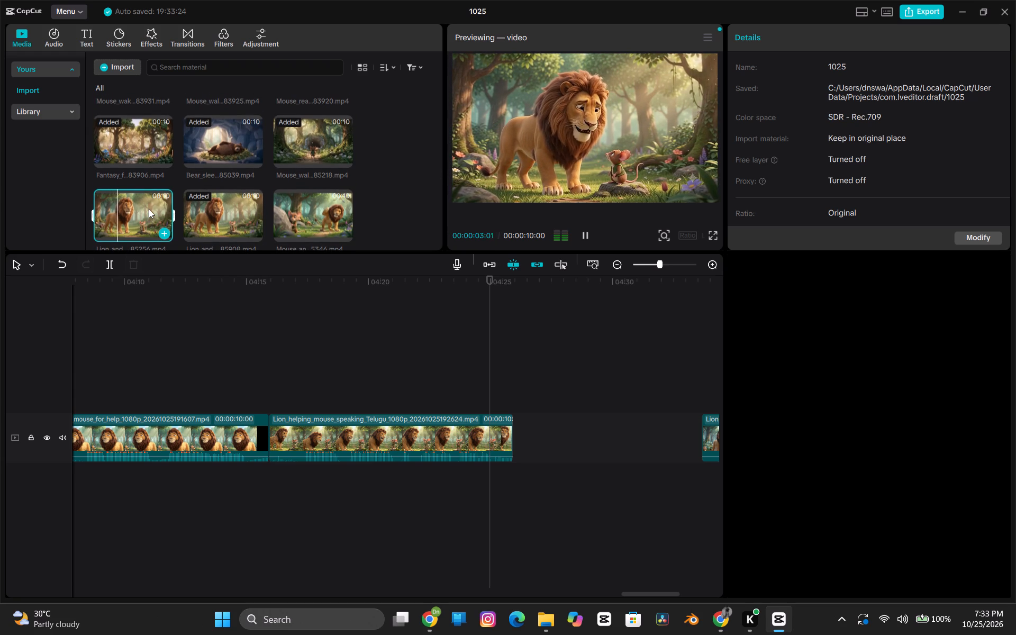
Review the timeline between about 02:26 and 02:50 to find where the unused lion and mouse interaction clip belongs.
scroll(215, 300, right, 4)
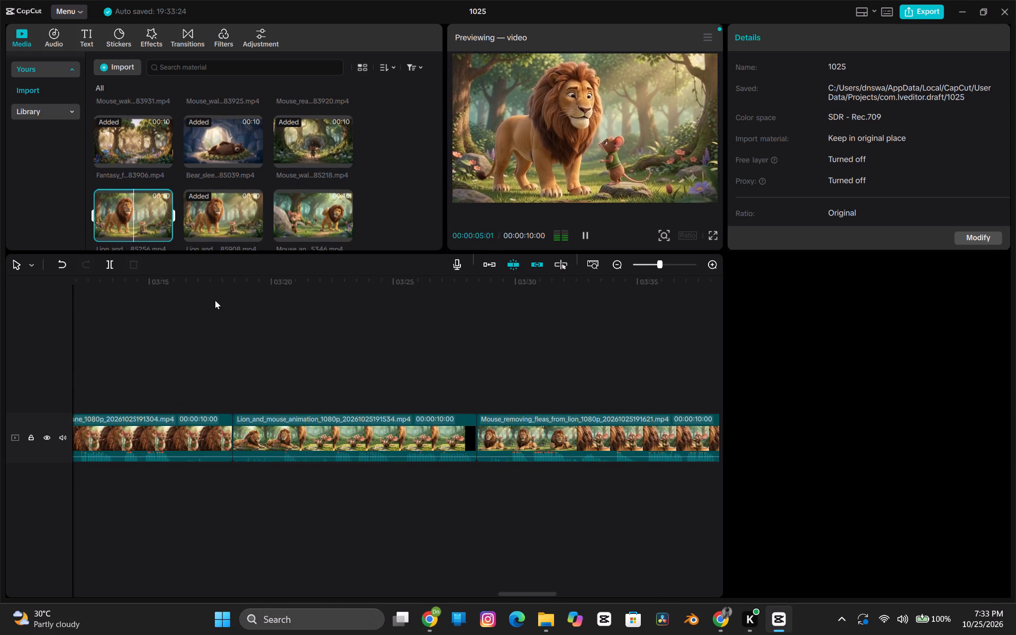
scroll(215, 300, right, 3)
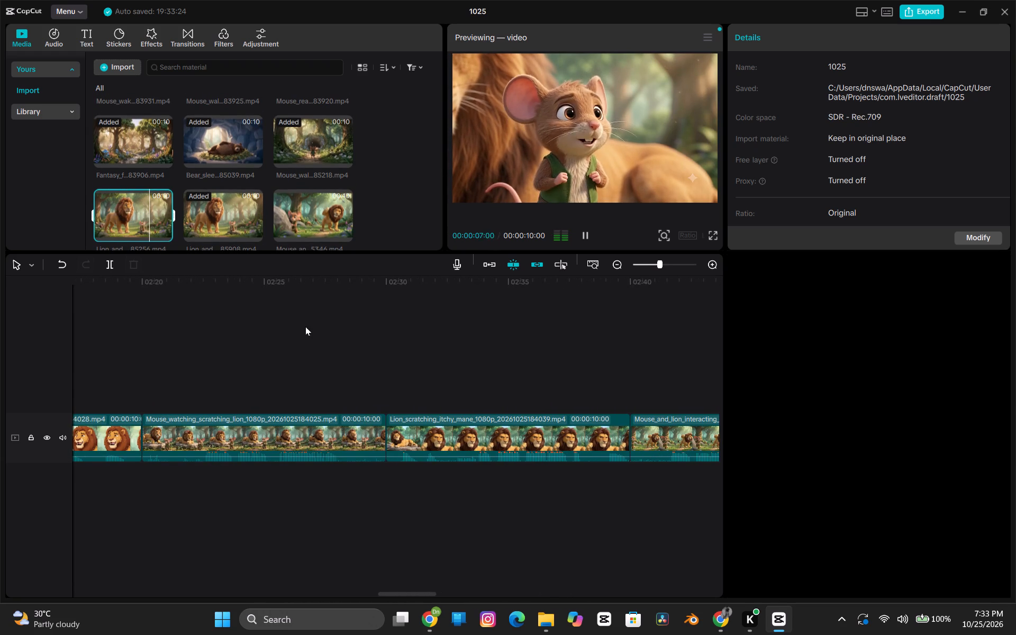
click(305, 326)
key(space)
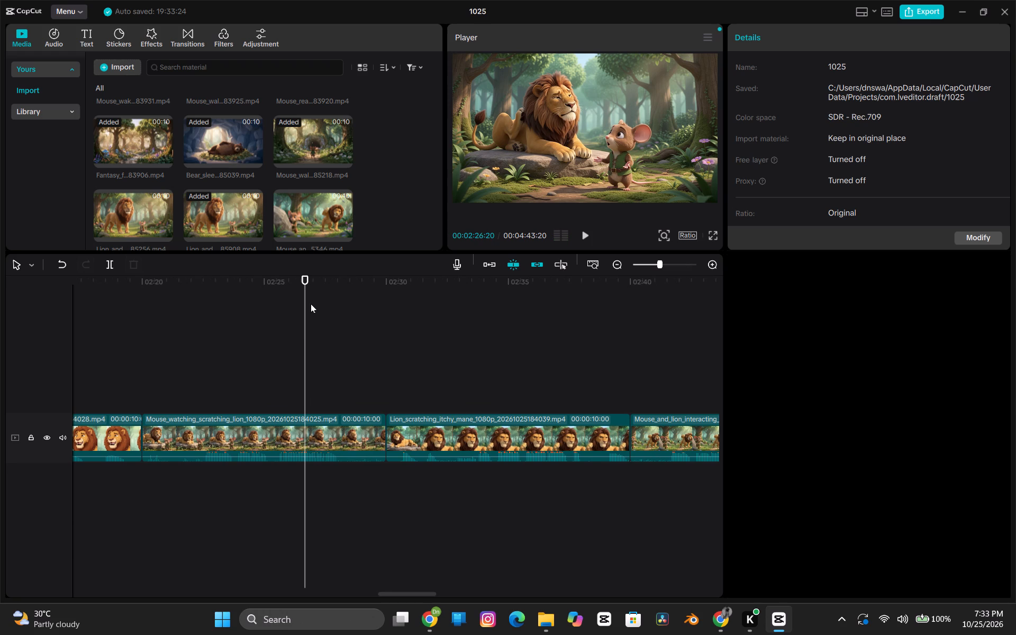
key(space)
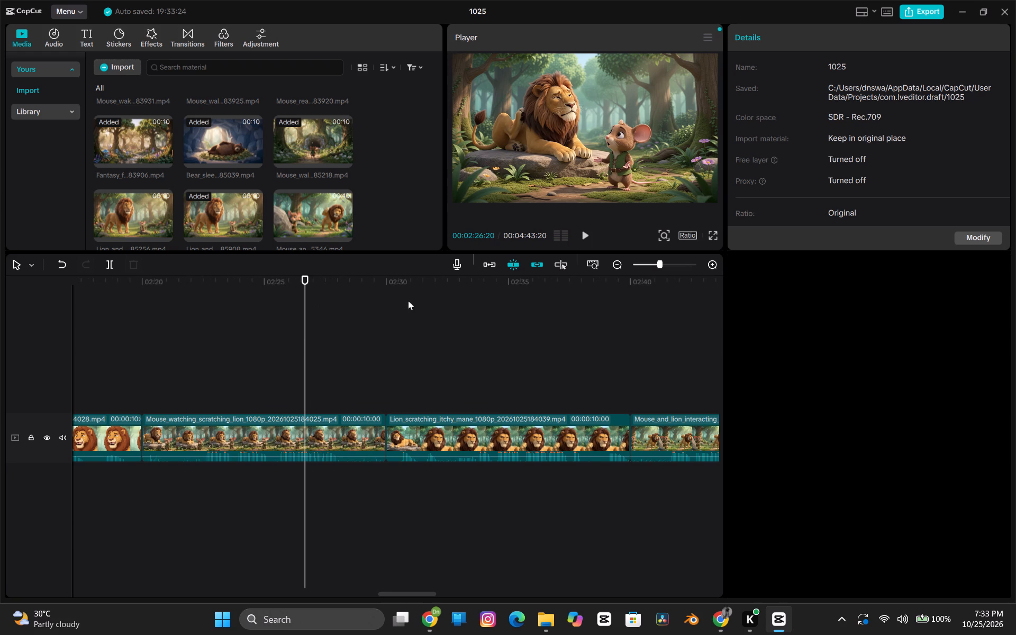
click(408, 300)
key(space)
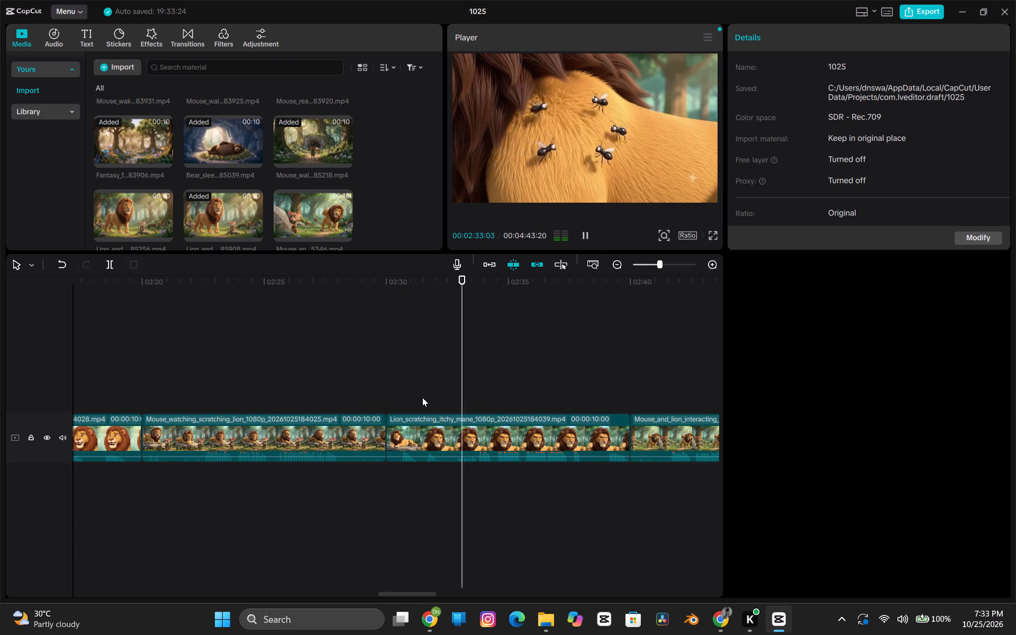
scroll(449, 386, left, 1)
click(294, 278)
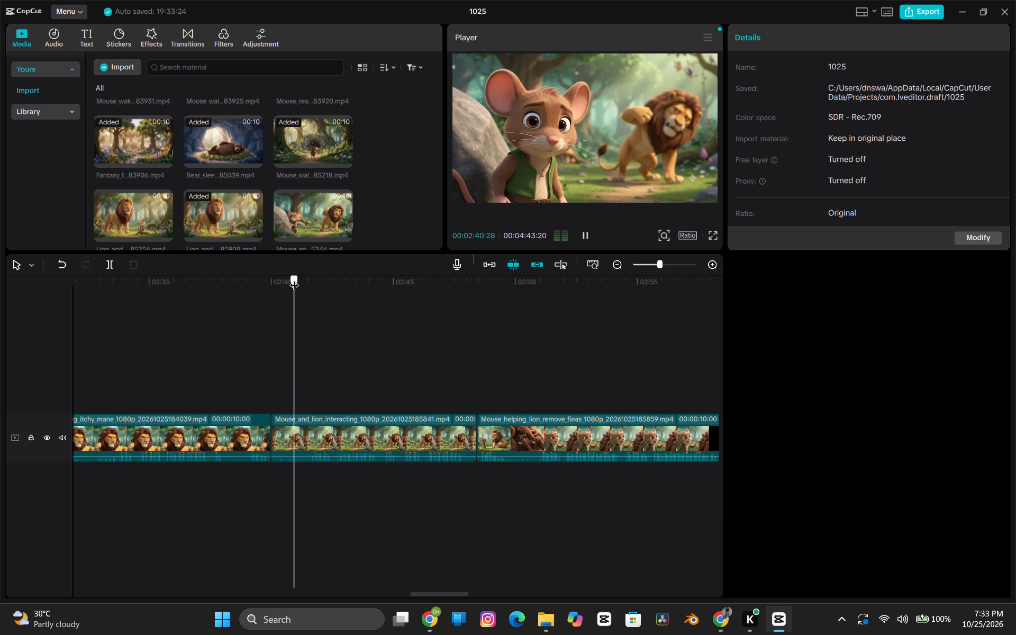
key(space)
key(space)
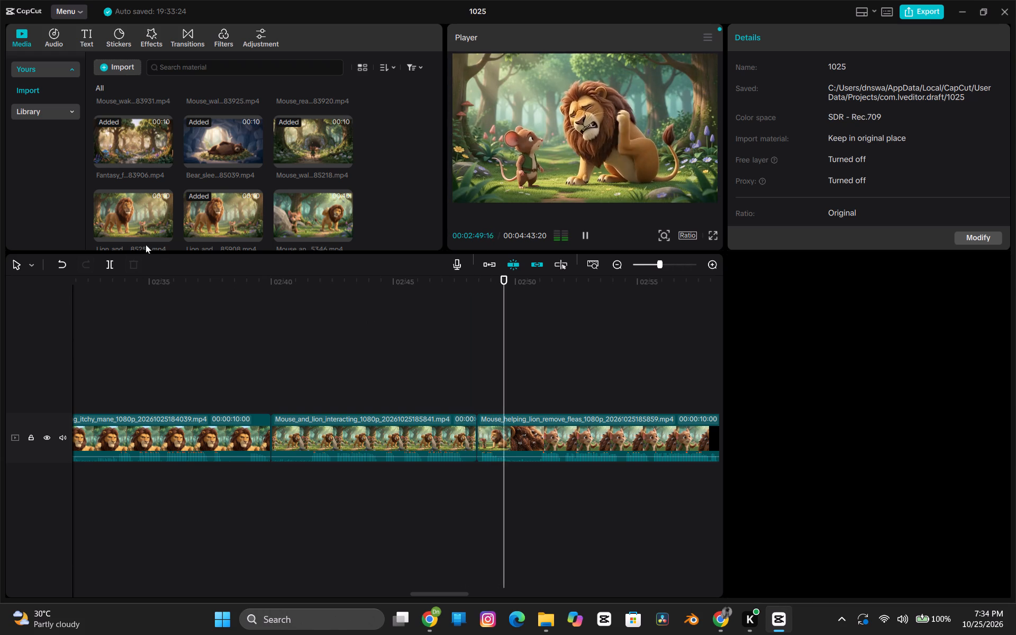
Place the Lion_and_mouse_interacting clip ending 185256 on a track above the main one, starting at 02:48:13 with the Mouse_helping_lion_remove_fleas clip.
drag(123, 226, 453, 431)
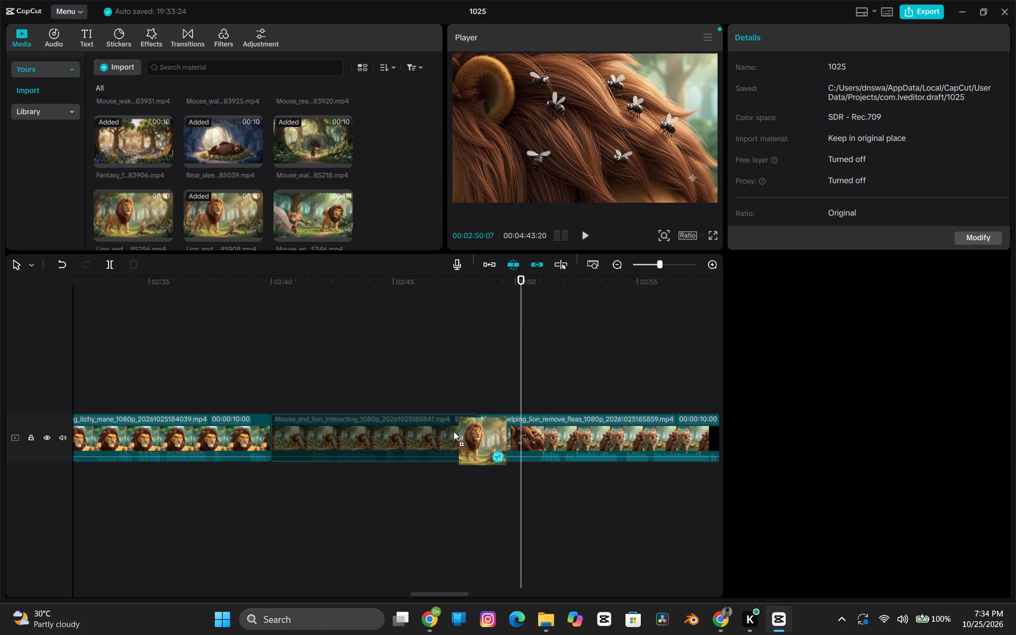
drag(453, 431, 455, 439)
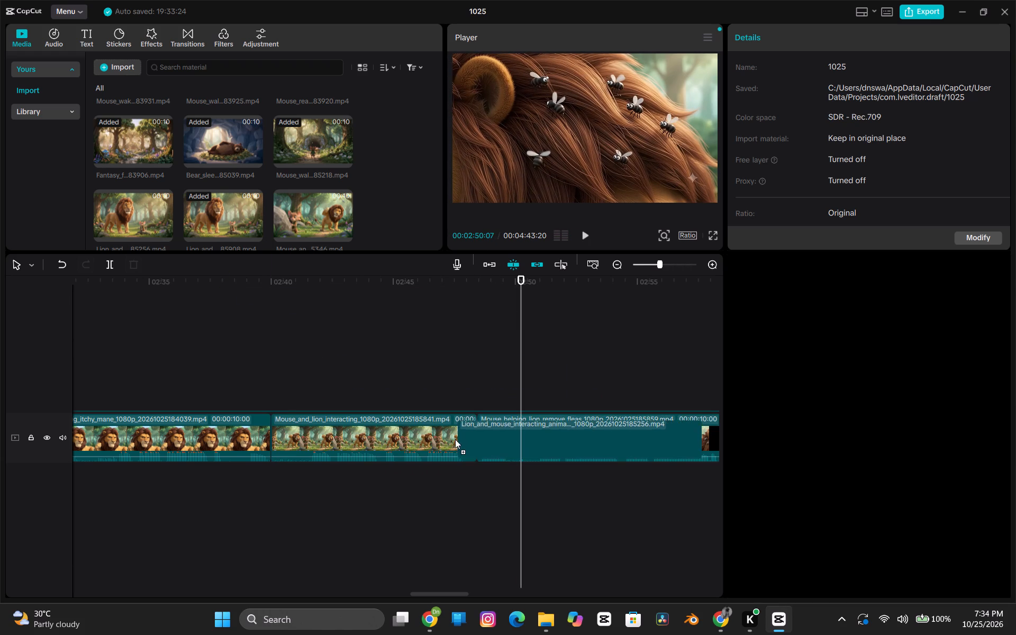
drag(455, 439, 469, 434)
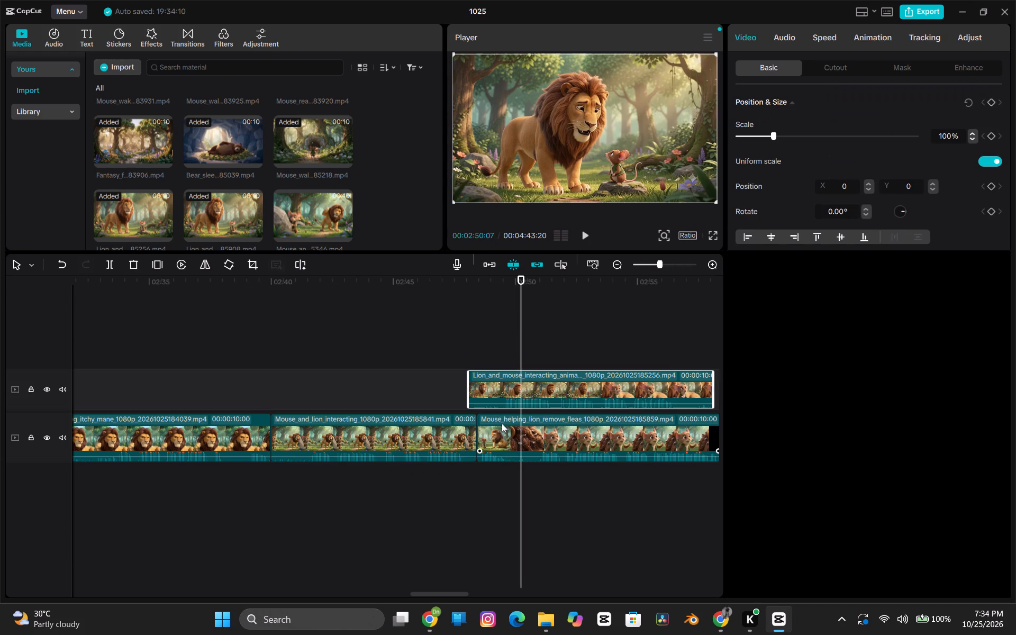
drag(510, 398, 514, 457)
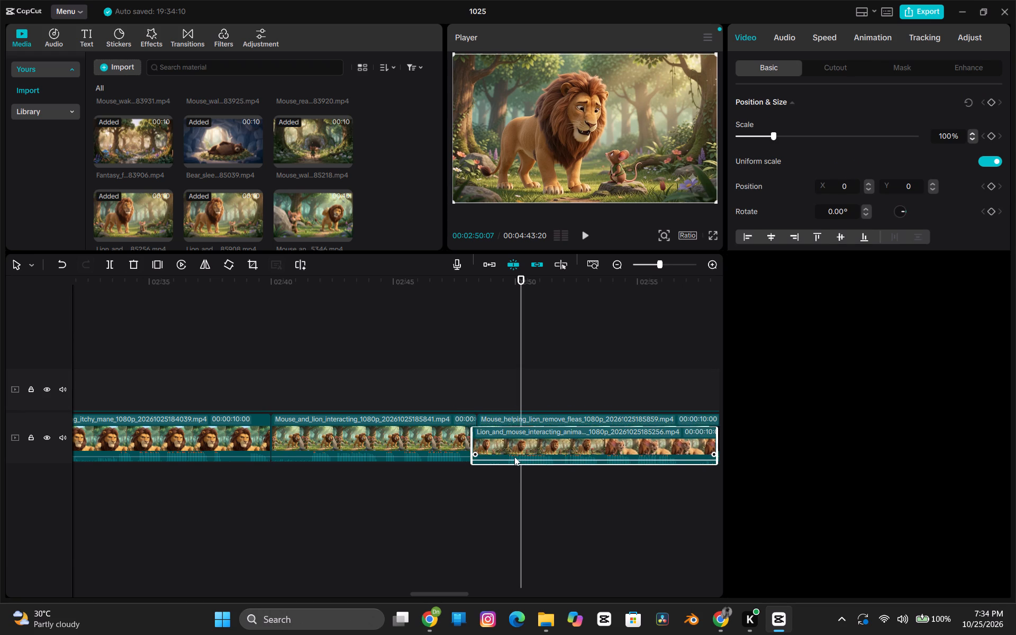
drag(514, 457, 520, 450)
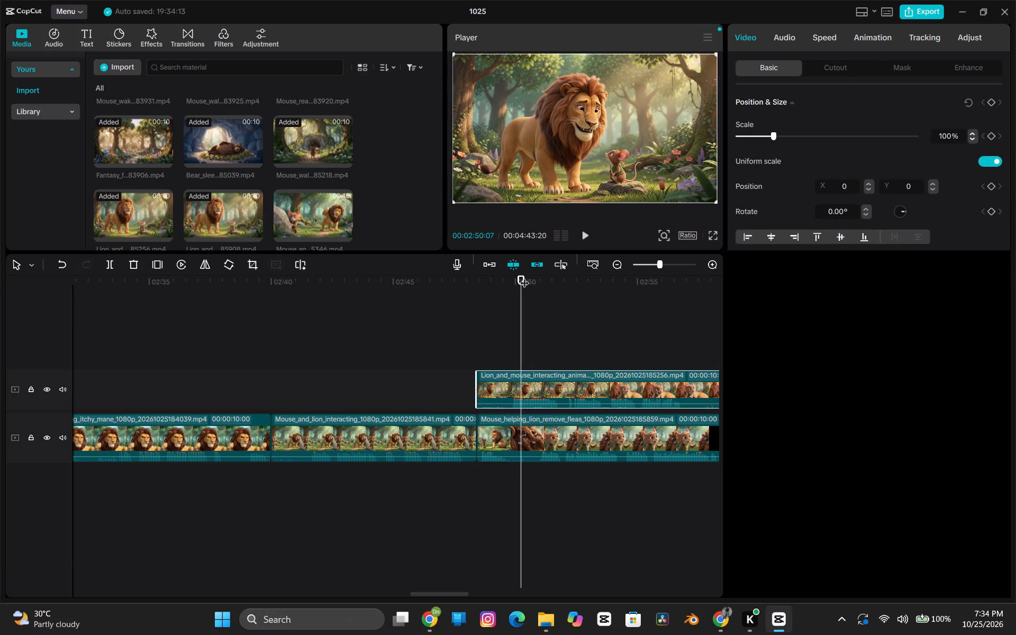
drag(524, 277, 477, 320)
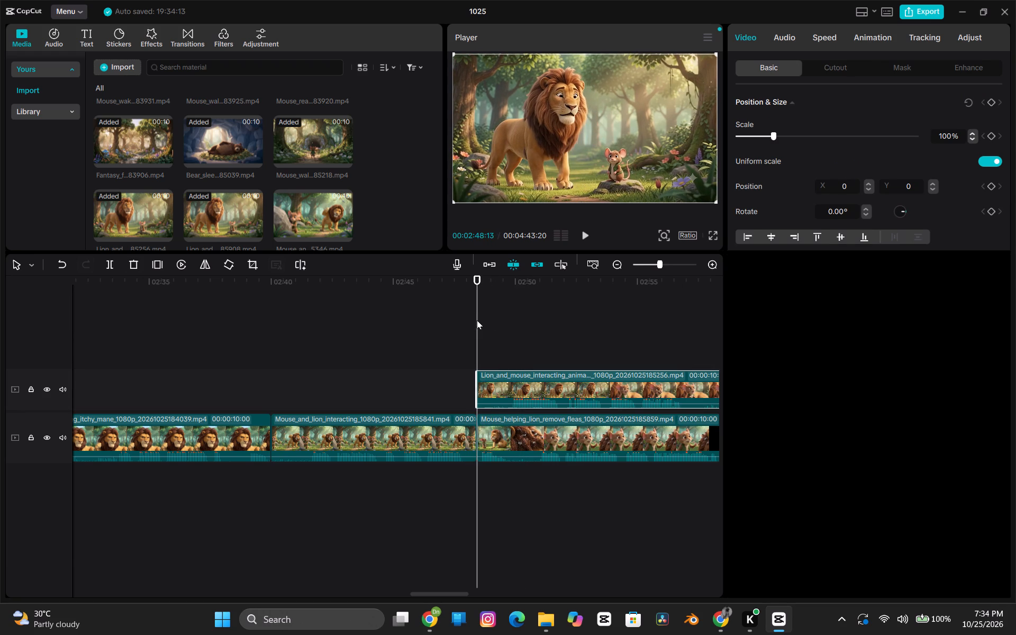
drag(510, 373, 490, 430)
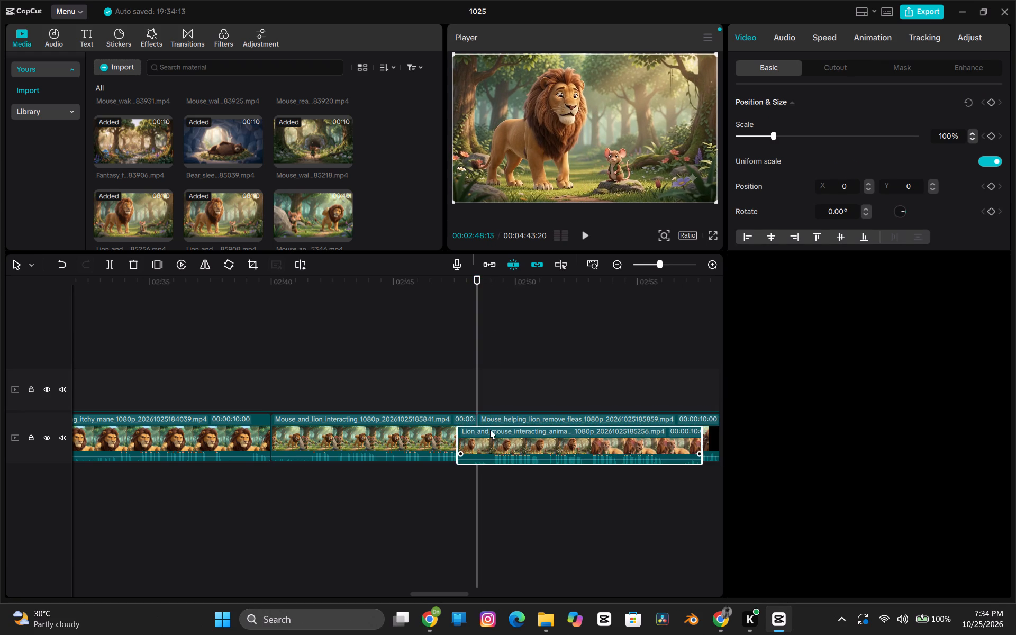
drag(490, 430, 511, 422)
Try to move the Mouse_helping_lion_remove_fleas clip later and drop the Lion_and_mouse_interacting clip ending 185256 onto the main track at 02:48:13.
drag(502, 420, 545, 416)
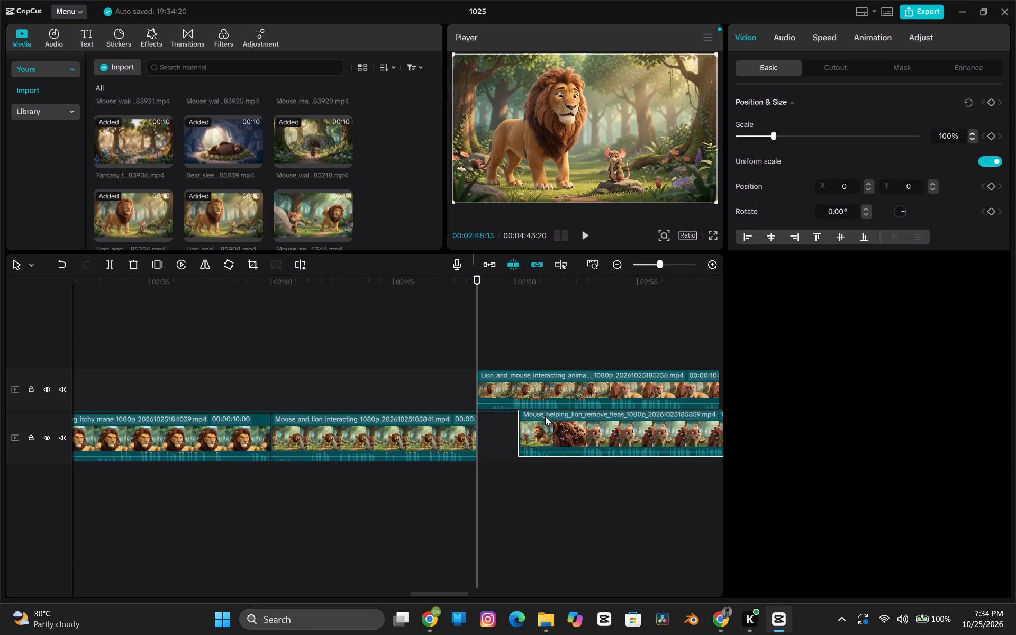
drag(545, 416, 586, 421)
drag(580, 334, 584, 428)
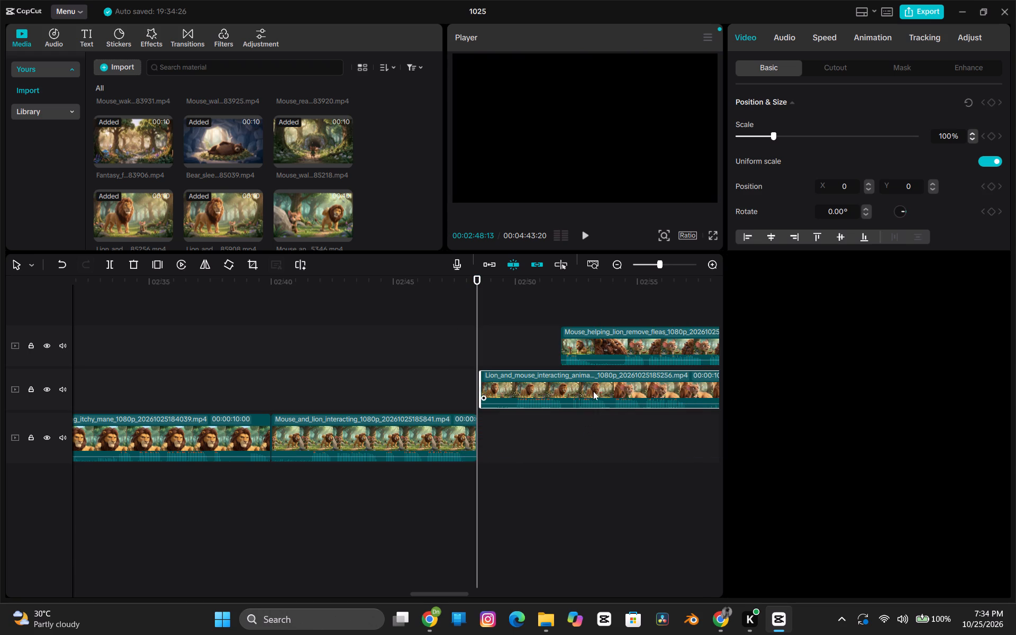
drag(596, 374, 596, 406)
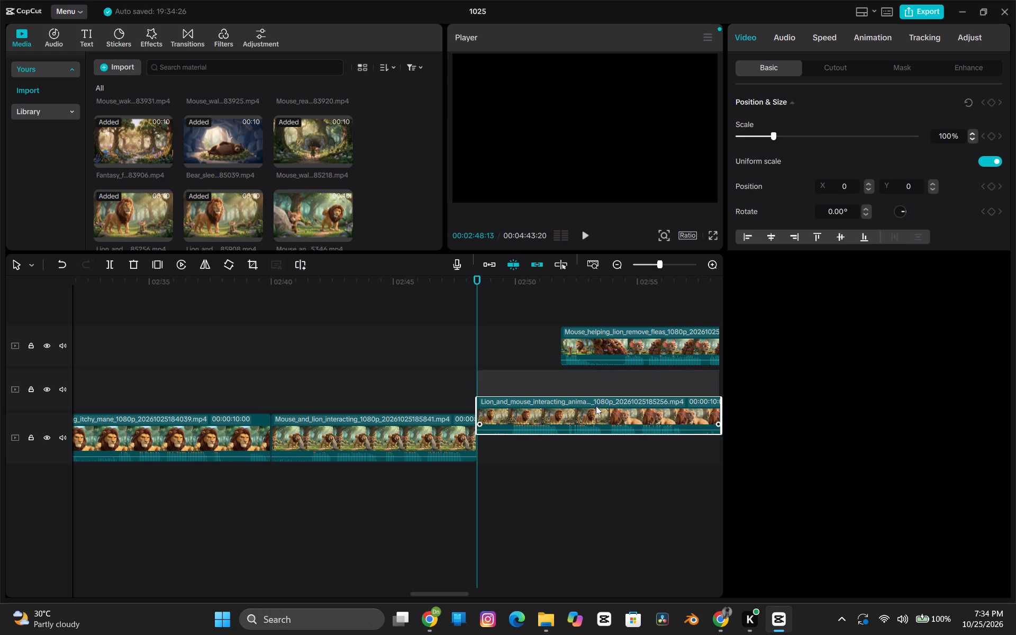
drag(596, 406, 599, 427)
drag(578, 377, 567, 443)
Undo the recent clip moves and the insertion of the Lion_and_mouse_interacting clip ending 185256 around 02:48:13.
key(ctrl+z)
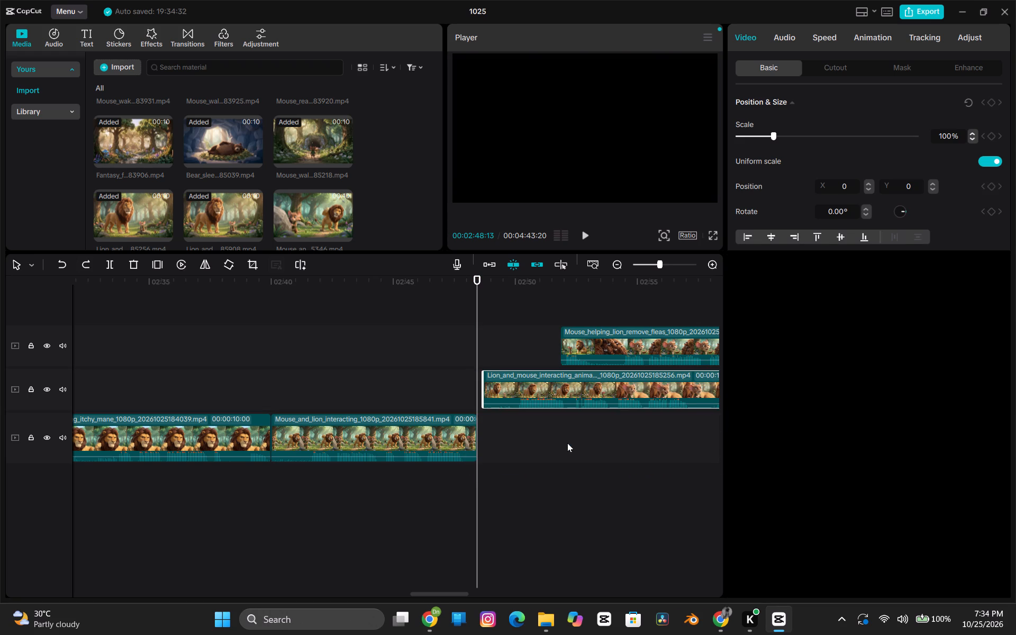
key(ctrl+z)
key(ctrl+z)
key(ctrl+z)
key(ctrl+z)
key(ctrl+z)
key(ctrl+z)
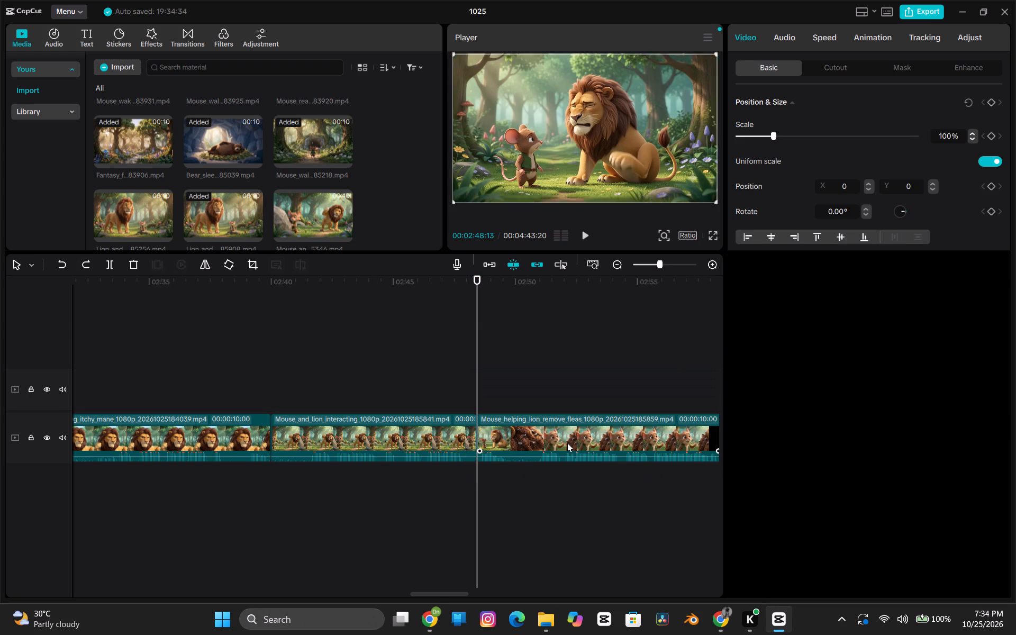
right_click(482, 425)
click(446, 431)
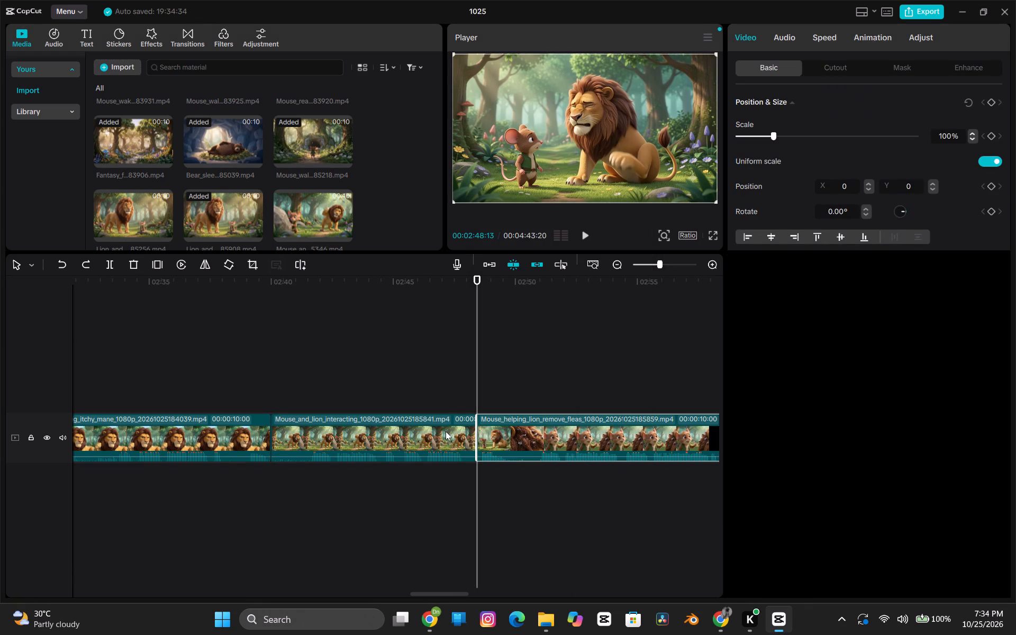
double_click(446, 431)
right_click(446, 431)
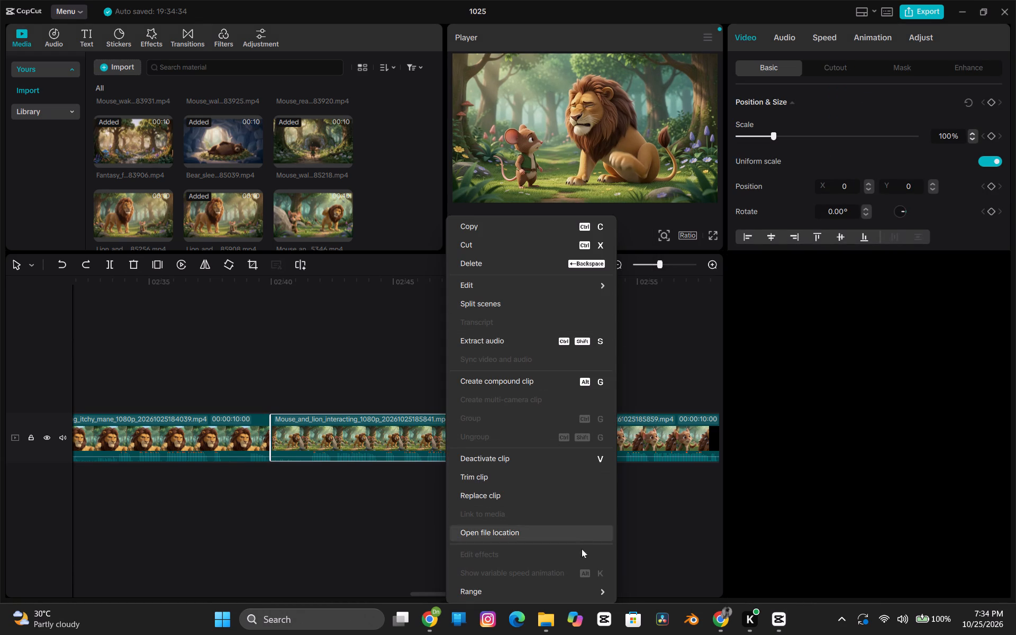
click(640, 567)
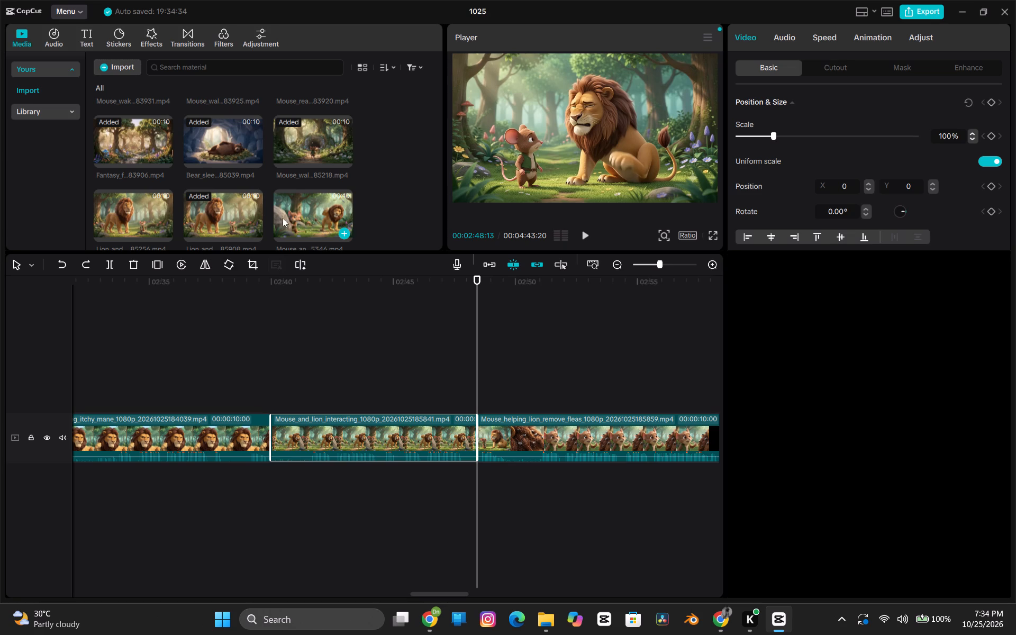
Preview the unused Lion_and_mouse_interacting clip ending 85256 in the project media.
click(291, 219)
click(105, 210)
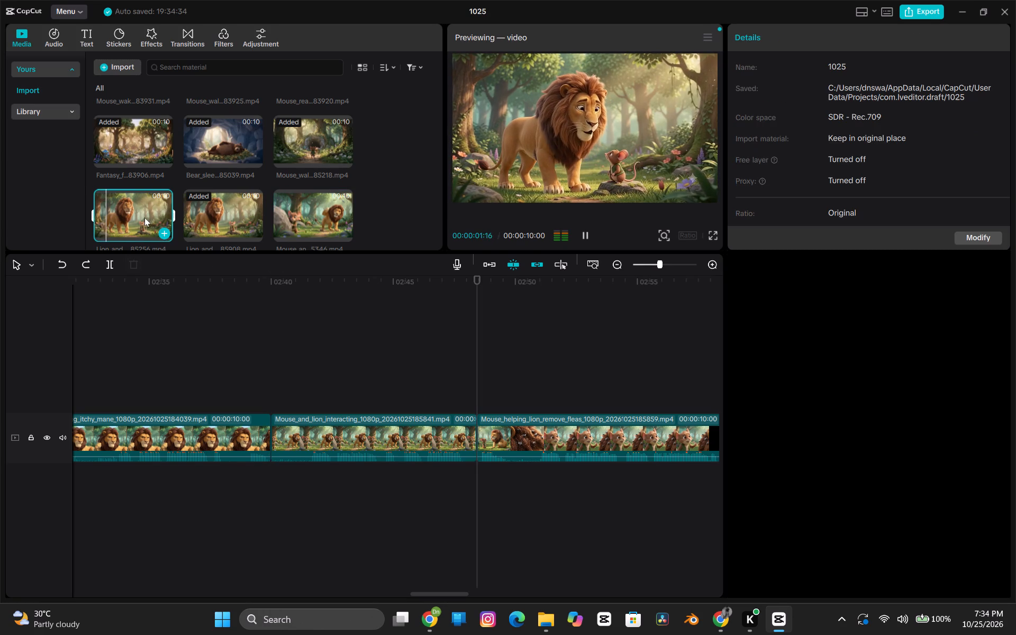
click(214, 276)
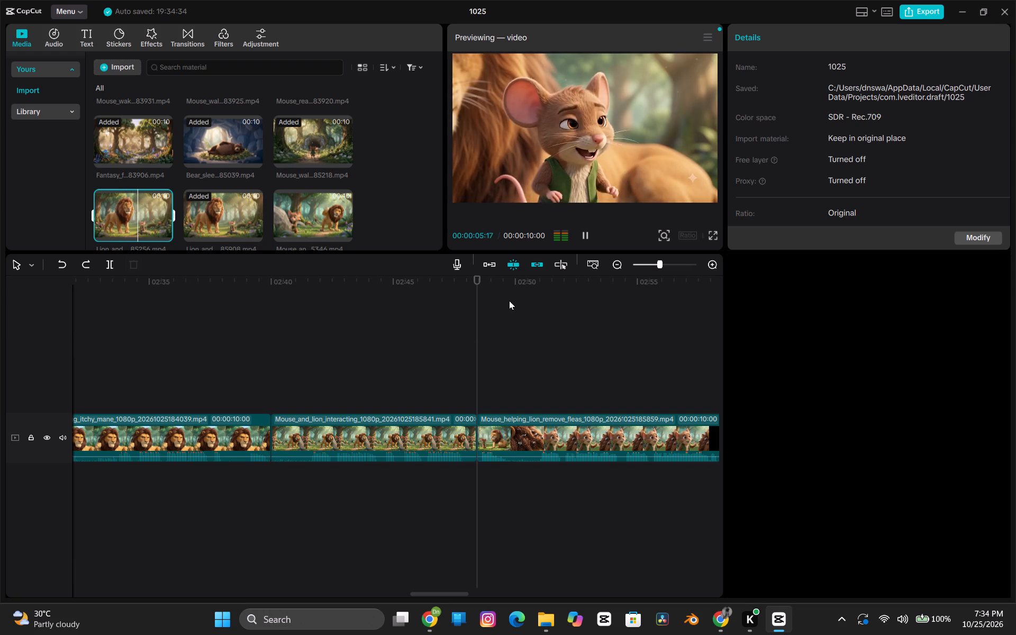
Review the timeline from about 02:52 to 03:20, then back toward 02:20, to find where the unused clip belongs.
click(564, 350)
key(space)
scroll(564, 350, left, 1)
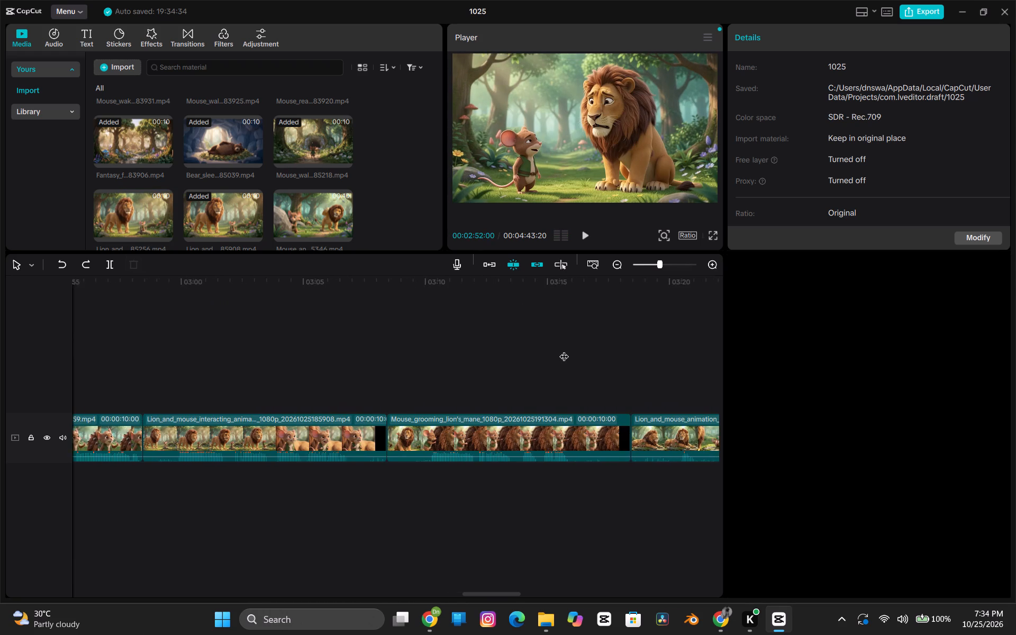
scroll(564, 350, left, 1)
key(space)
click(352, 303)
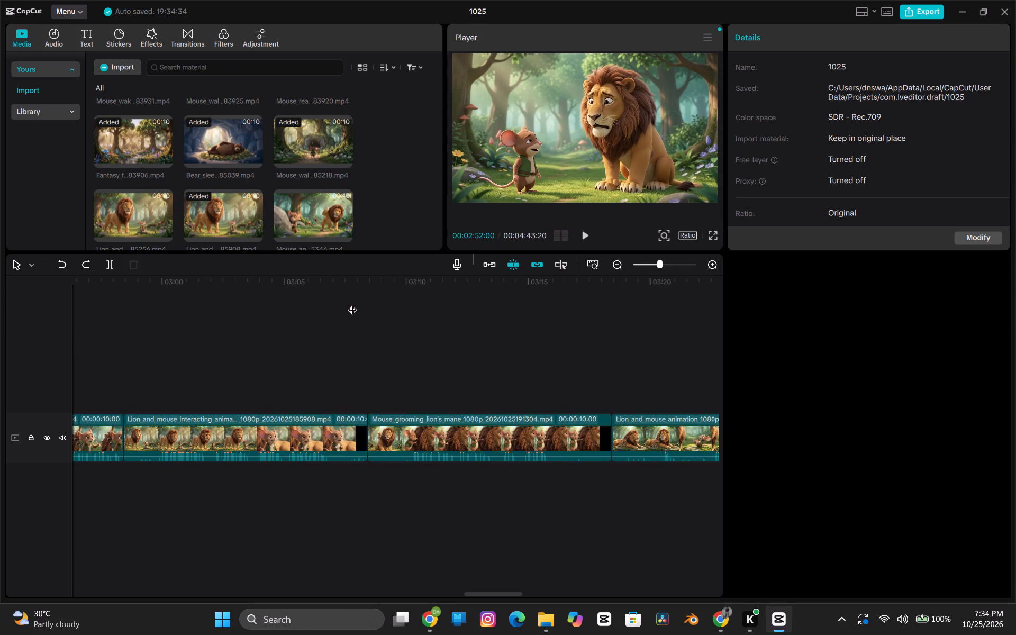
right_click(352, 303)
scroll(355, 307, right, 4)
scroll(289, 337, right, 2)
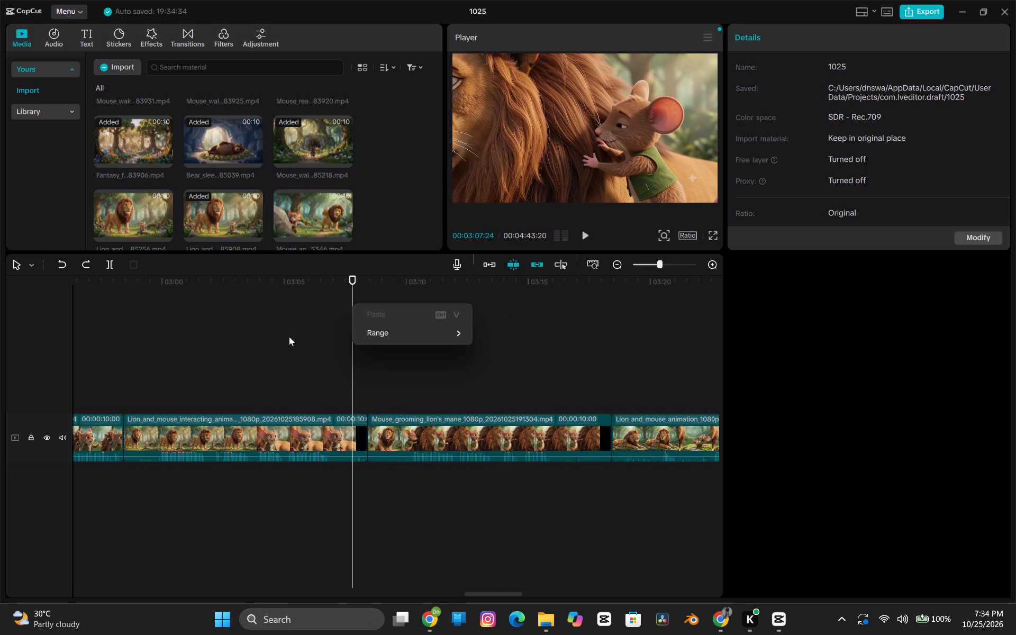
scroll(289, 337, right, 4)
click(289, 337)
scroll(289, 337, right, 1)
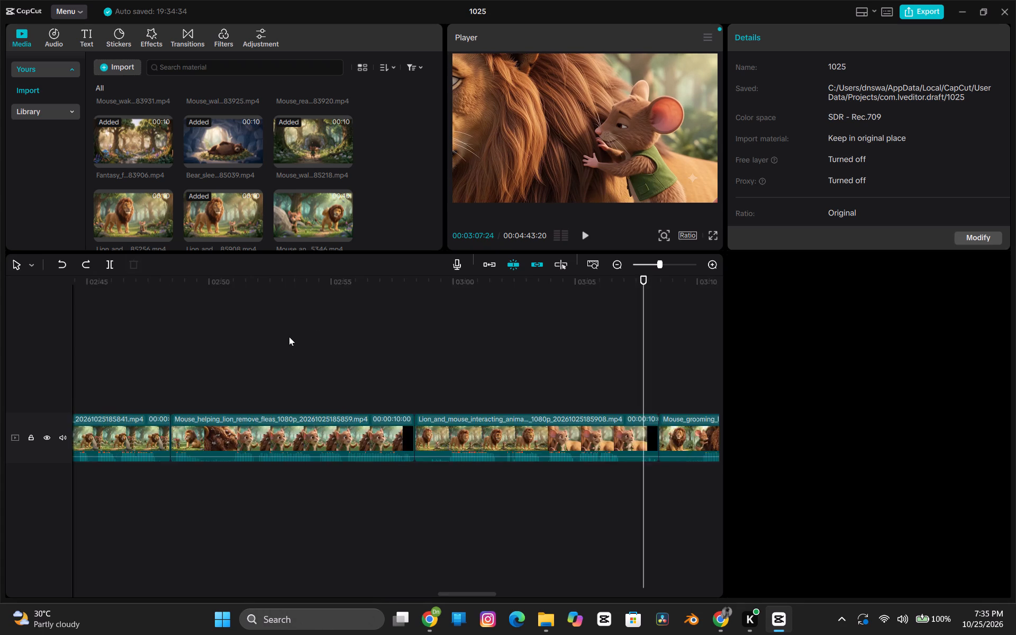
scroll(289, 337, right, 2)
Play the Mouse_watching_scratching_lion and Lion_scratching_itchy_mane clips from about 02:20 and continue to the start of the Mouse_helping_lion_remove_fleas clip.
click(282, 310)
key(space)
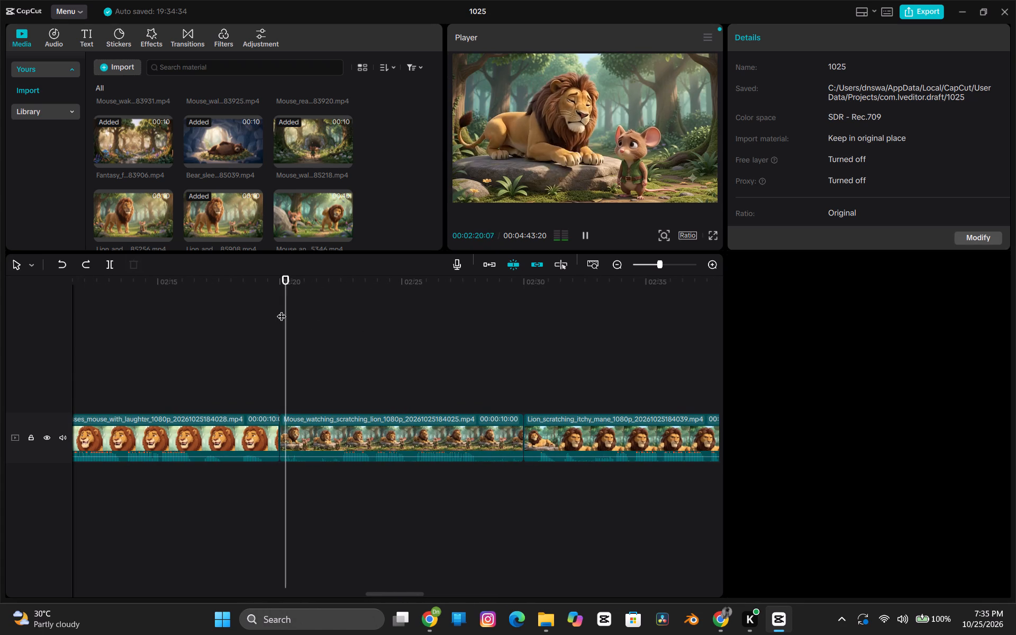
click(539, 284)
click(497, 279)
key(space)
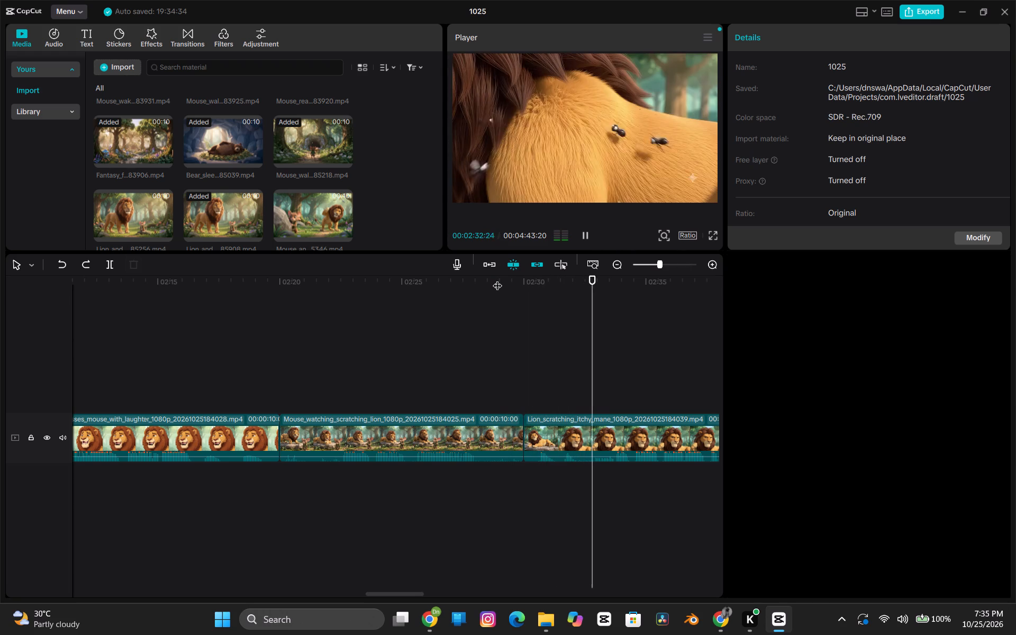
right_click(478, 282)
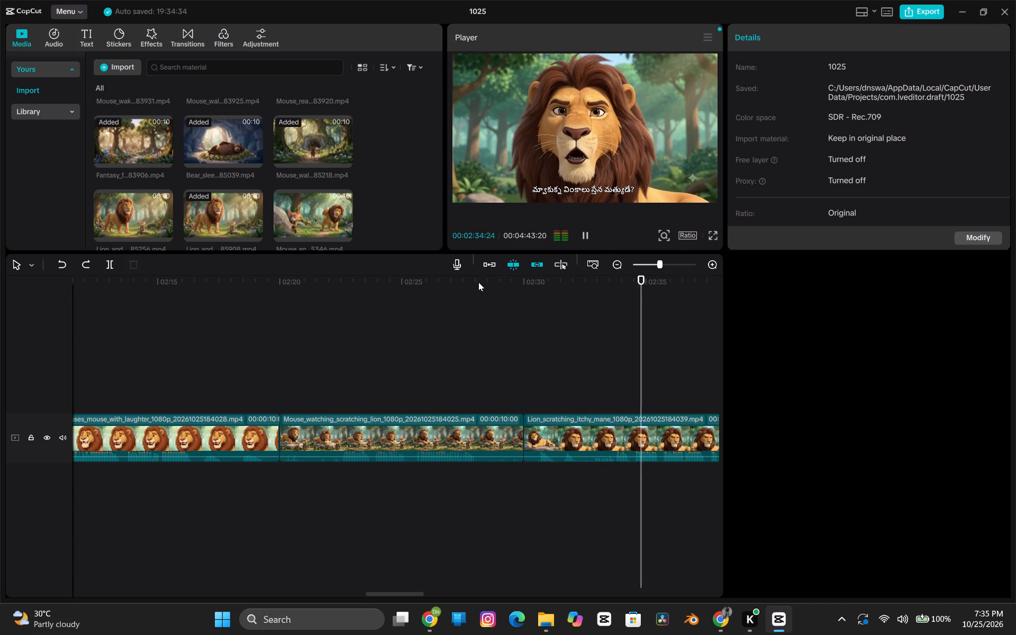
right_click(478, 282)
click(477, 302)
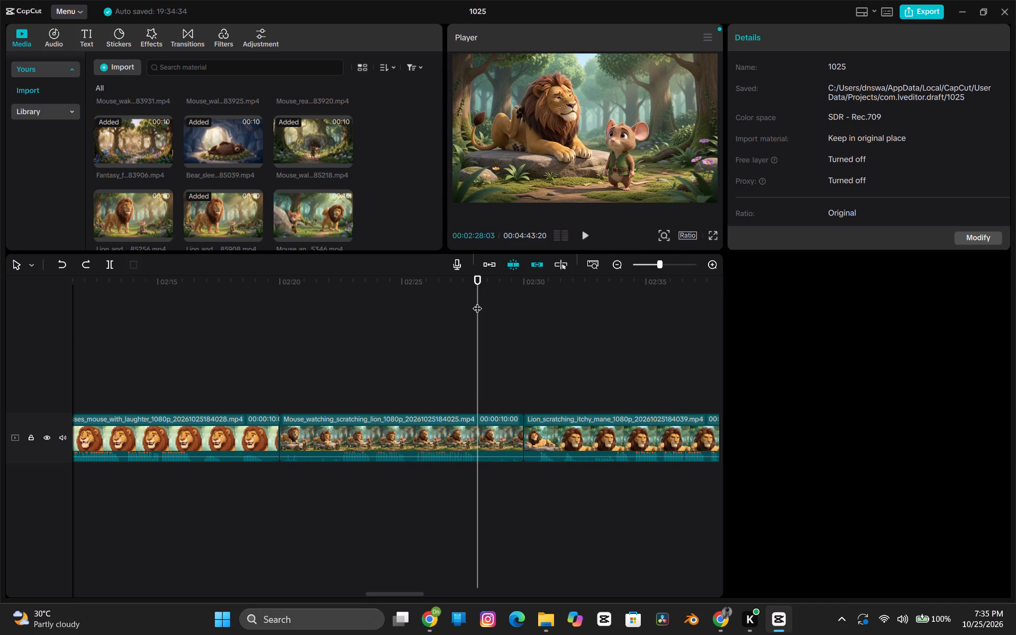
key(space)
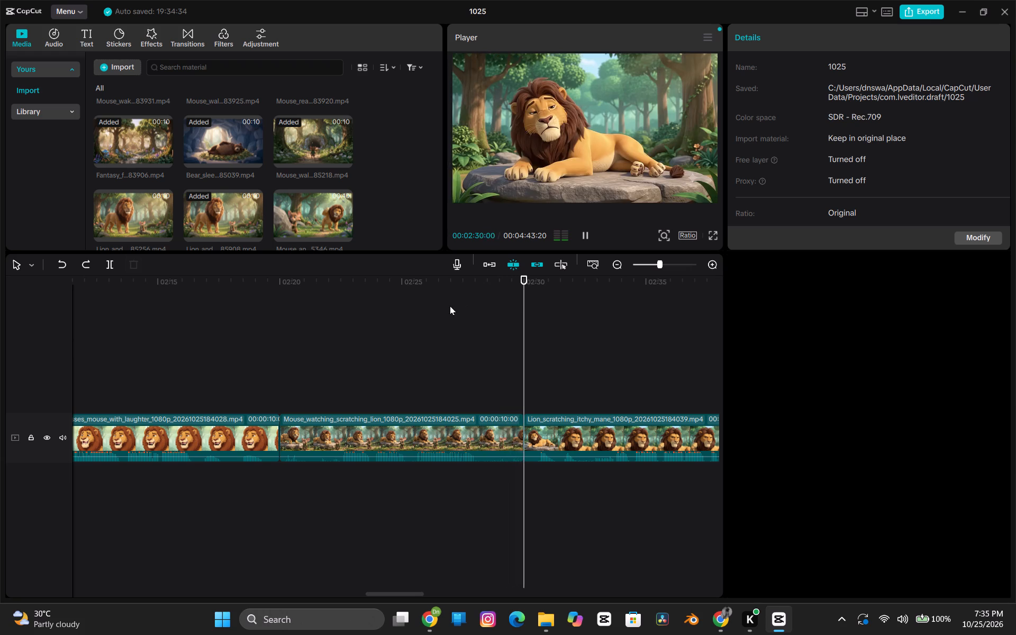
click(446, 290)
key(space)
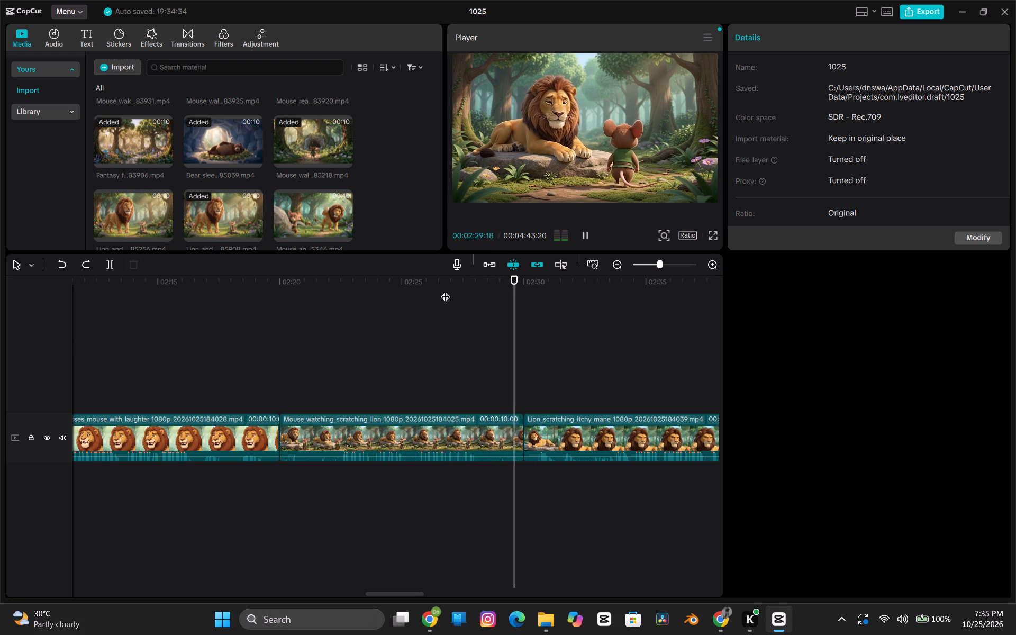
click(336, 288)
key(space)
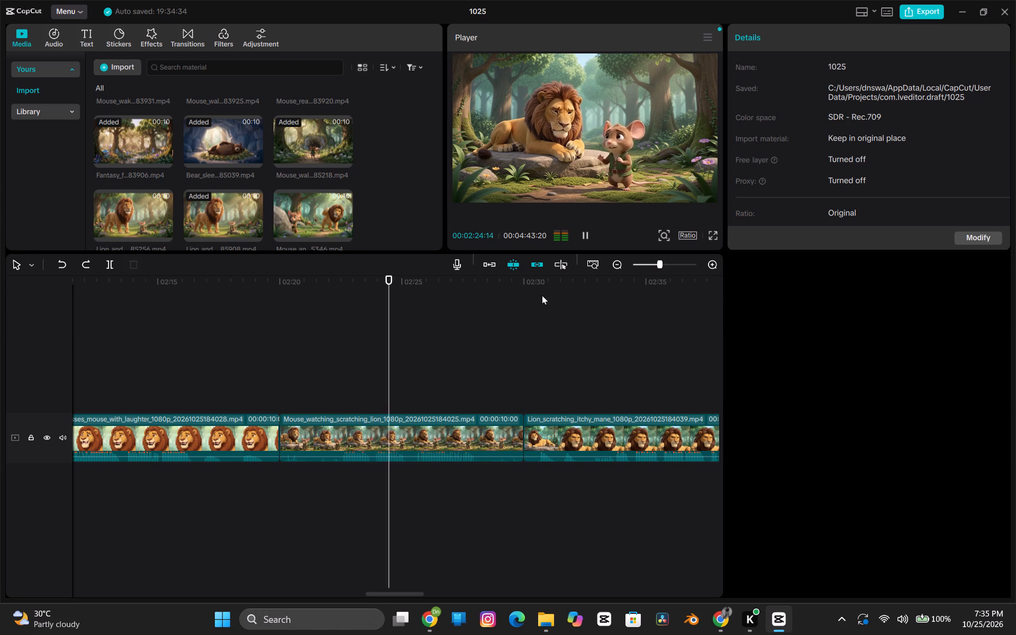
click(547, 280)
key(space)
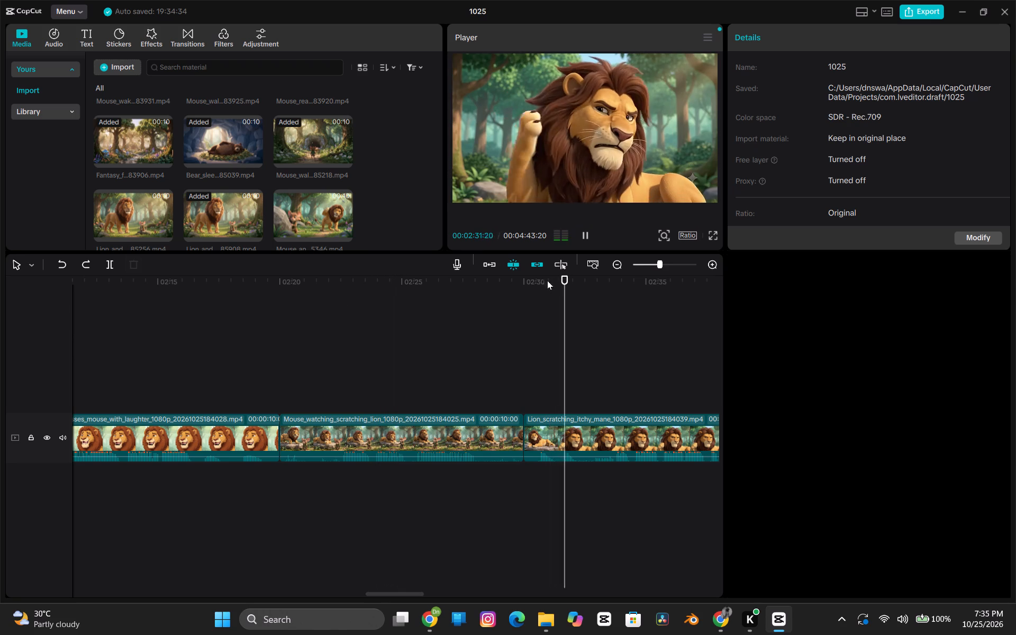
scroll(482, 308, left, 1)
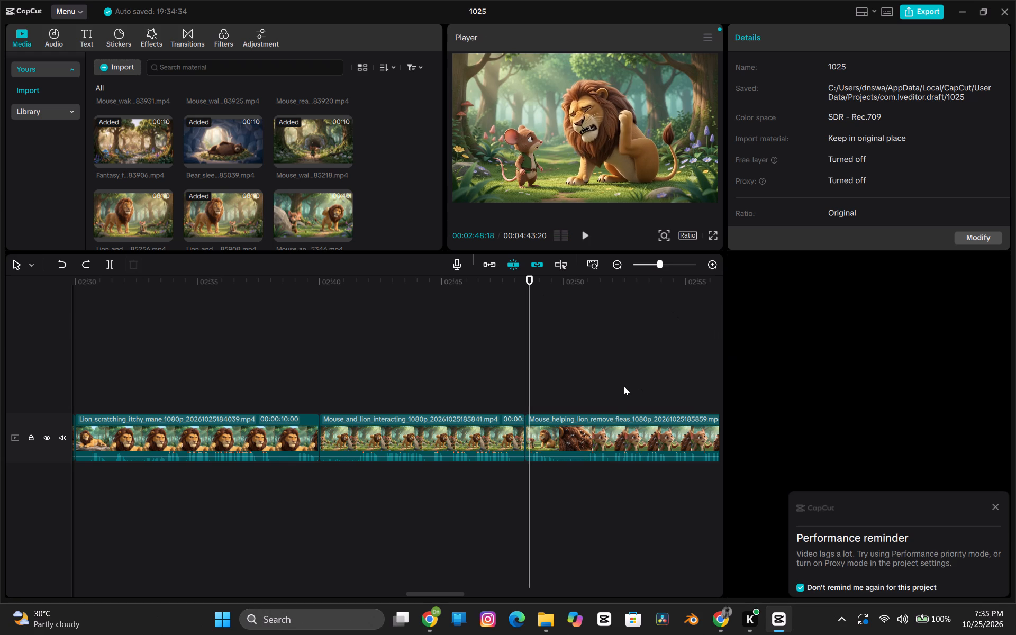
Turn on proxy mode by default for new projects in the performance settings and save.
click(860, 547)
drag(34, 6, 74, 6)
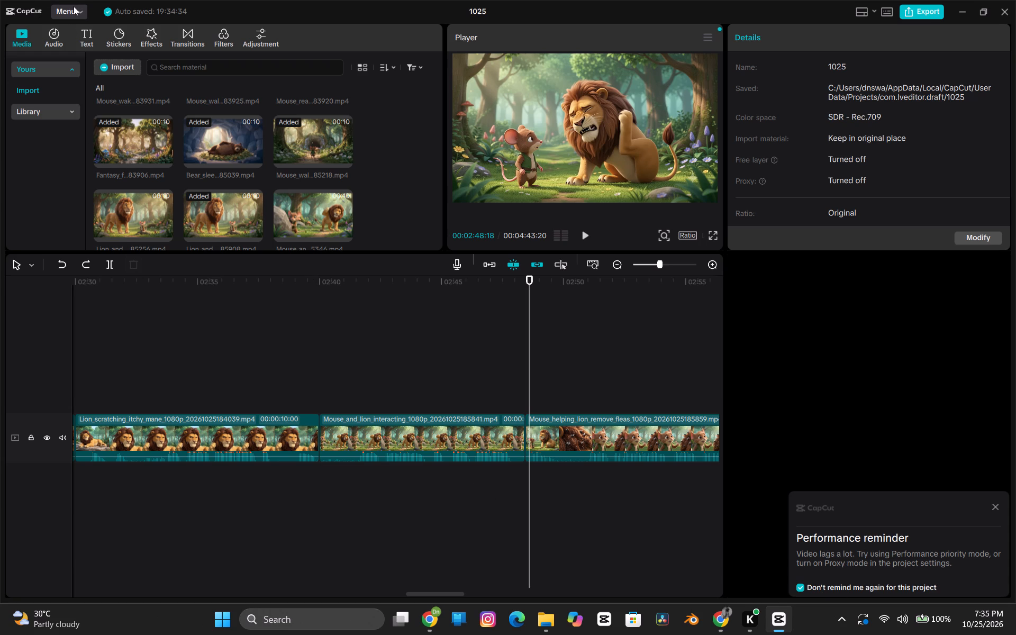
click(74, 6)
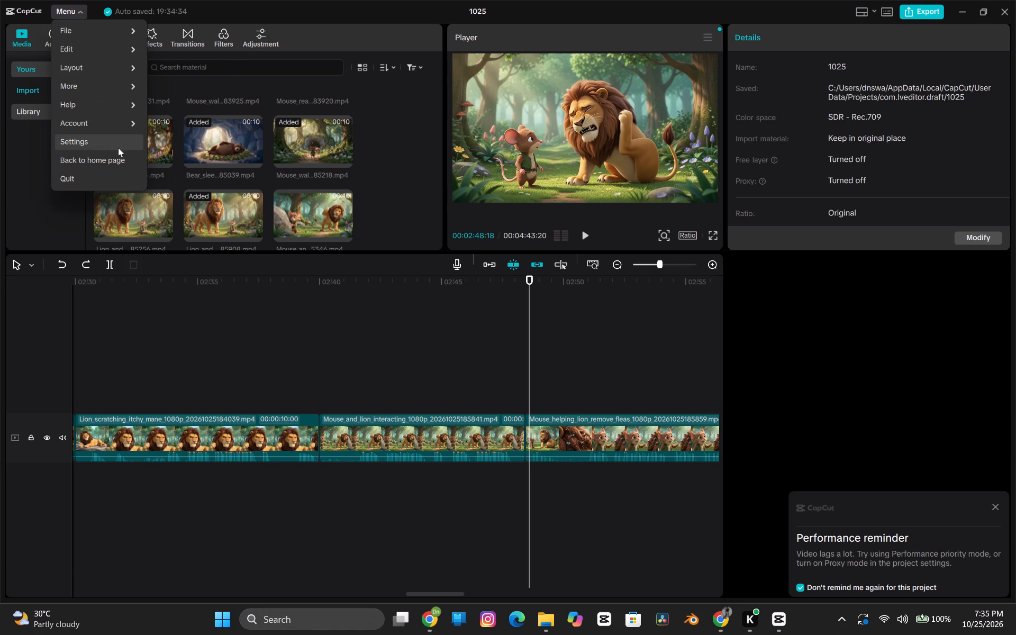
click(118, 148)
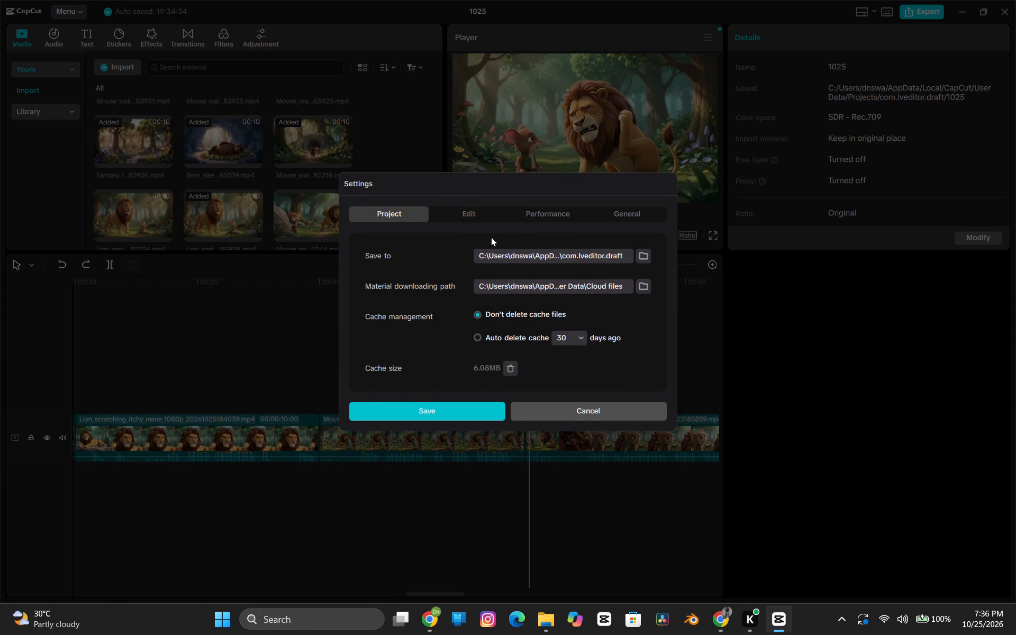
click(516, 210)
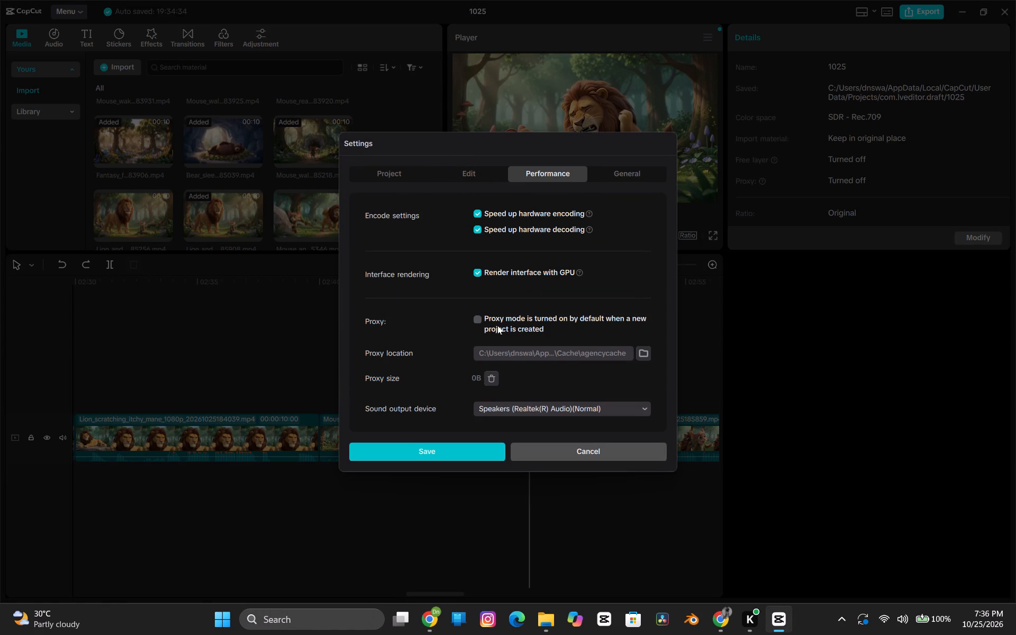
click(476, 318)
click(460, 458)
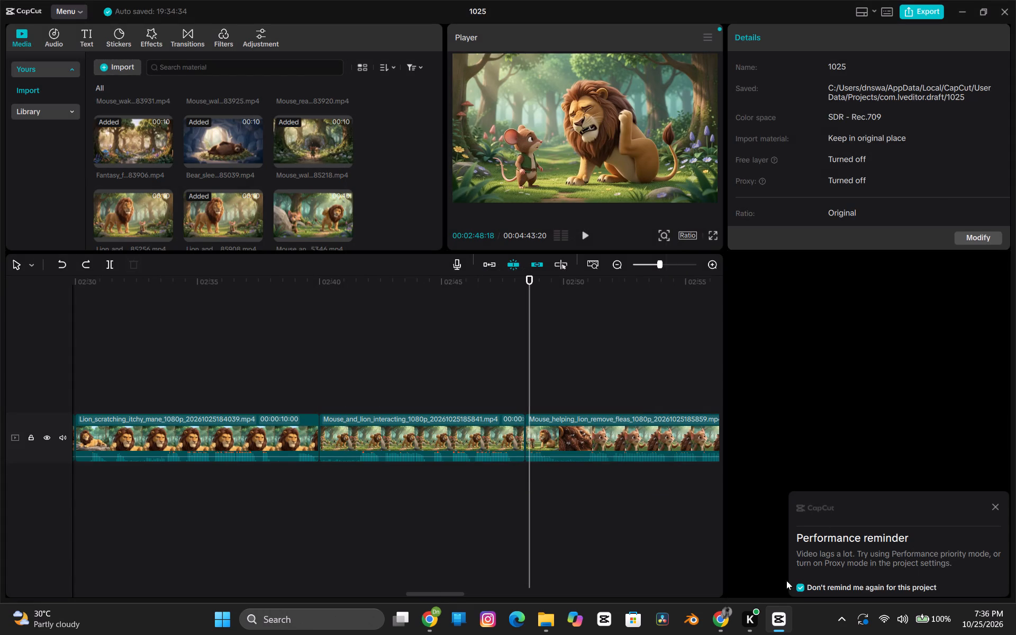
Deselect the option not to be reminded again for this project and dismiss the performance reminder.
click(797, 588)
click(994, 506)
Play the timeline from about 02:44 to 02:58, through the end of Mouse_and_lion_interacting and the Mouse_helping_lion_remove_fleas clip.
key(space)
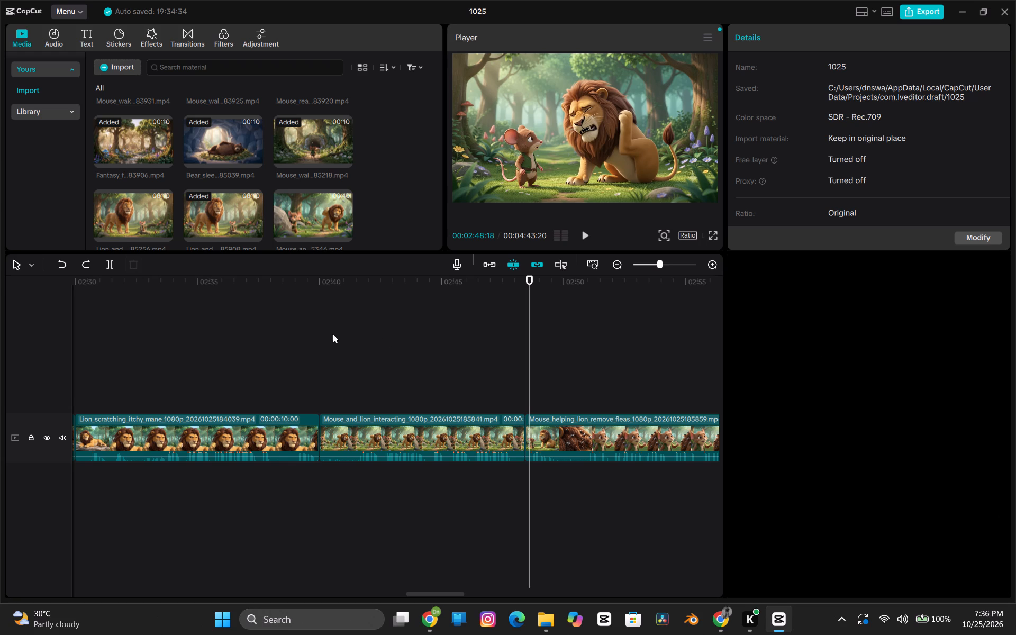
click(440, 284)
text(b)
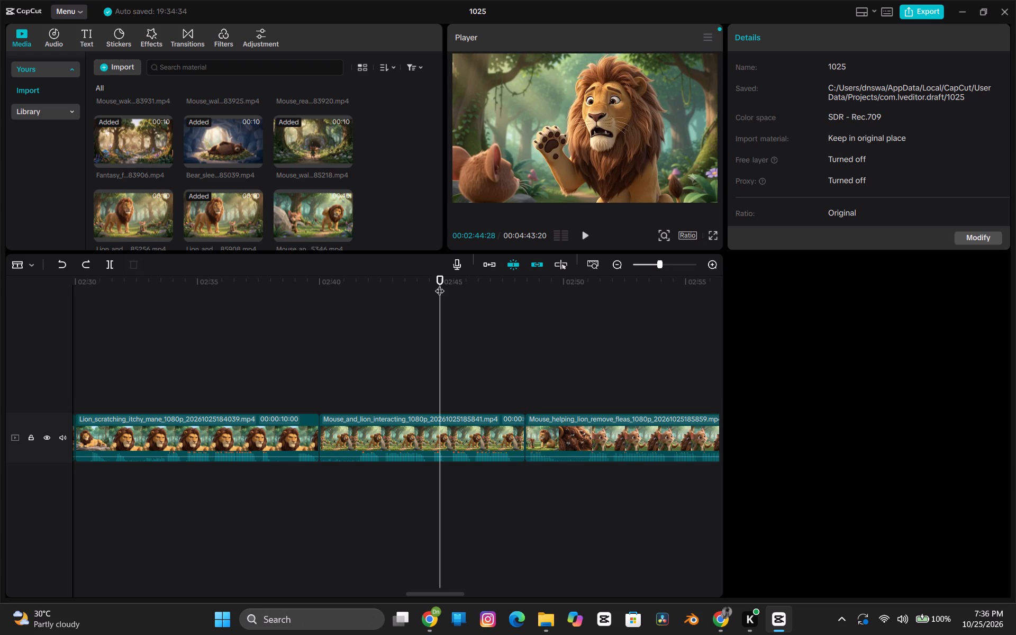
key(space)
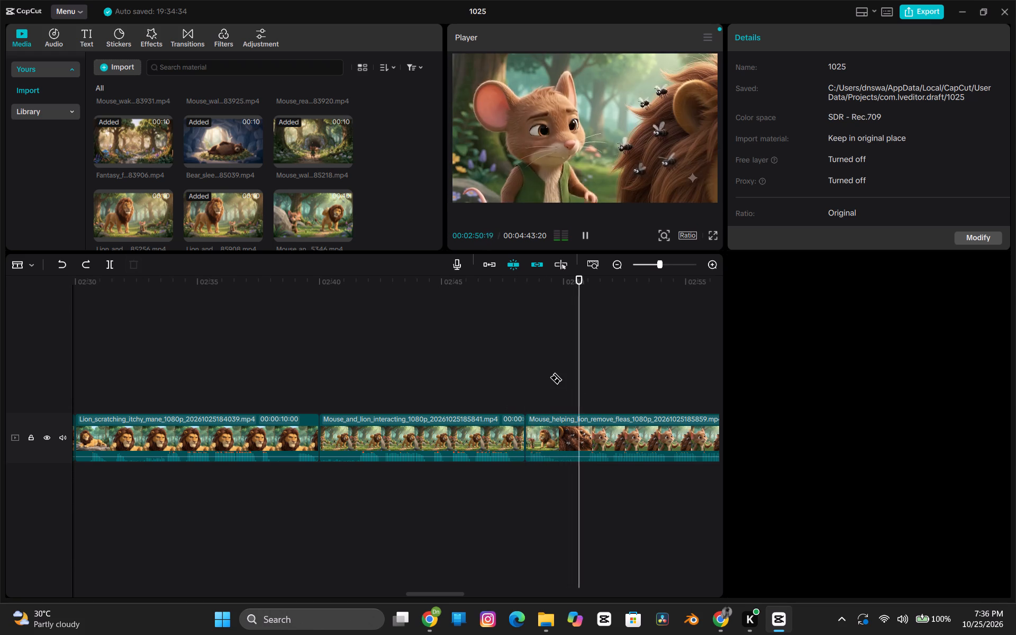
scroll(549, 377, left, 1)
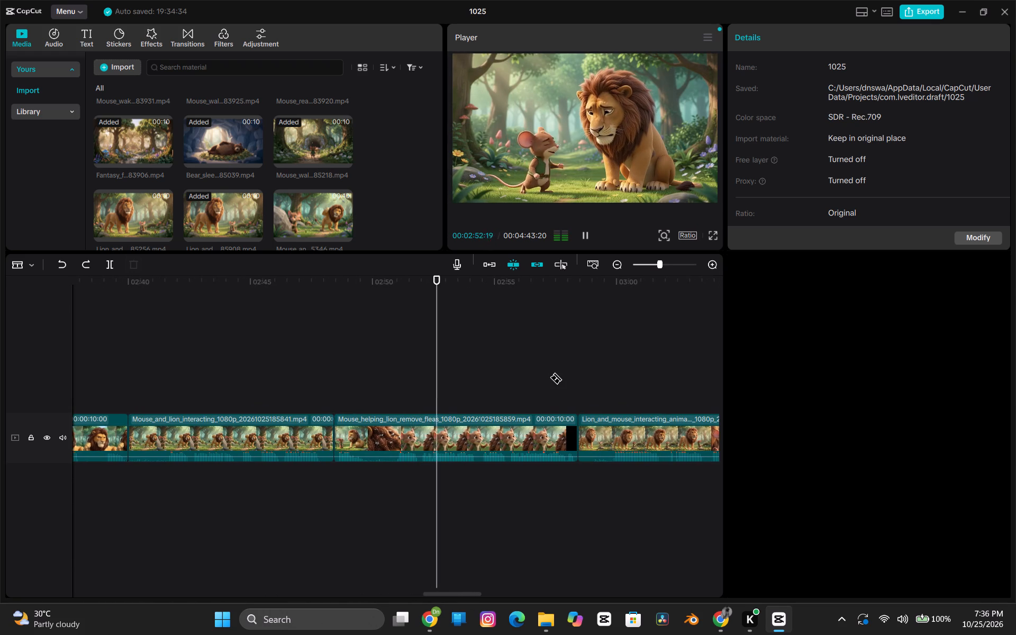
scroll(549, 377, left, 2)
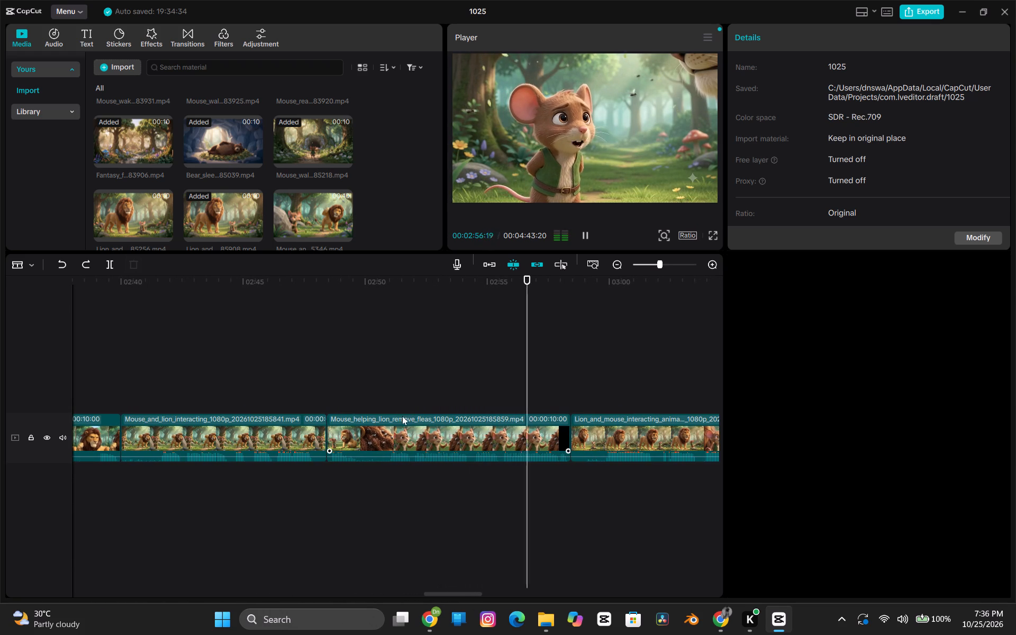
key(space)
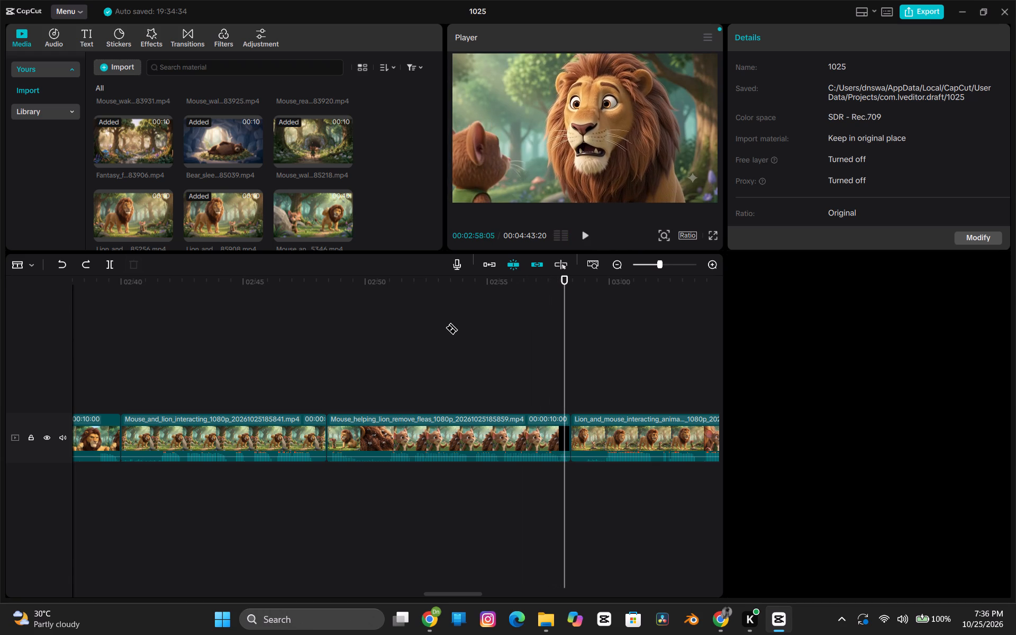
Preview the unused Lion_and...85256.mp4 clip and compare it with the Lion_and_mouse_interacting clip playing on the timeline from about 02:59.
click(292, 214)
click(149, 212)
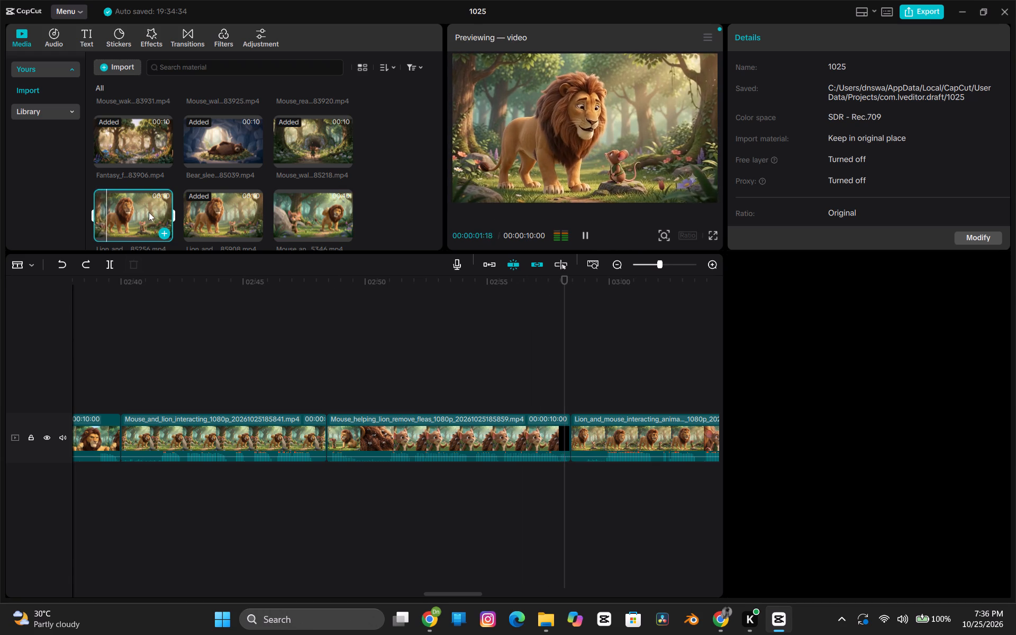
click(149, 212)
click(604, 301)
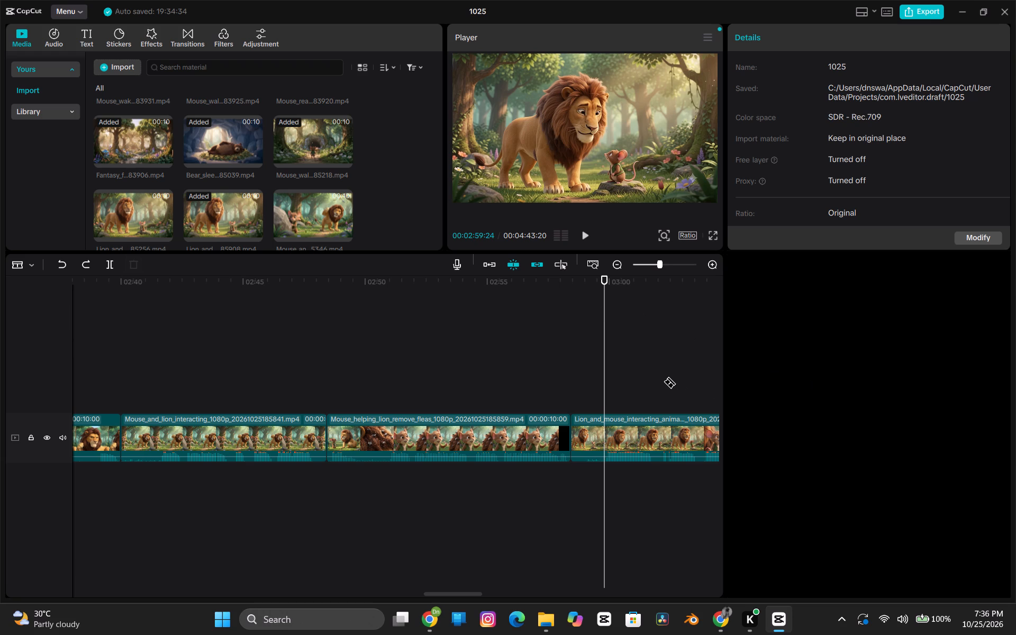
key(space)
key(a)
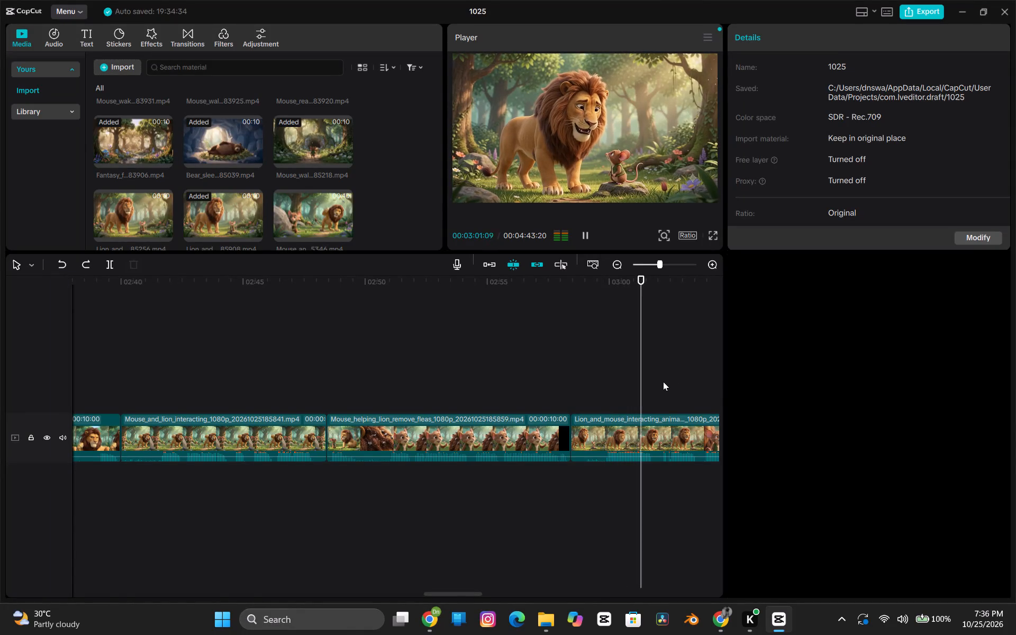
click(116, 211)
Play the timeline from about 03:08, at the start of the Mouse_grooming_lion's_mane clip, to check the scene order.
scroll(378, 340, left, 1)
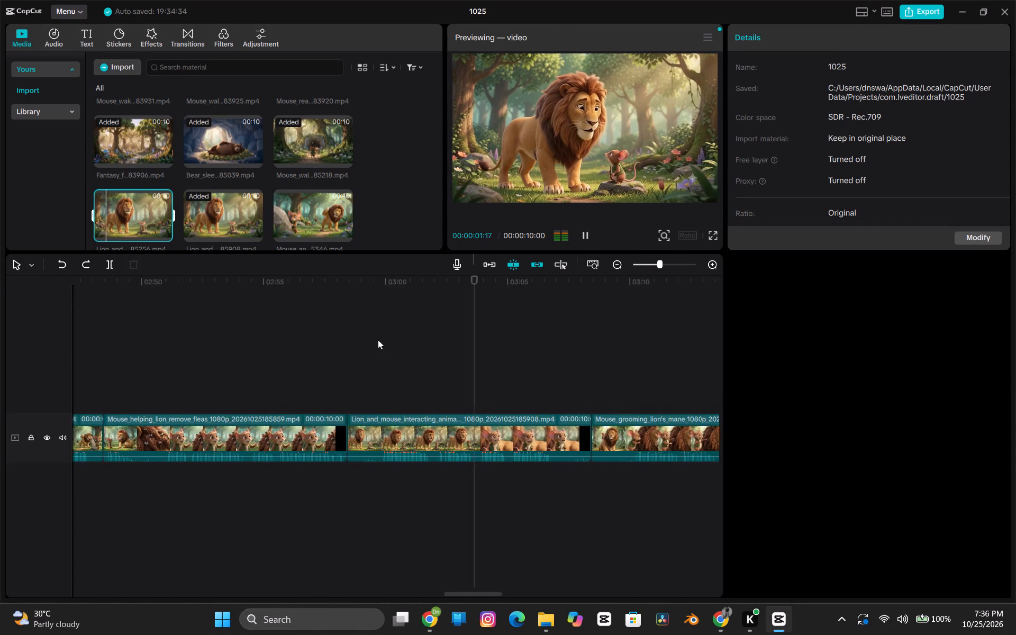
scroll(378, 340, left, 2)
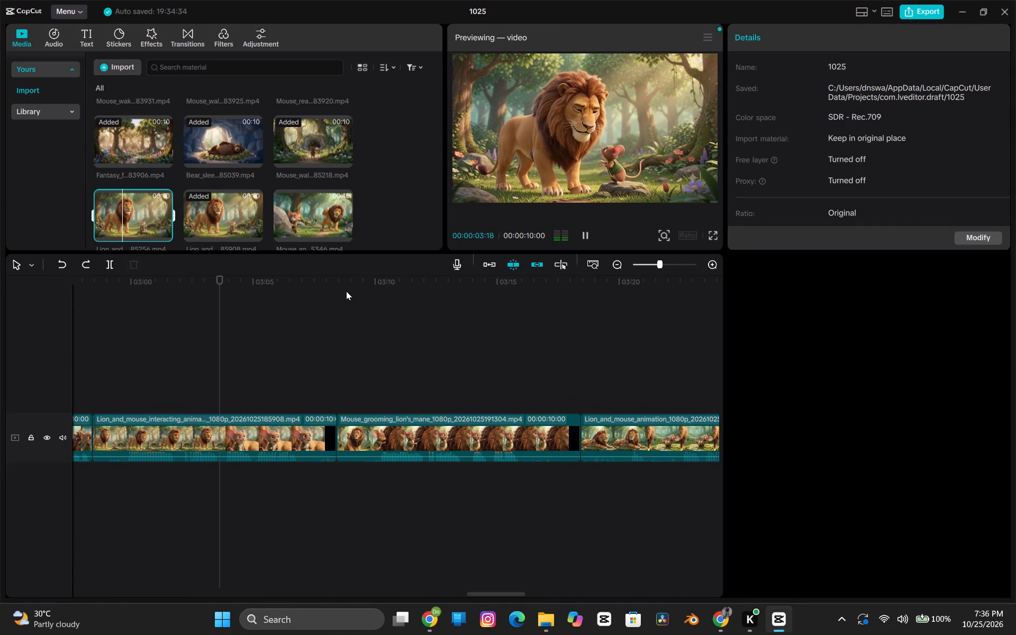
click(346, 291)
key(space)
key(space)
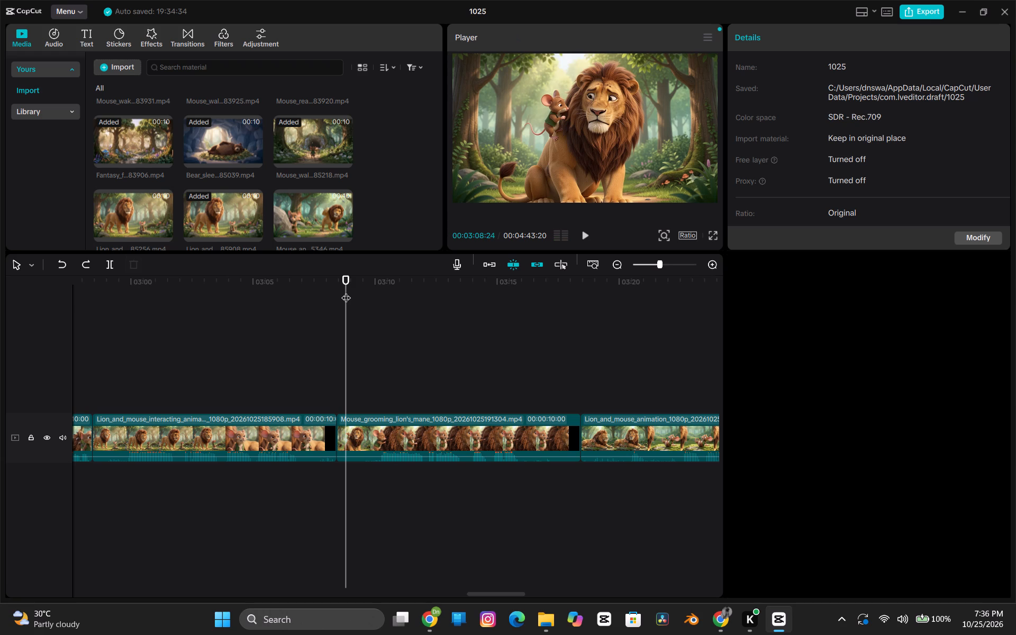
key(space)
click(317, 343)
key(space)
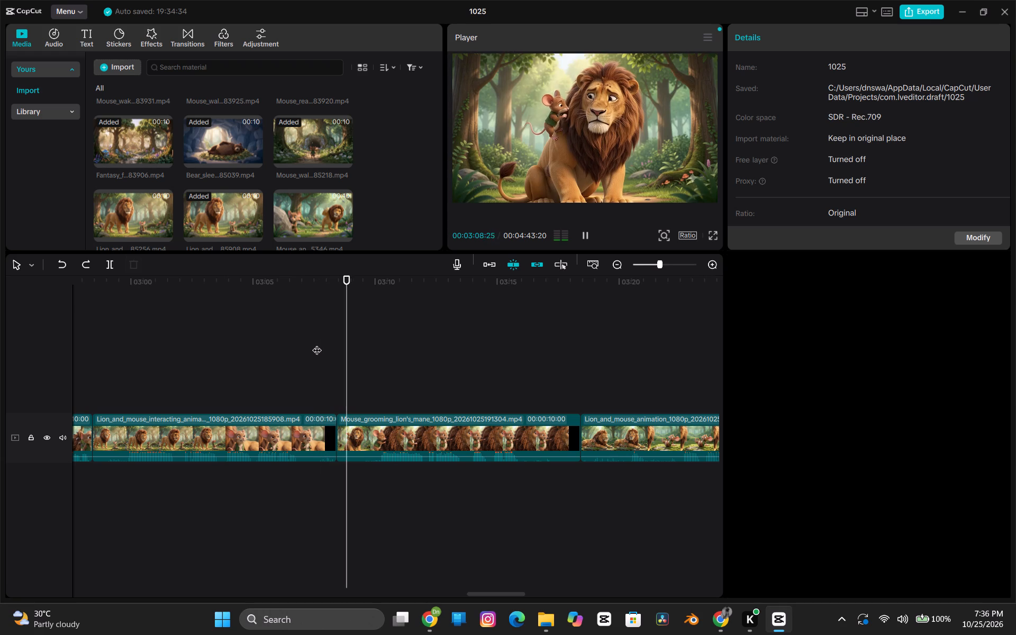
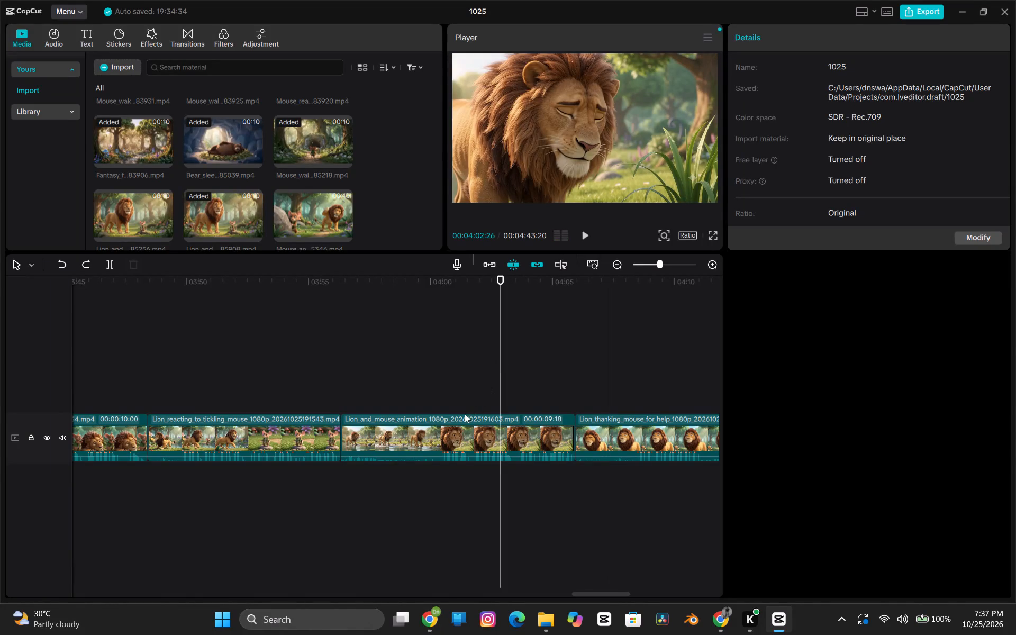
Move the Lion_reacting_to_tickling_mouse clip ahead of Mouse_removes_fleas_from_lion on the timeline, keeping the clips joined without gaps.
drag(256, 420, 210, 423)
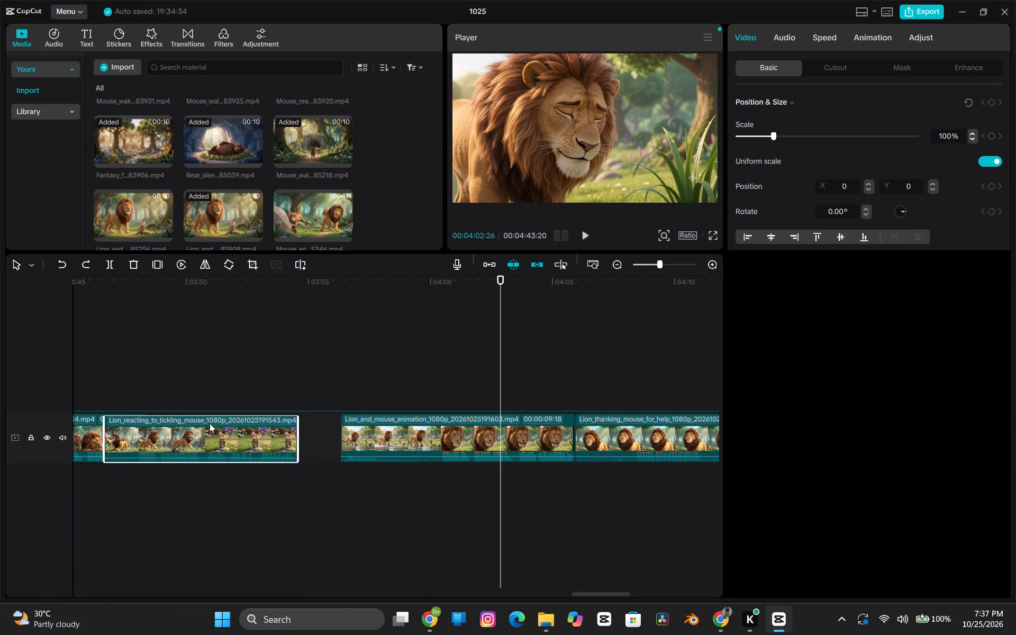
drag(210, 423, 46, 436)
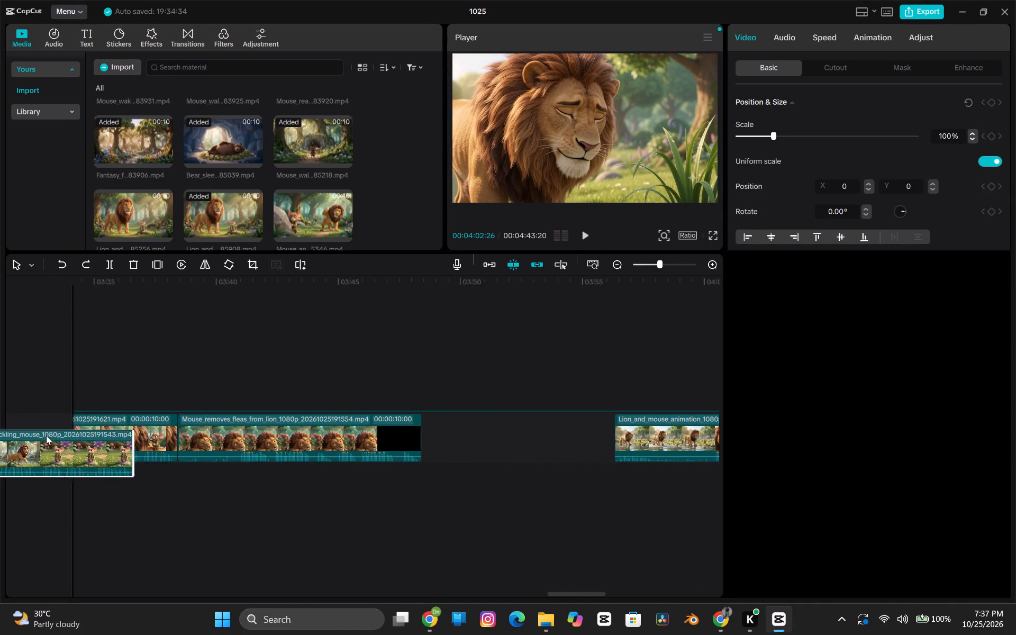
drag(46, 436, 351, 394)
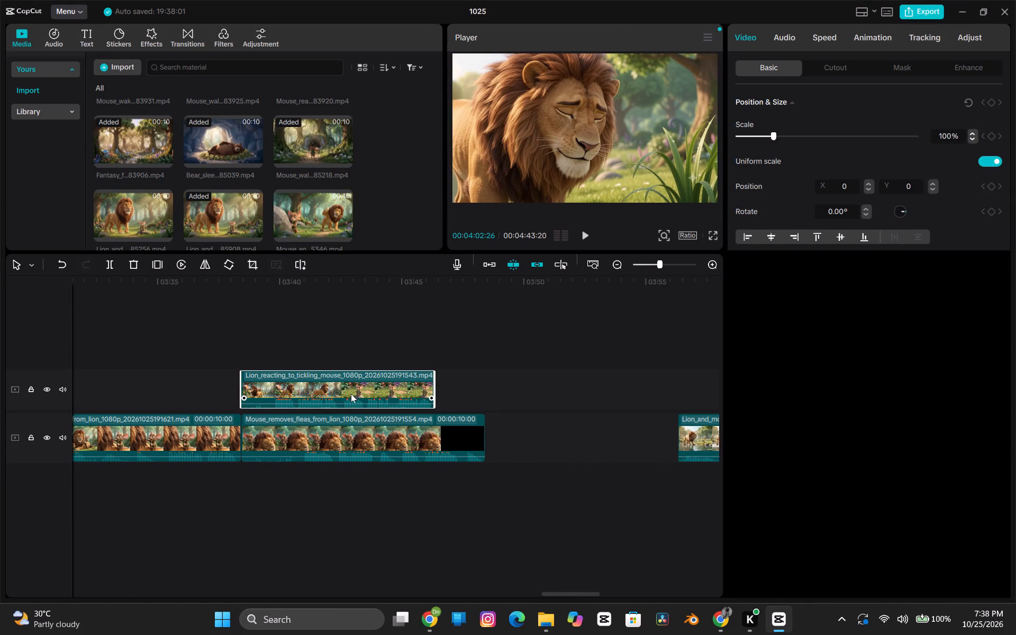
drag(348, 415, 533, 414)
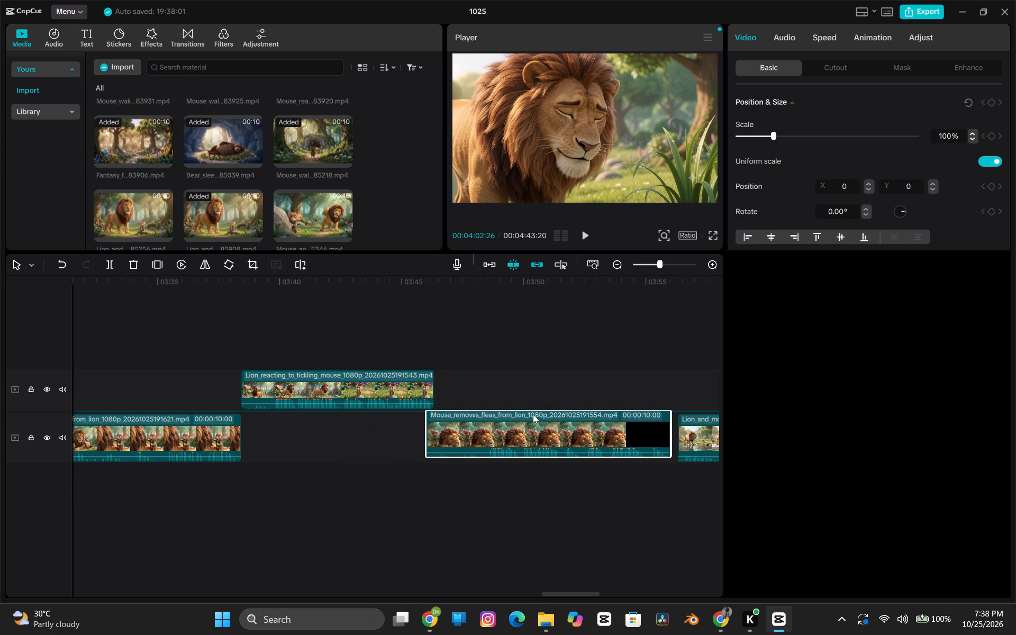
drag(533, 414, 538, 418)
drag(391, 371, 400, 406)
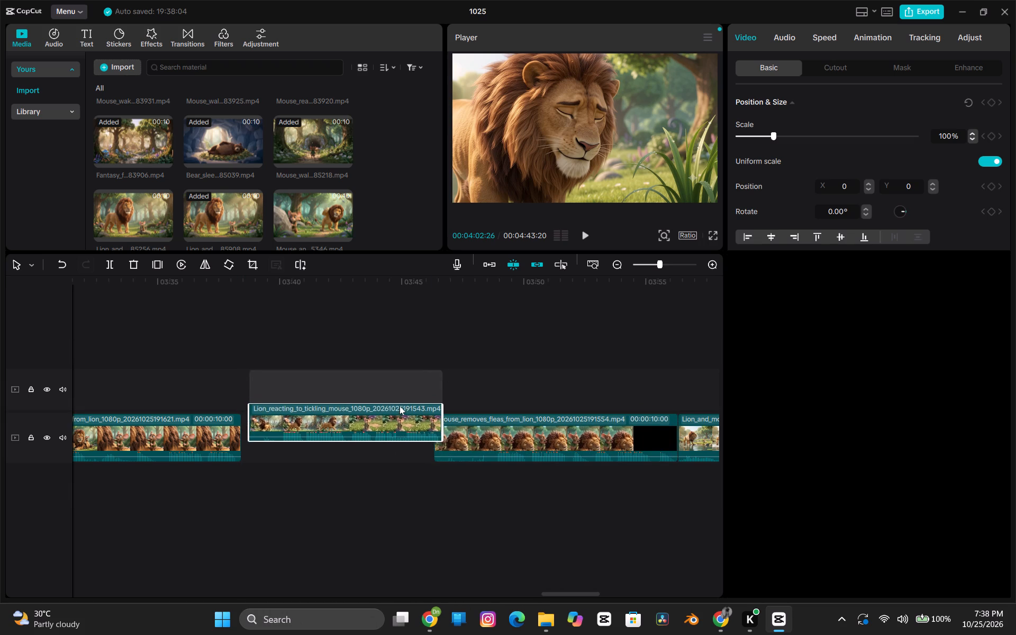
drag(400, 406, 394, 421)
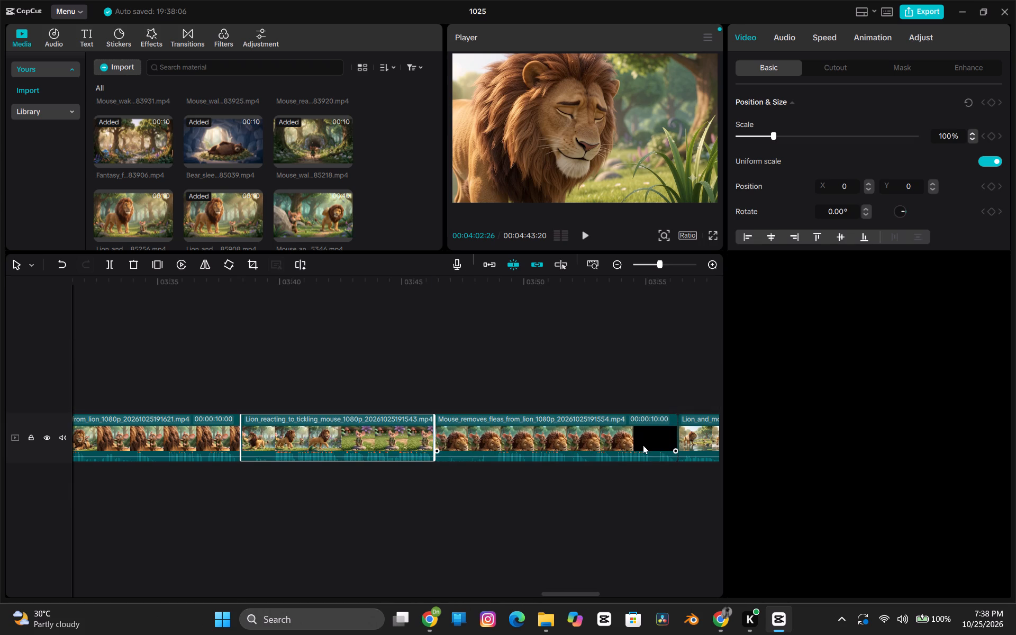
click(654, 497)
Move the Lion_and_mouse_animation clip between Lion_reacting_to_tickling_mouse and Mouse_removes_fleas_from_lion, with all three clips butted together.
scroll(654, 497, left, 1)
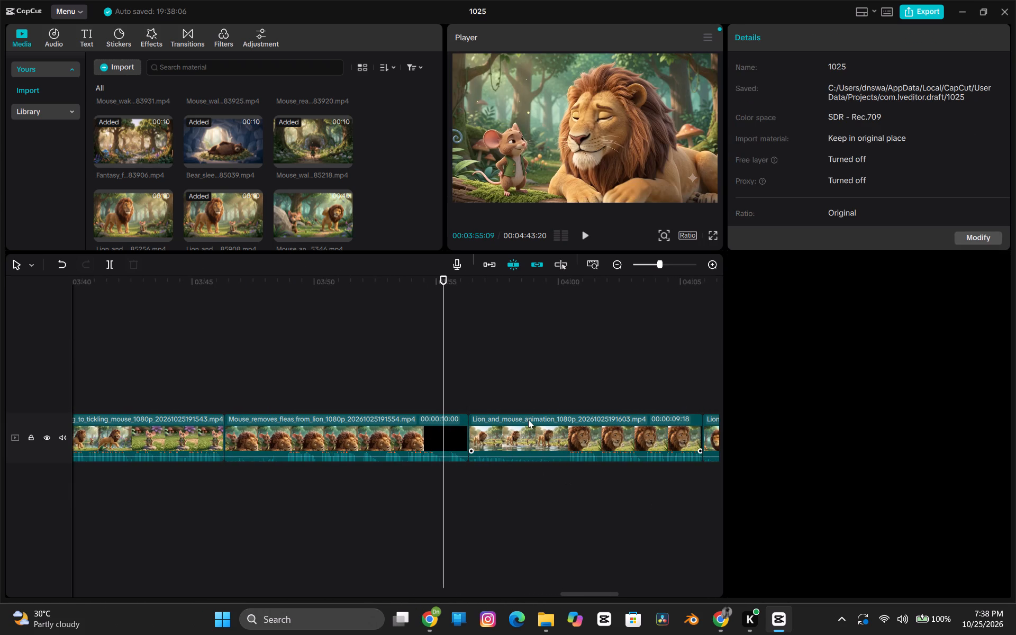
drag(528, 420, 285, 423)
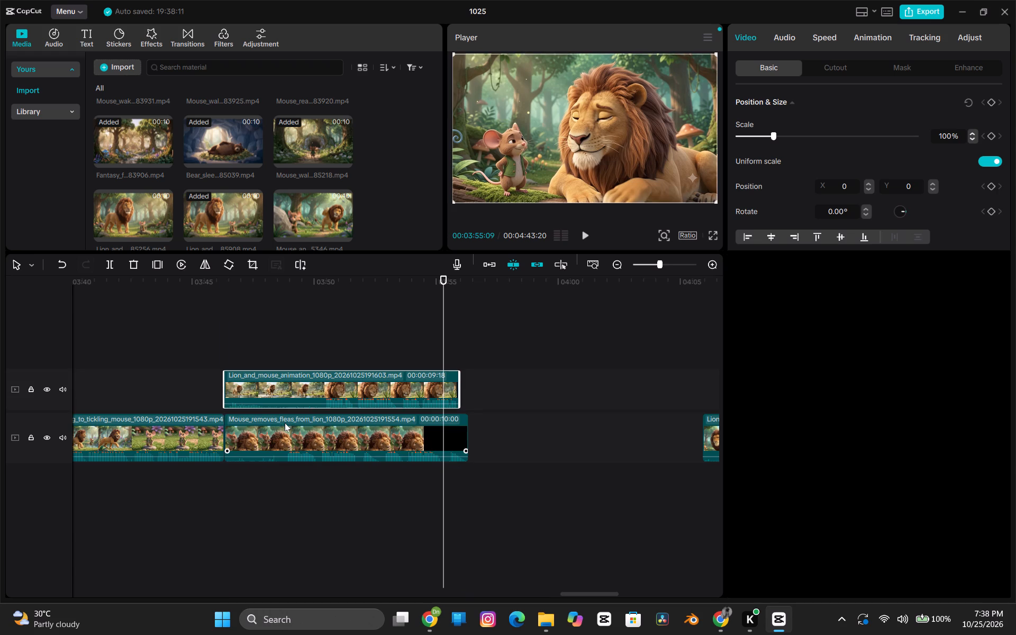
drag(298, 424, 492, 415)
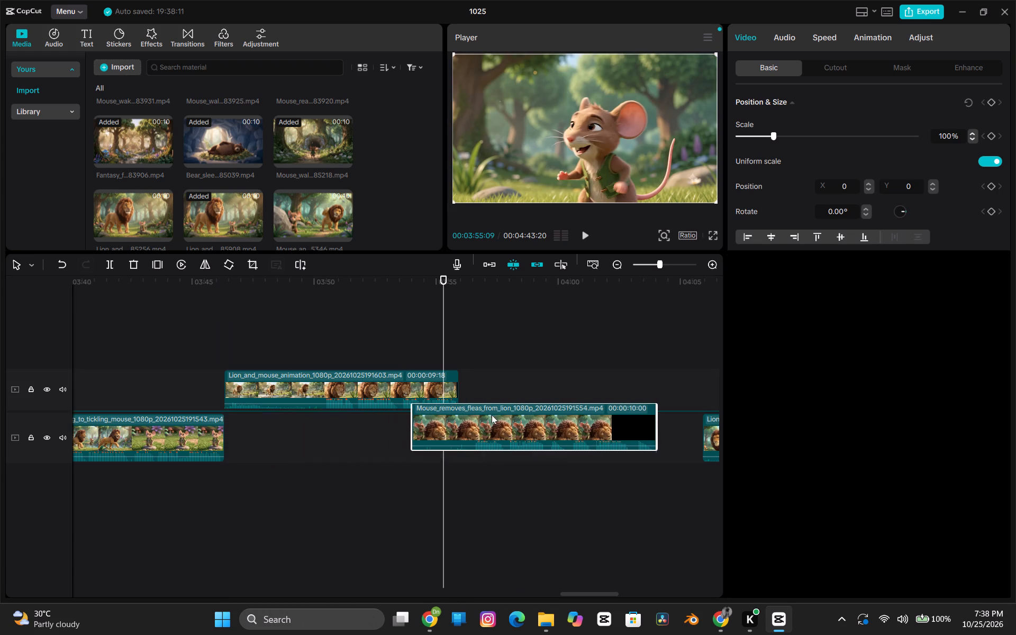
drag(492, 415, 531, 424)
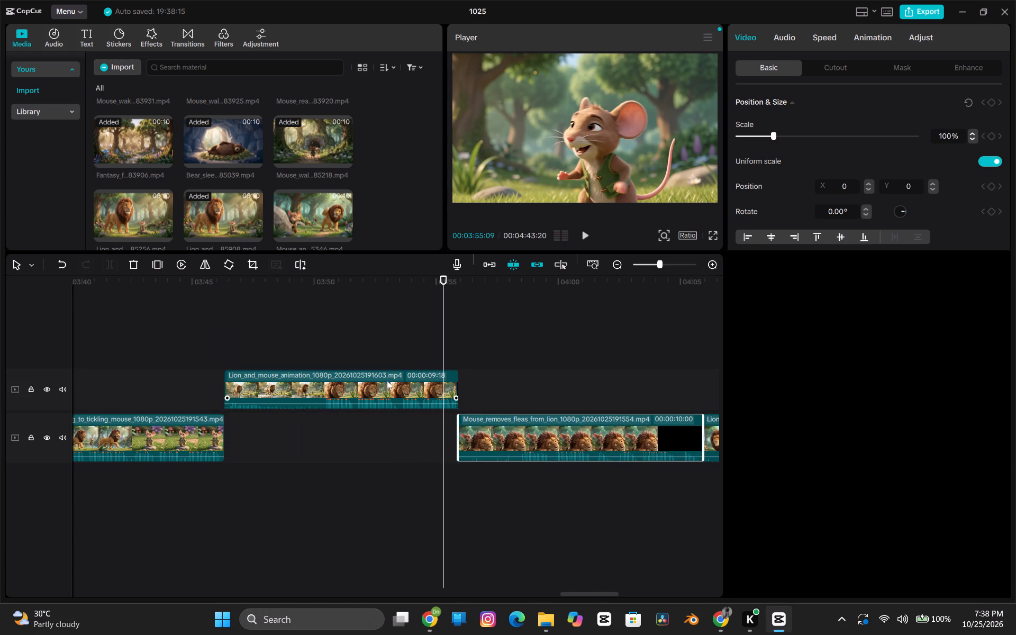
drag(385, 377, 383, 419)
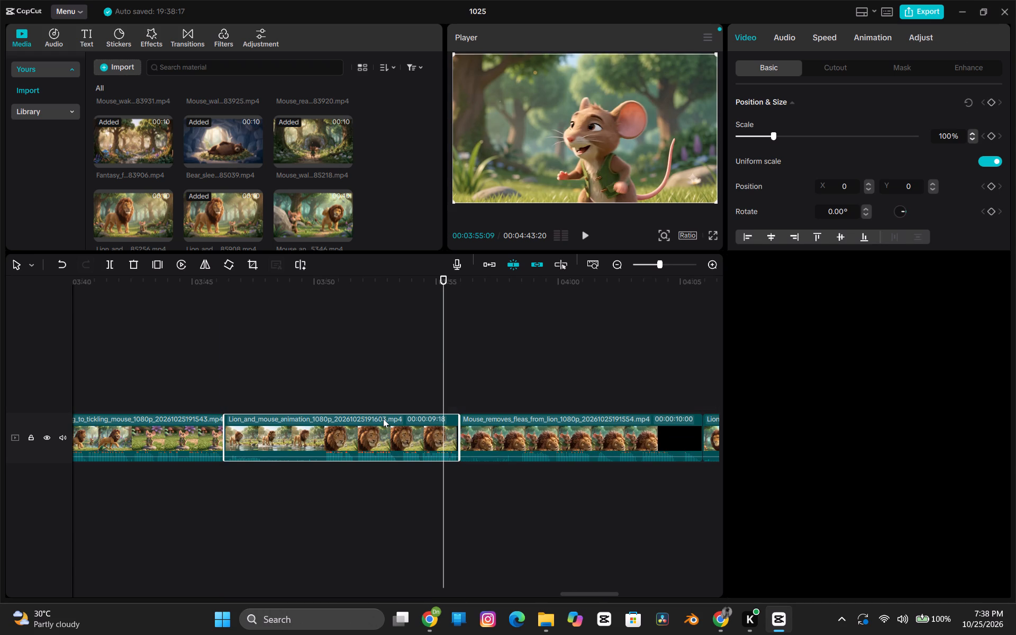
click(222, 386)
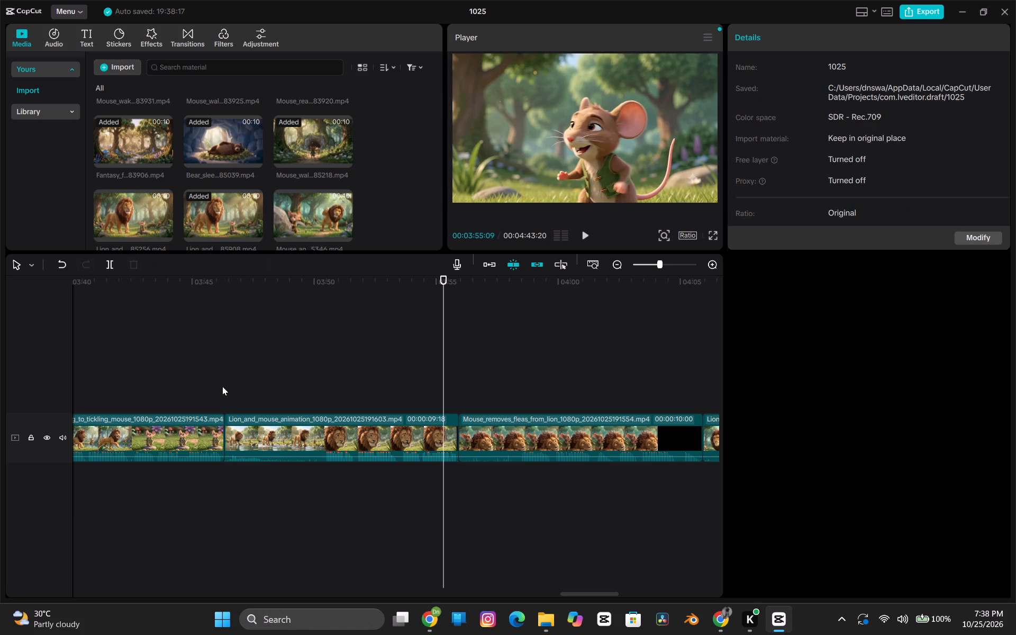
Play the timeline from about 03:44 to 04:38 to check the reordered scenes through the Lion_and_mouse_walking clip.
click(184, 289)
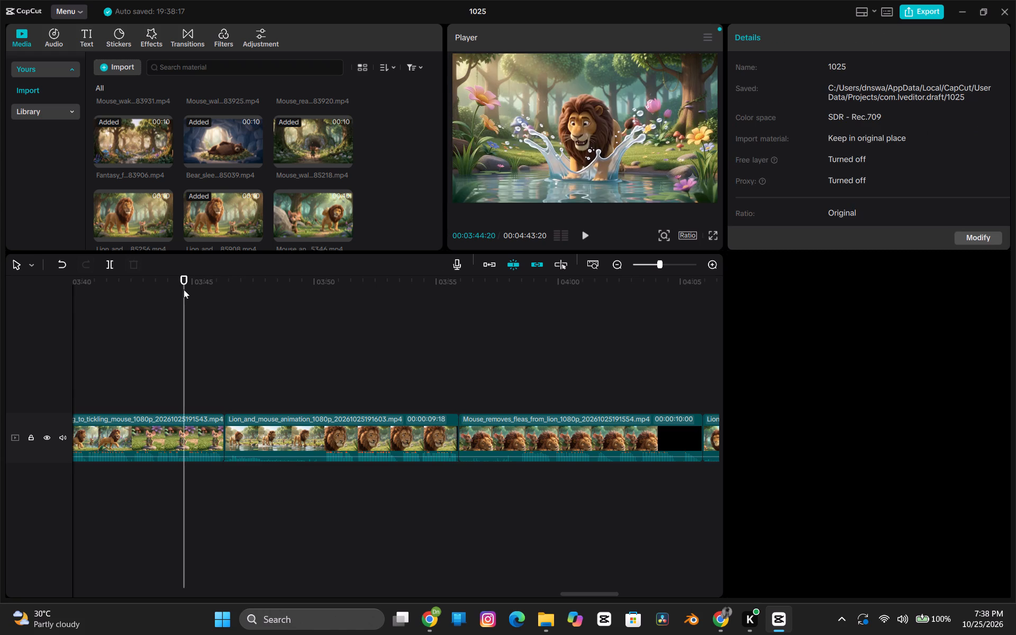
key(space)
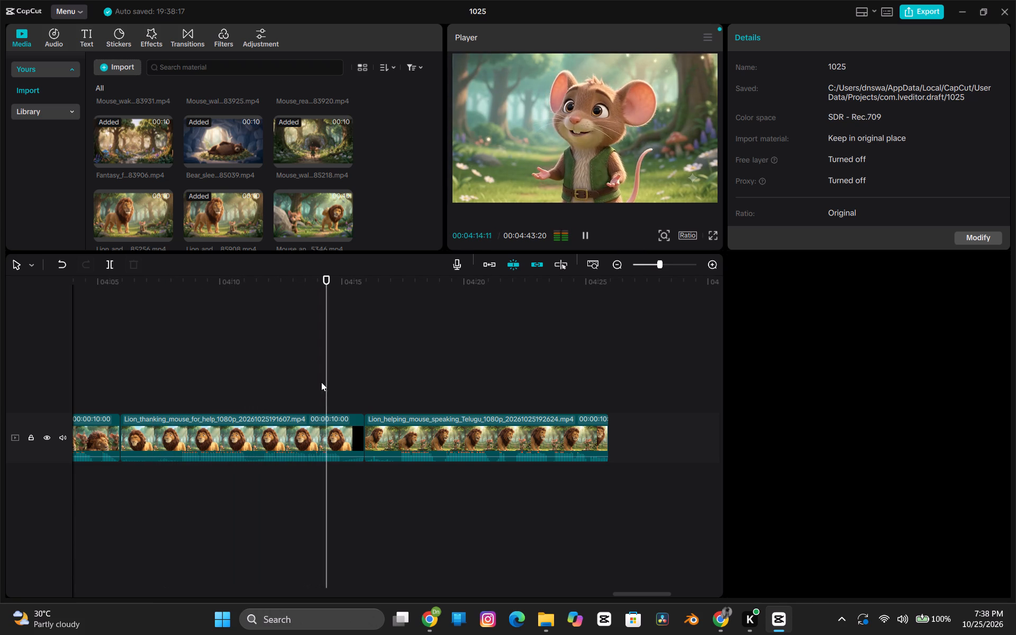
scroll(268, 184, down, 9)
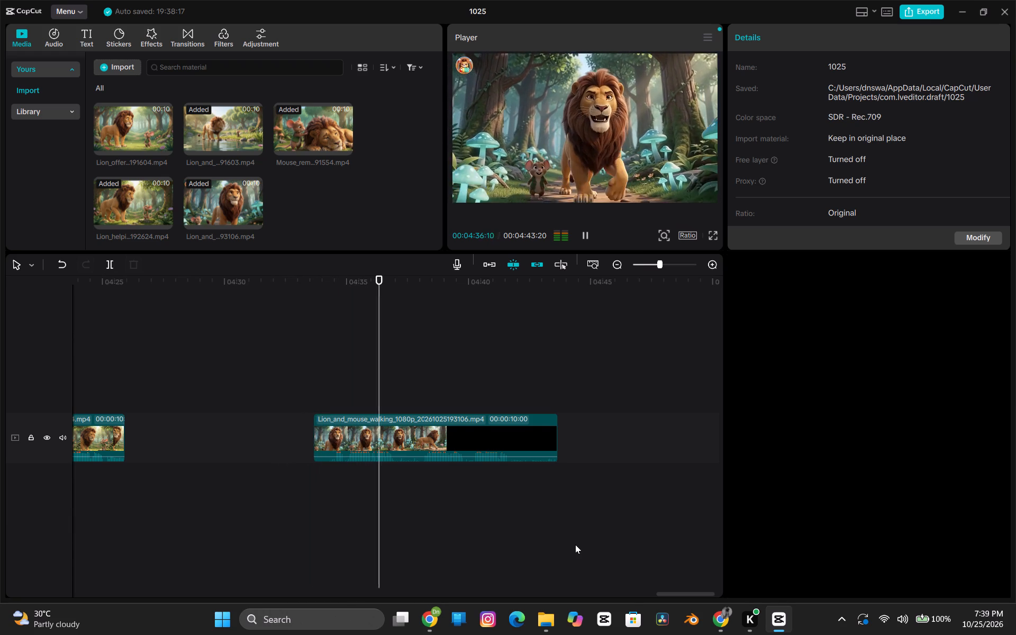
key(space)
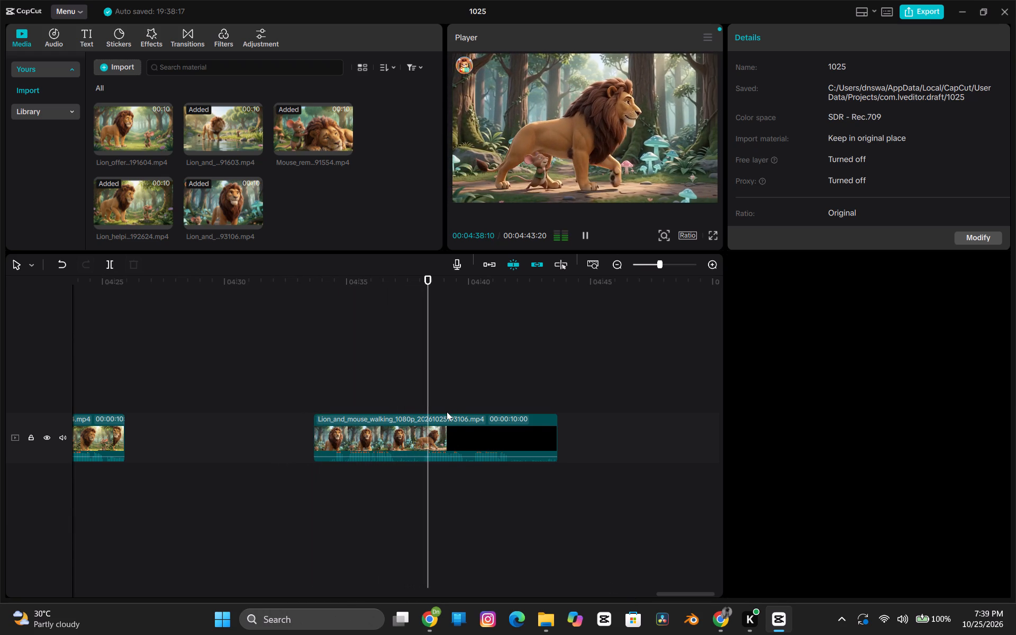
Move the Lion_and_mouse_walking clip back against the end of the Lion_helping_mouse_speaking_Telugu clip.
drag(445, 416, 271, 423)
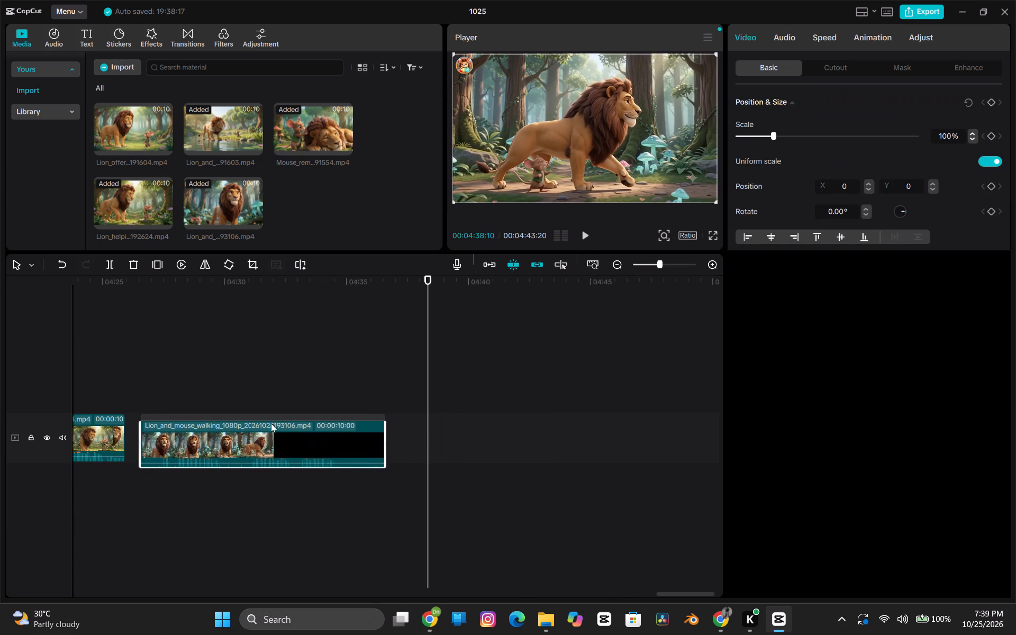
drag(271, 423, 257, 418)
Find the cut point near the end of Lion_helping_mouse_speaking_Telugu, split it at 00:04:24:27 and delete the remaining tail.
click(199, 304)
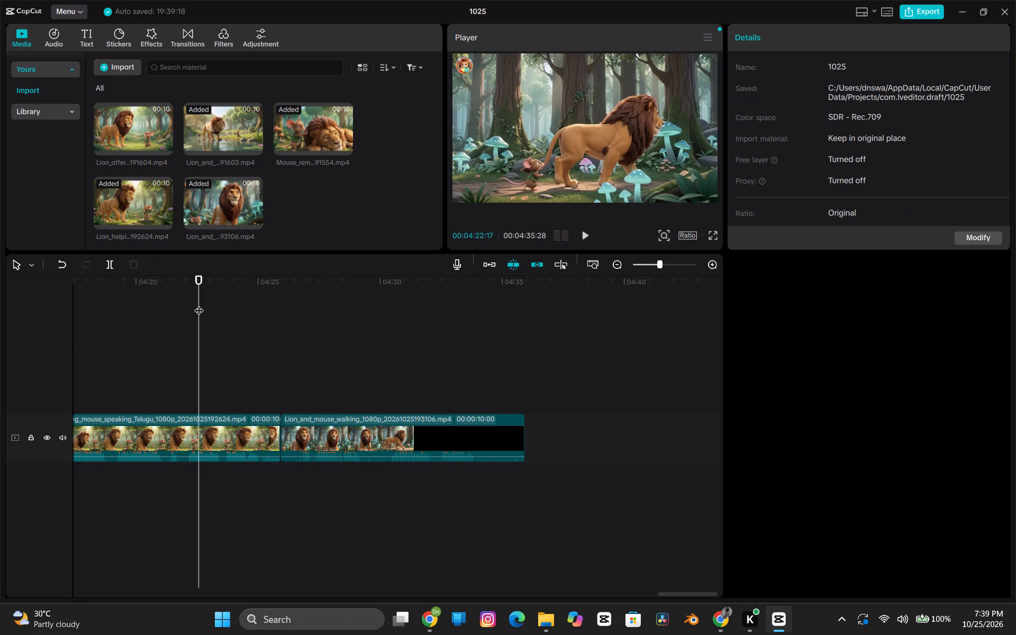
key(space)
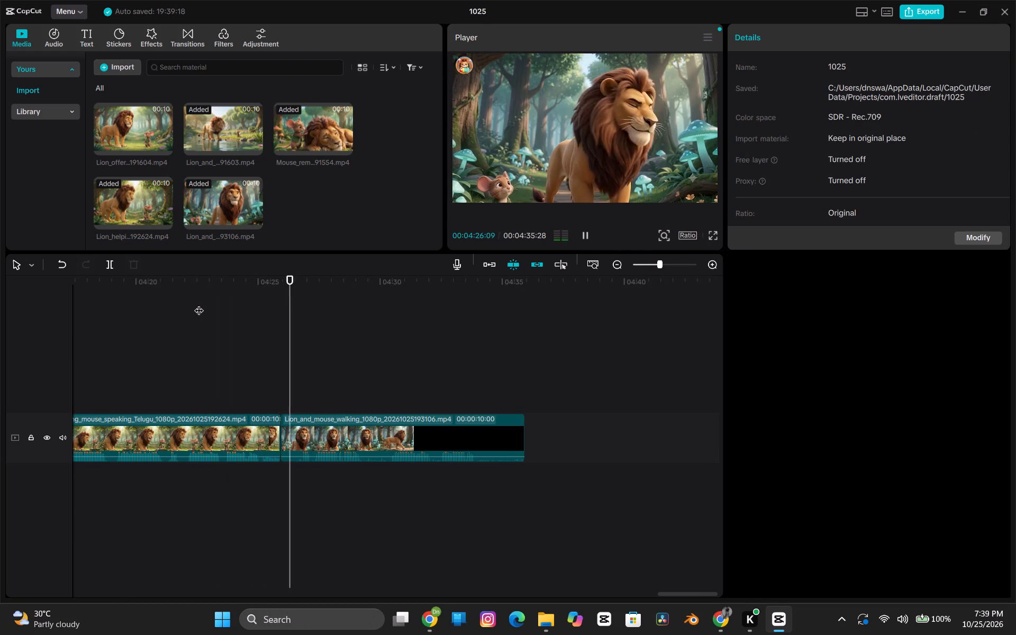
click(224, 276)
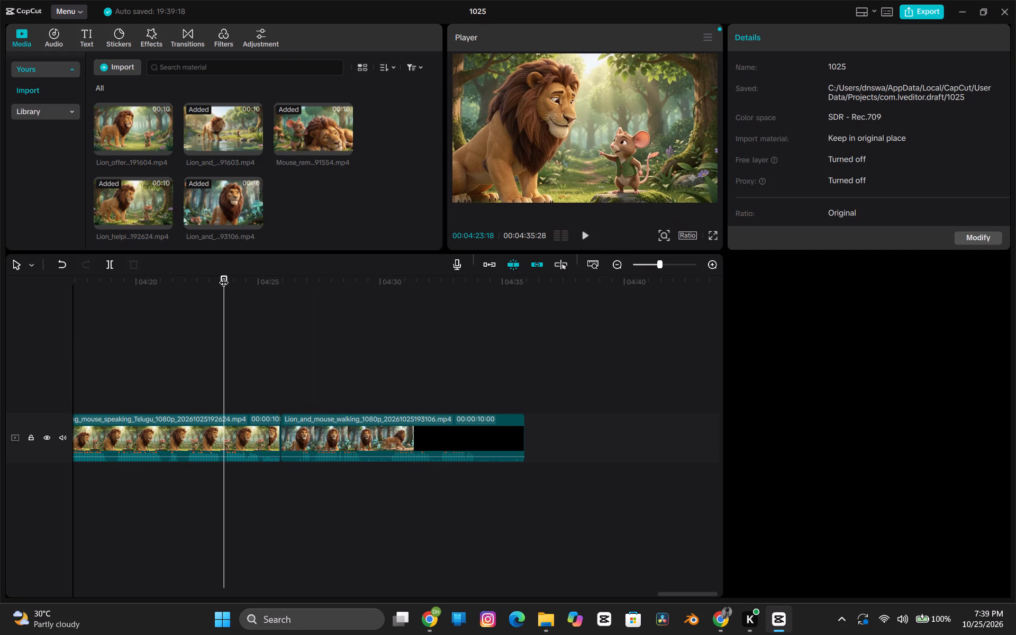
key(space)
key(space)
key(space)
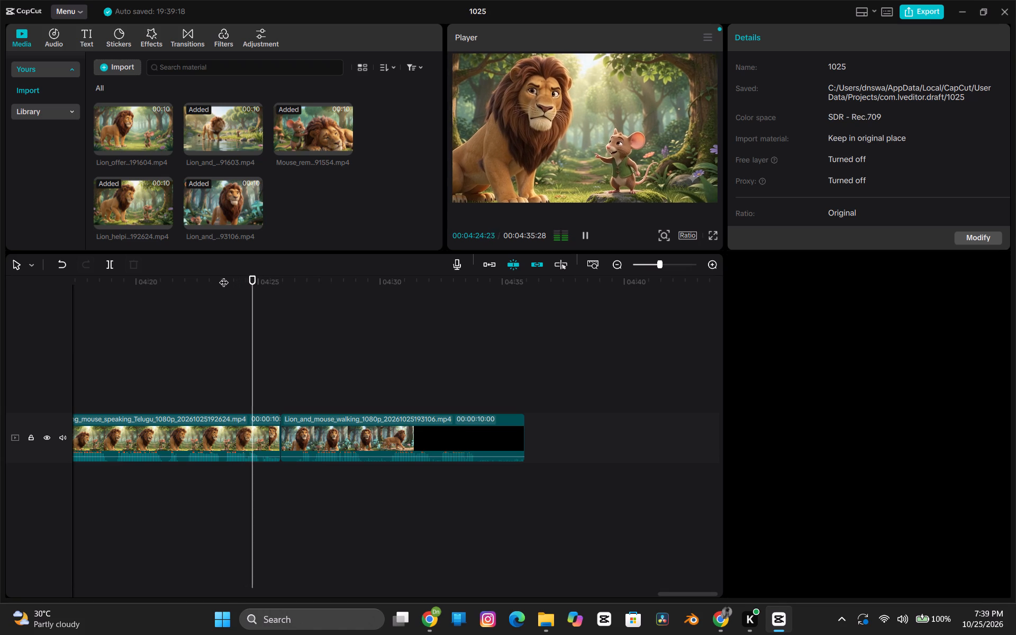
key(space)
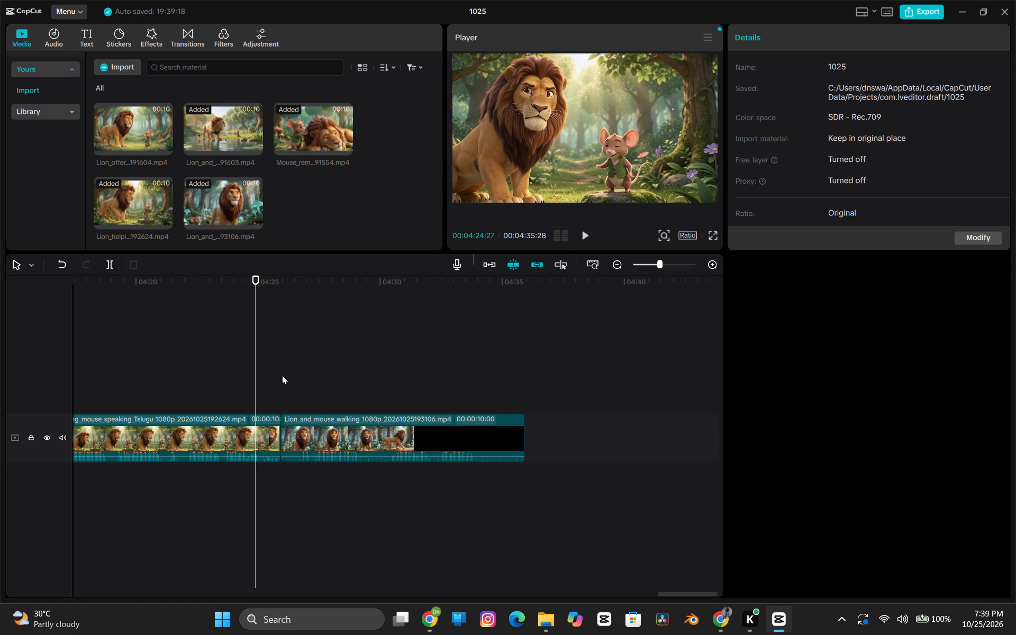
key(b)
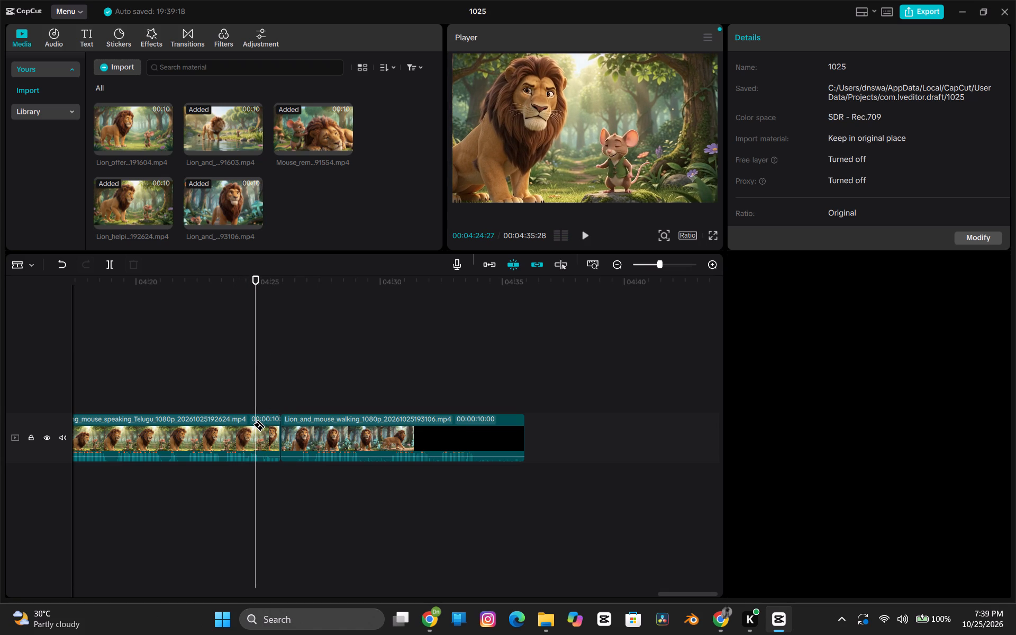
click(258, 419)
key(a)
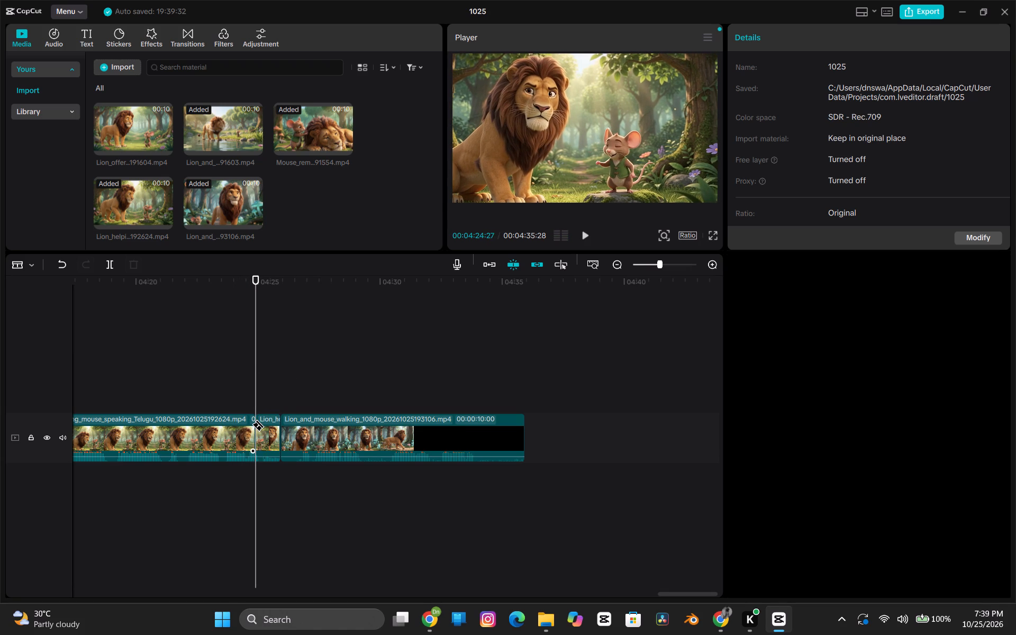
click(269, 427)
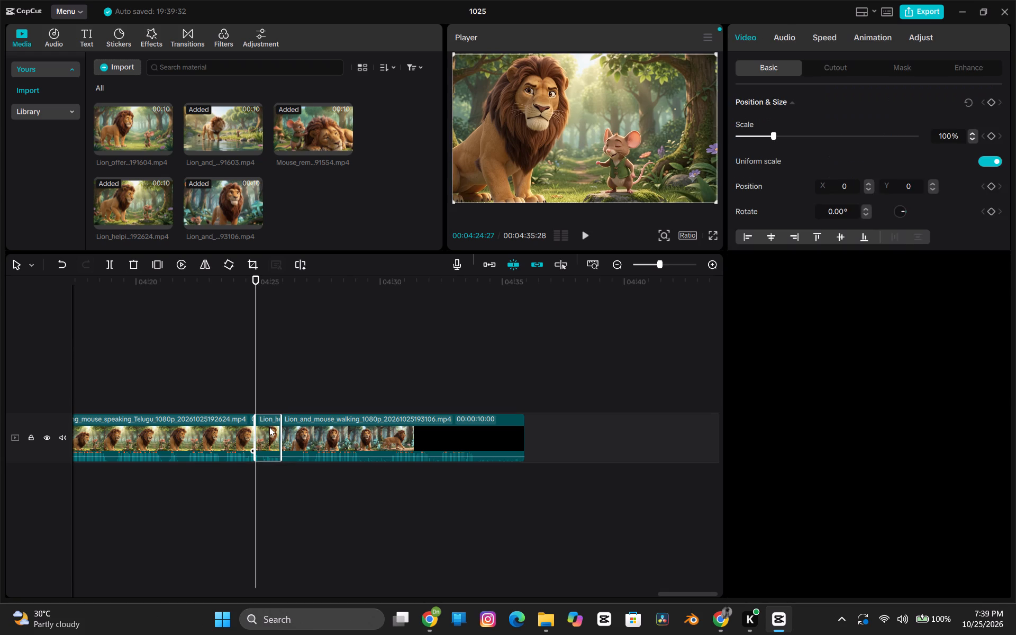
key(BackSpace)
key(BackSpace)
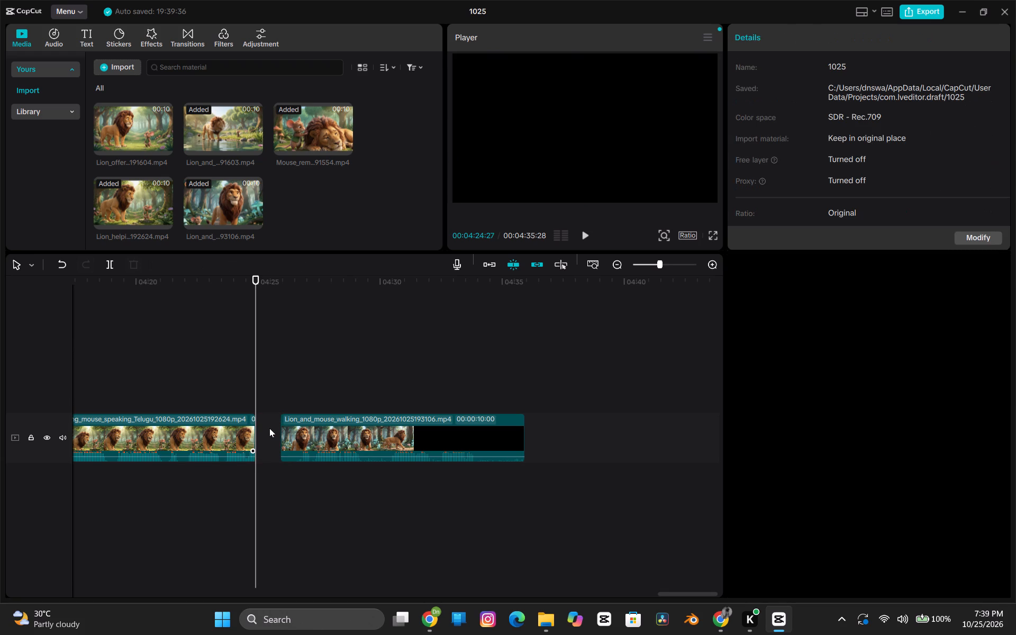
Close the gap by moving Lion_and_mouse_walking against the trimmed clip's end, and play through to the end of the timeline.
click(269, 428)
double_click(269, 428)
key(BackSpace)
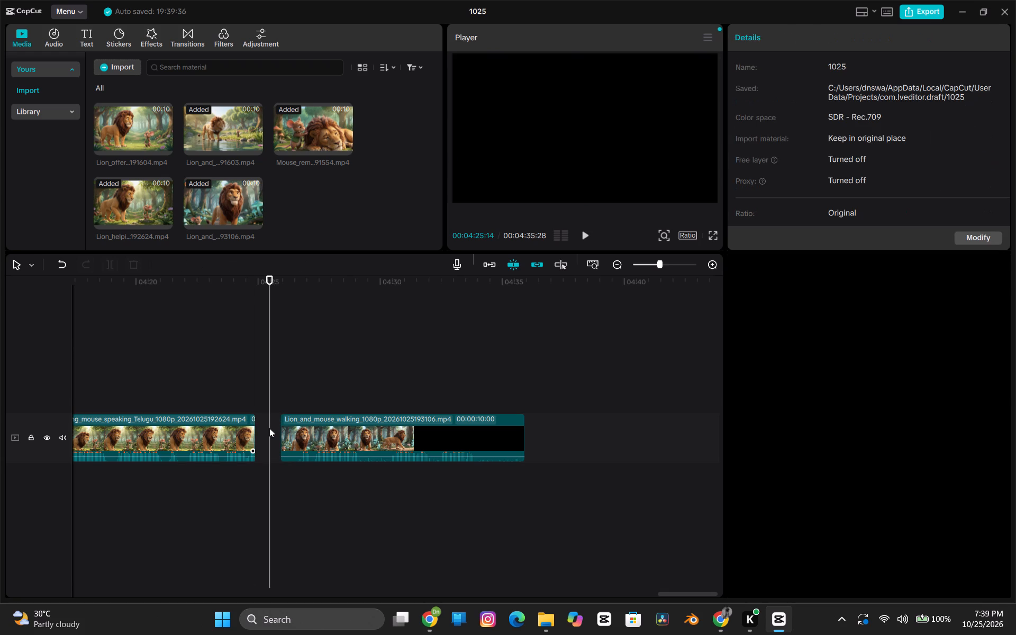
drag(321, 429, 298, 434)
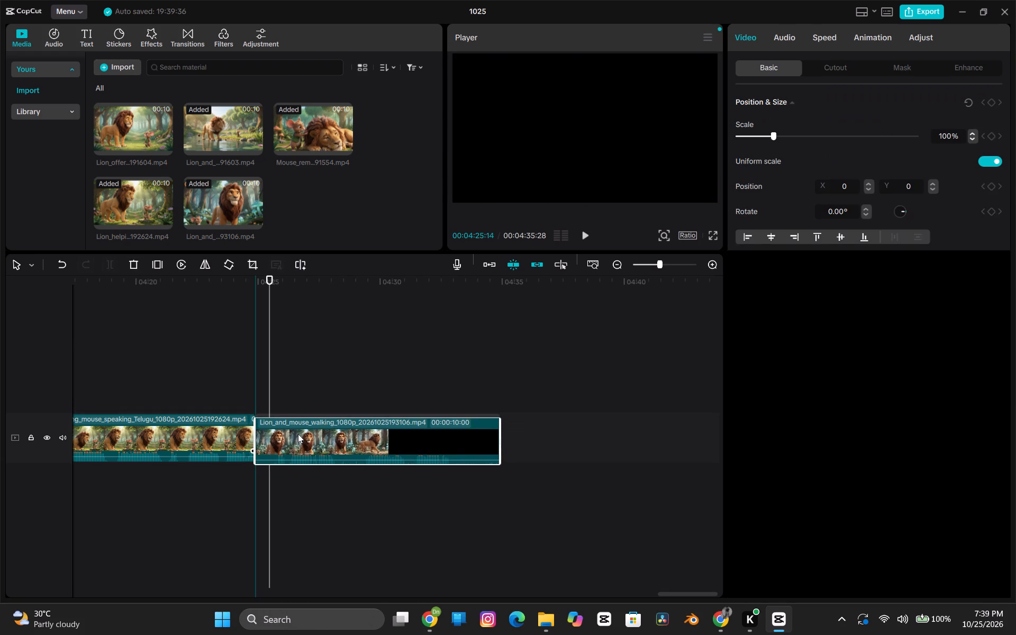
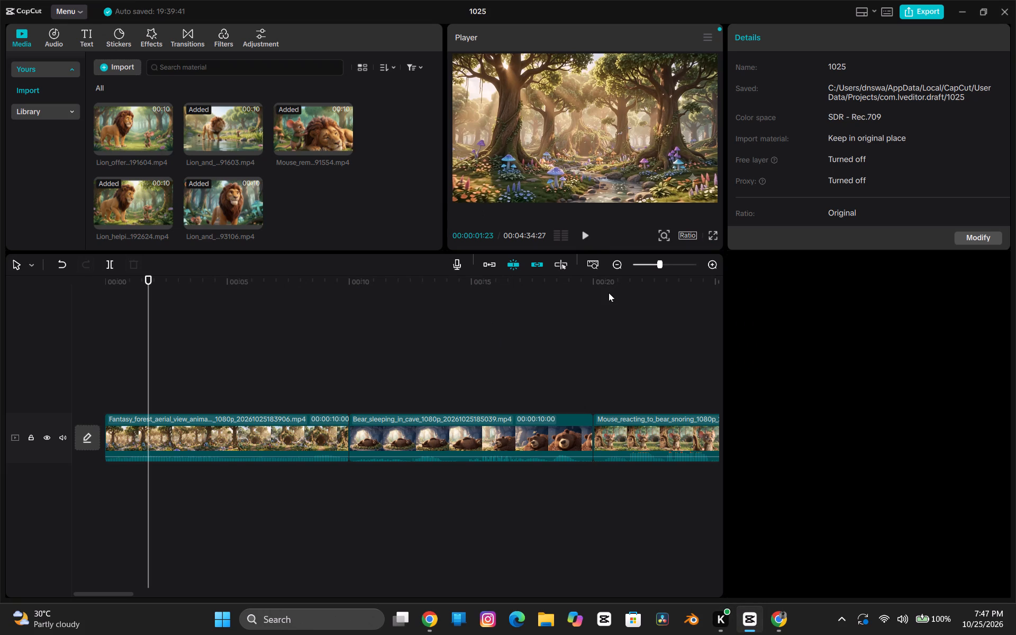
click(716, 240)
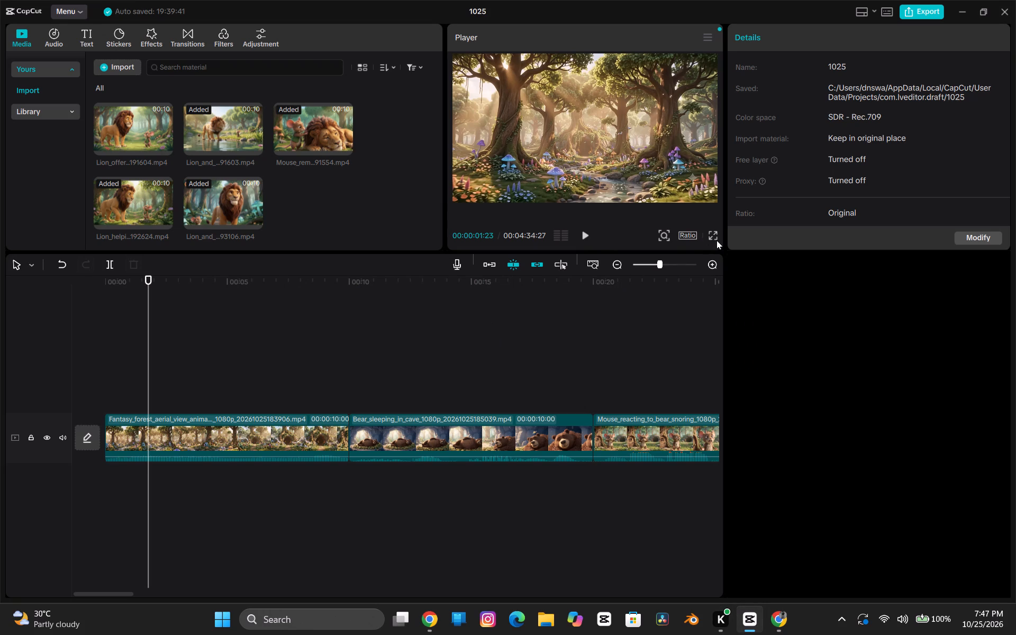
click(710, 235)
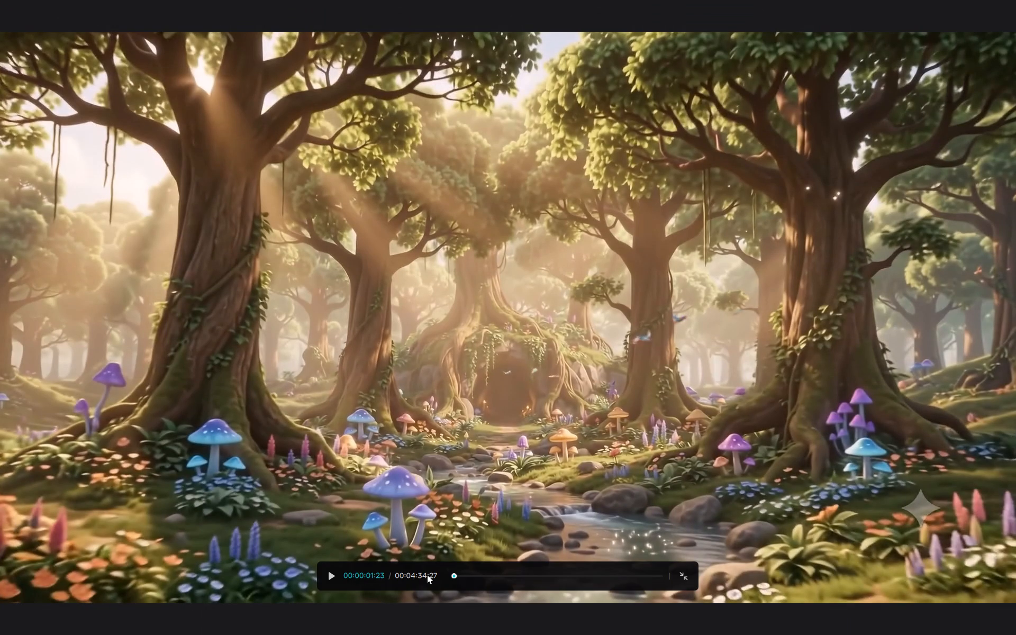
key(space)
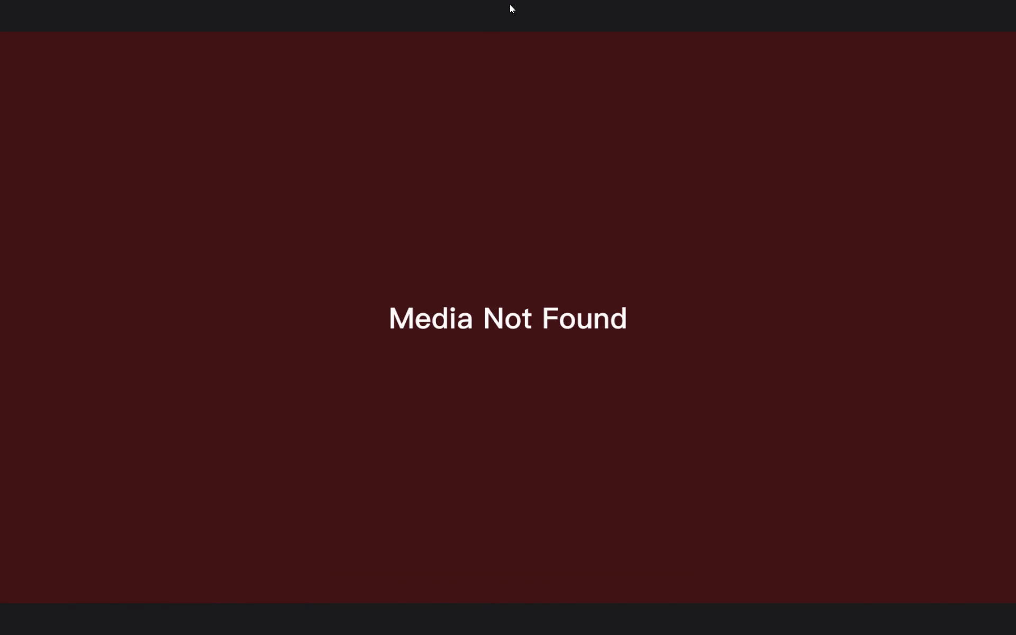
key(Escape)
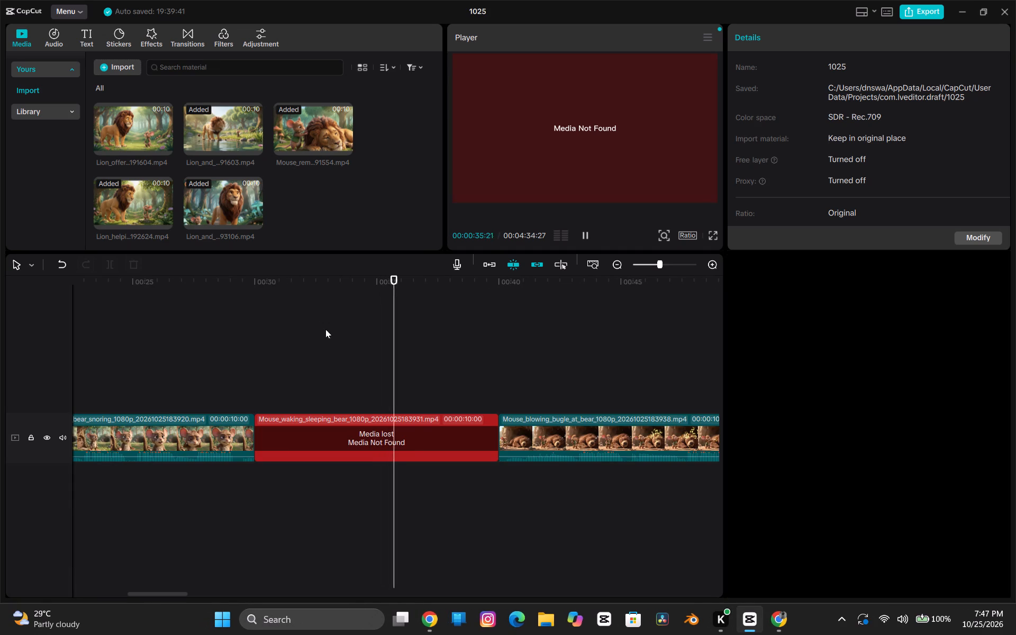
click(493, 343)
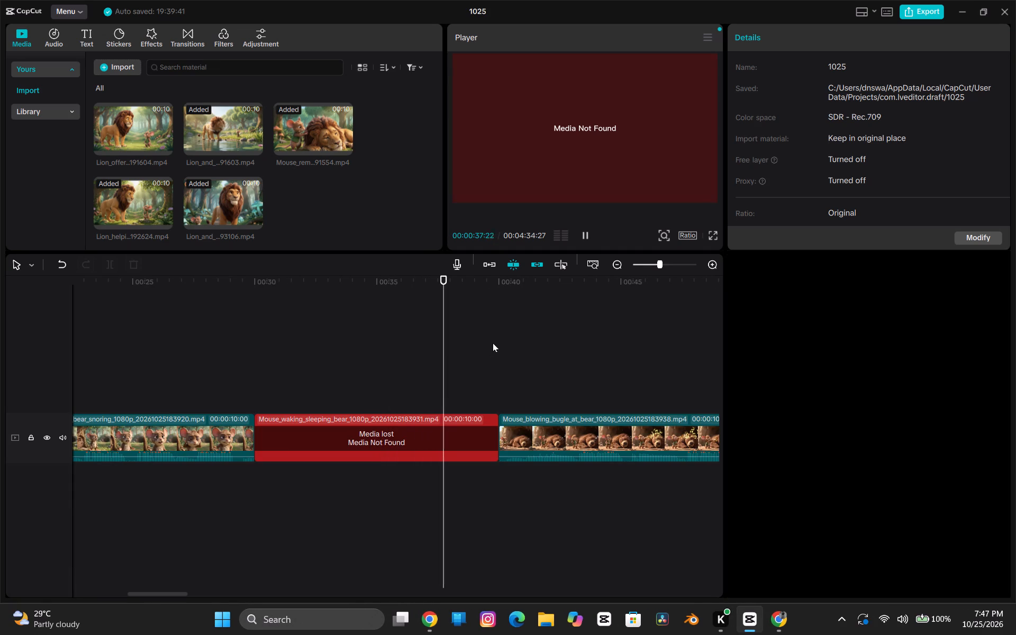
Look through the imported media, previewing mouse clips, to find footage for the lost Mouse_waking_sleeping_bear clip on the timeline.
click(409, 456)
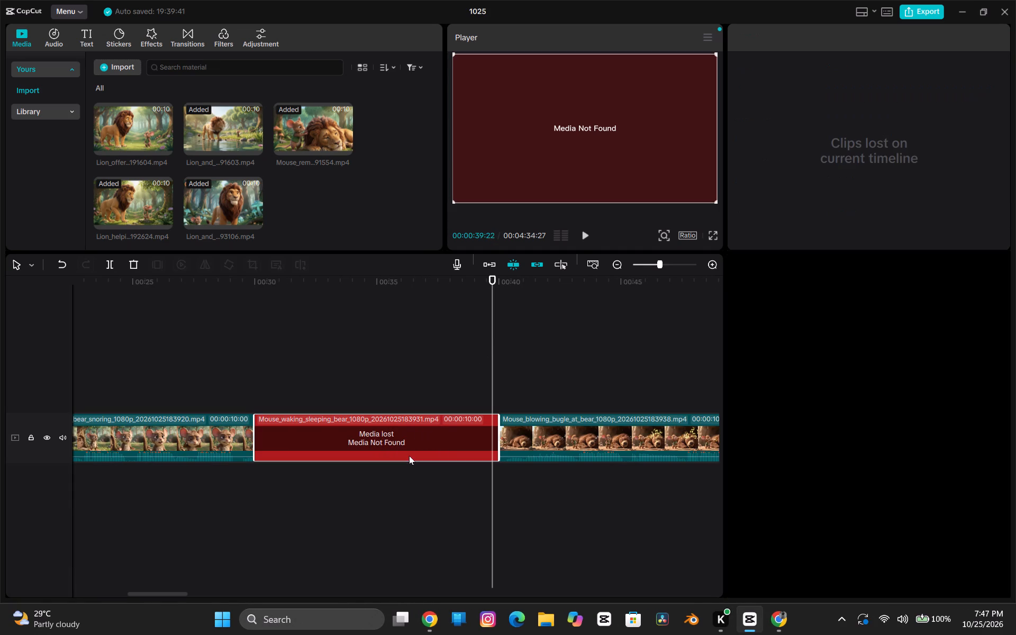
scroll(220, 166, up, 1)
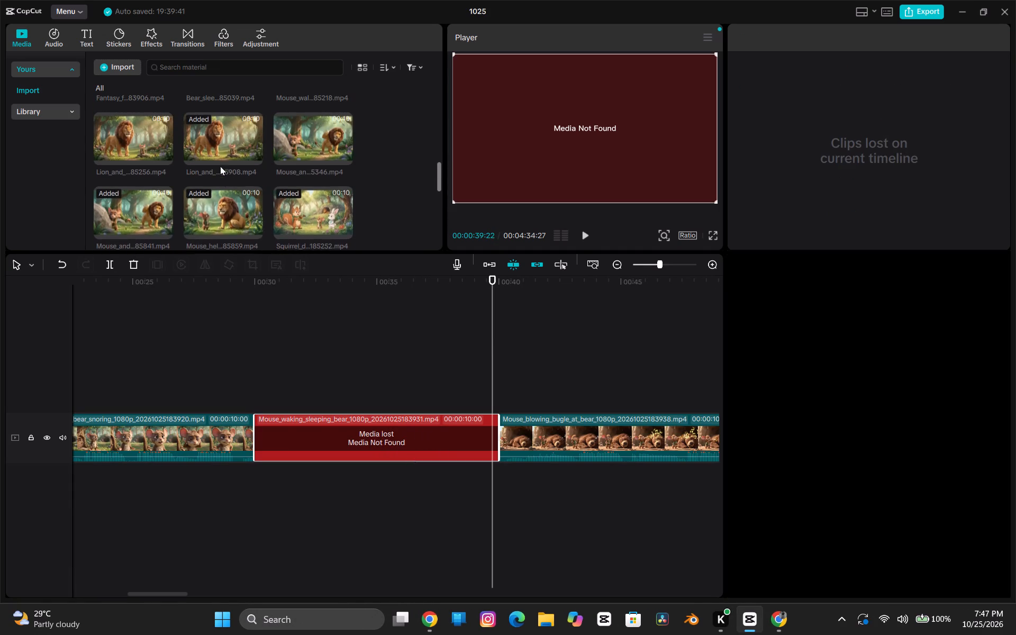
scroll(220, 166, up, 2)
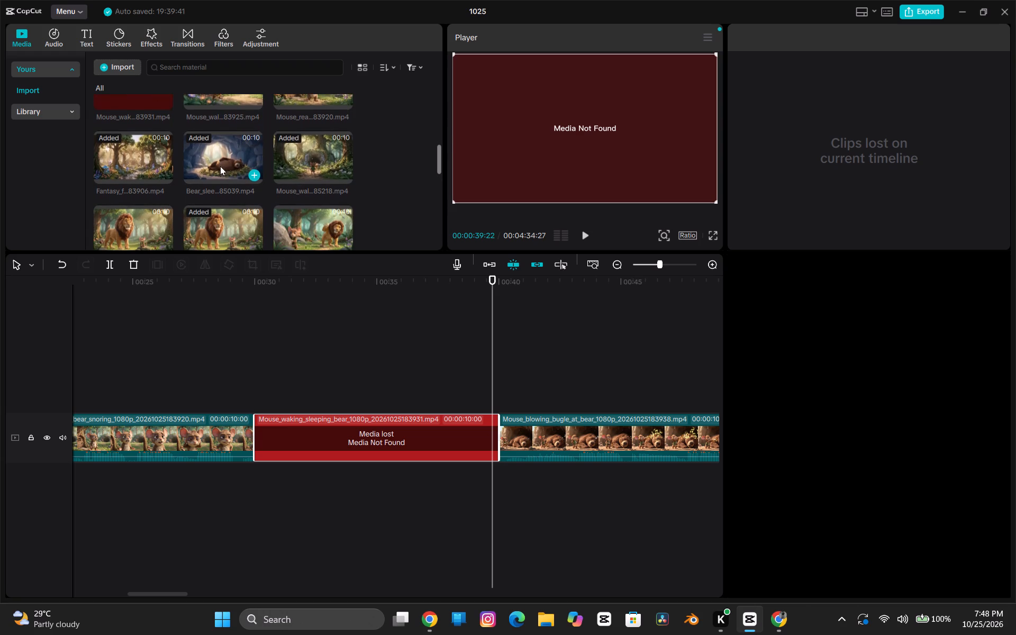
click(287, 142)
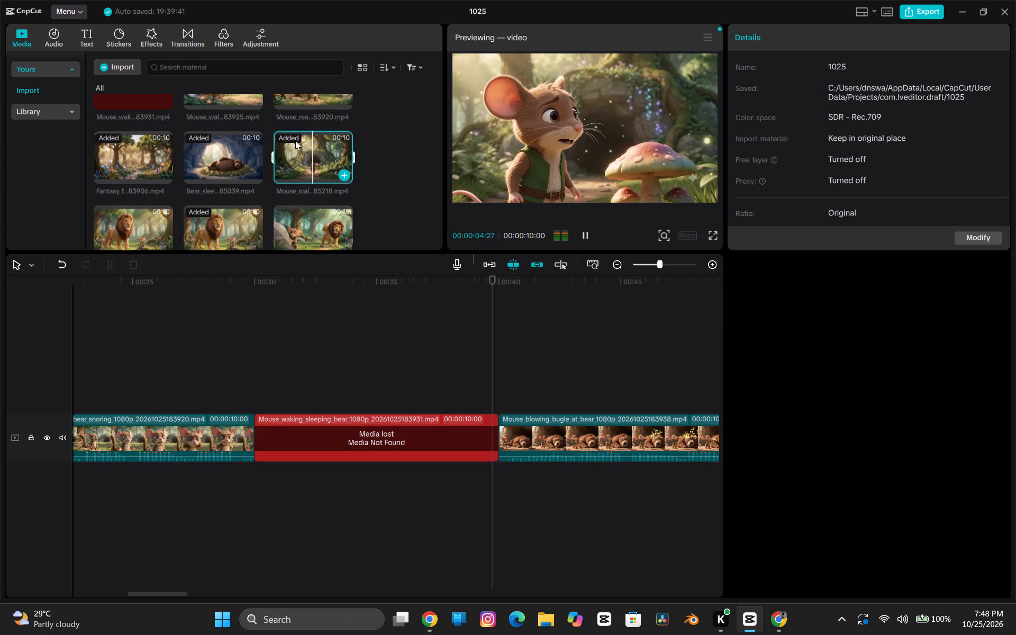
scroll(166, 146, up, 1)
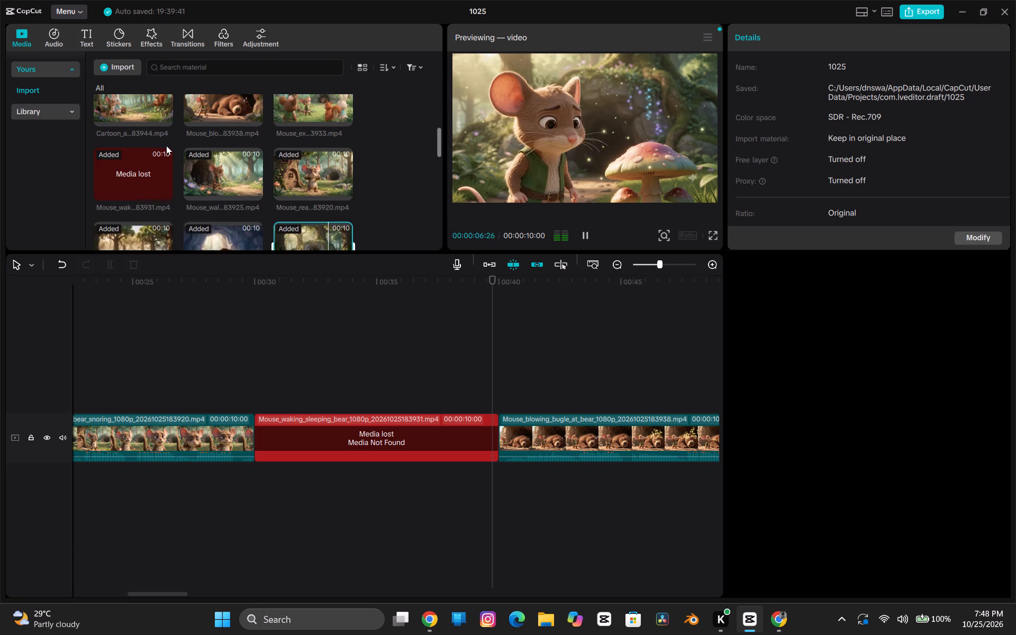
scroll(166, 146, up, 2)
click(289, 169)
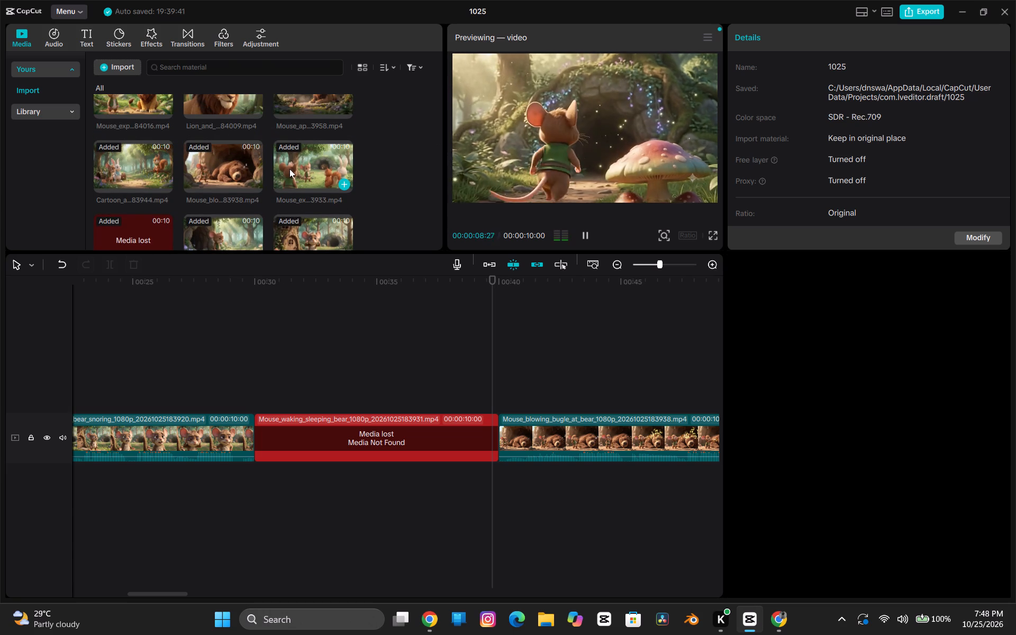
click(239, 173)
scroll(239, 173, up, 1)
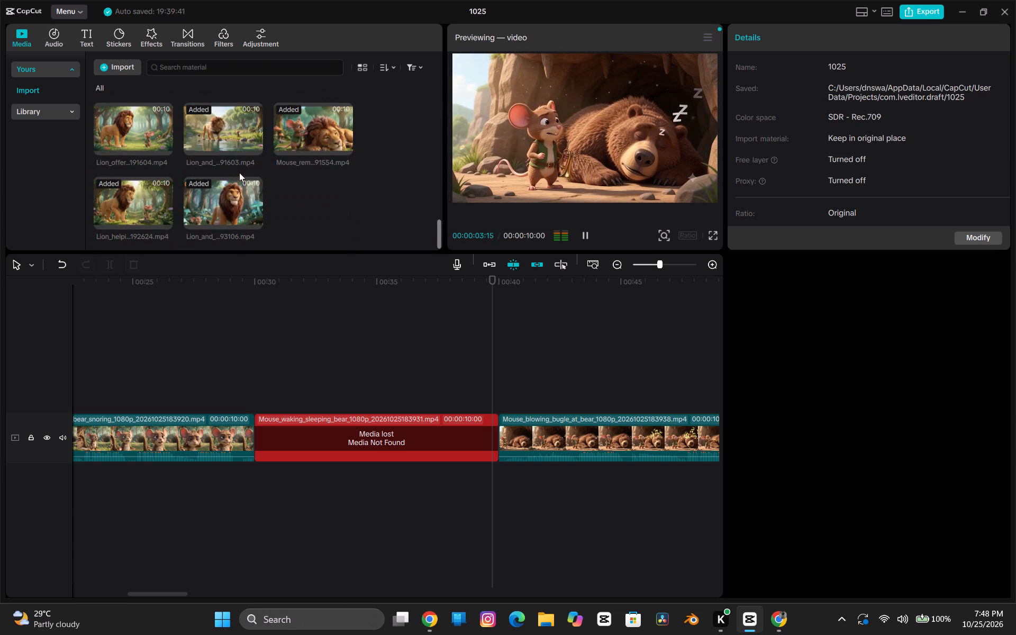
scroll(239, 173, up, 2)
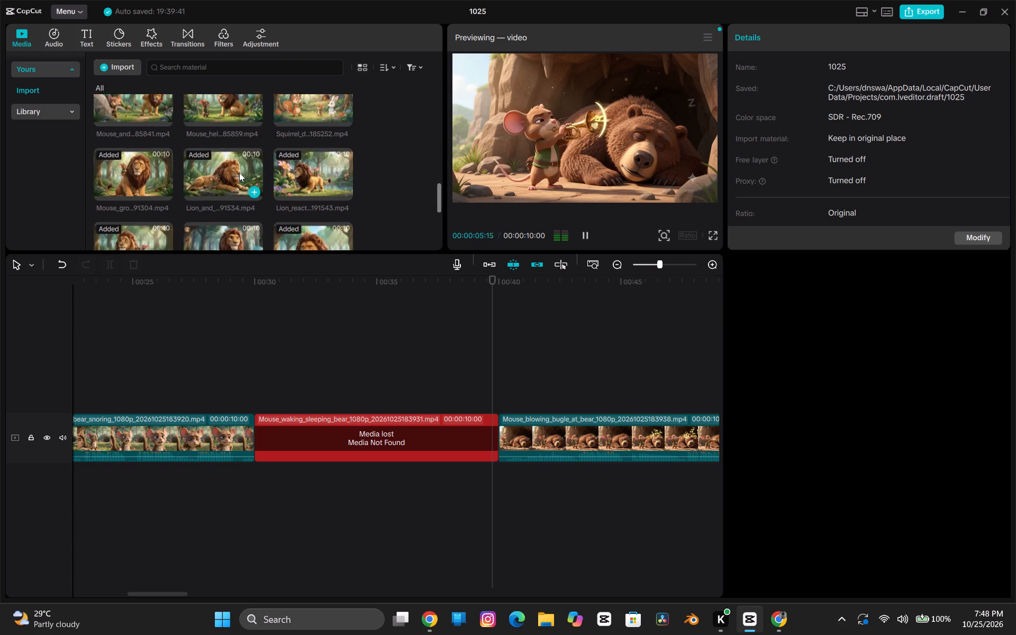
scroll(239, 173, up, 1)
click(138, 151)
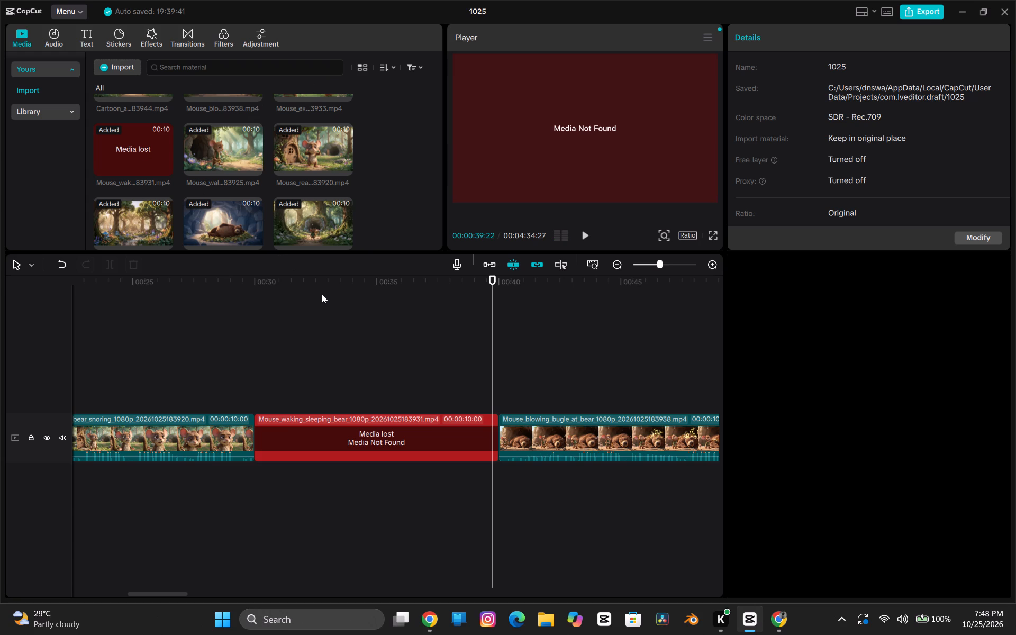
click(387, 447)
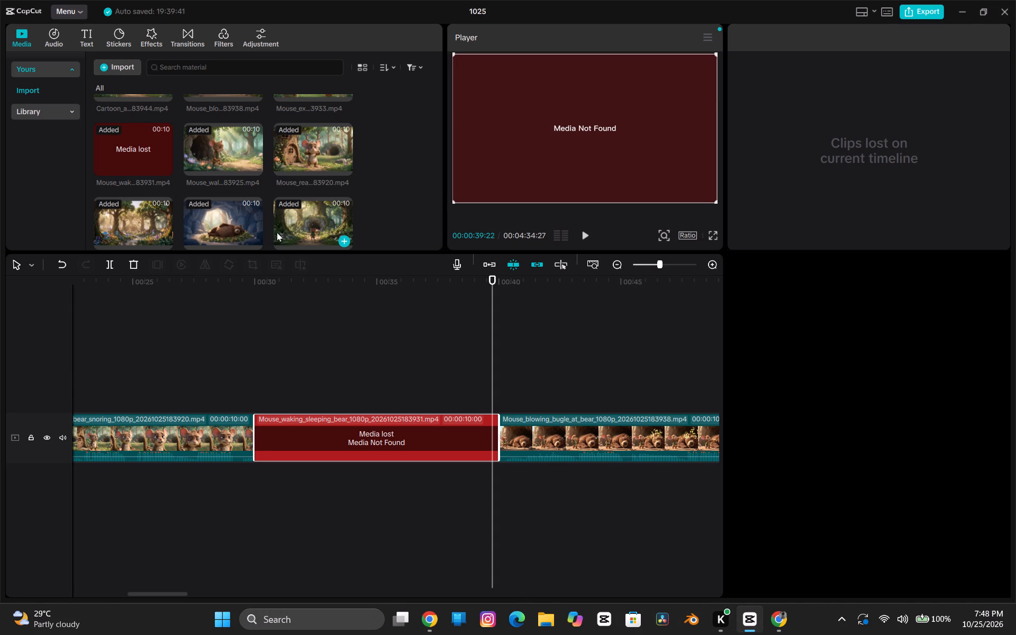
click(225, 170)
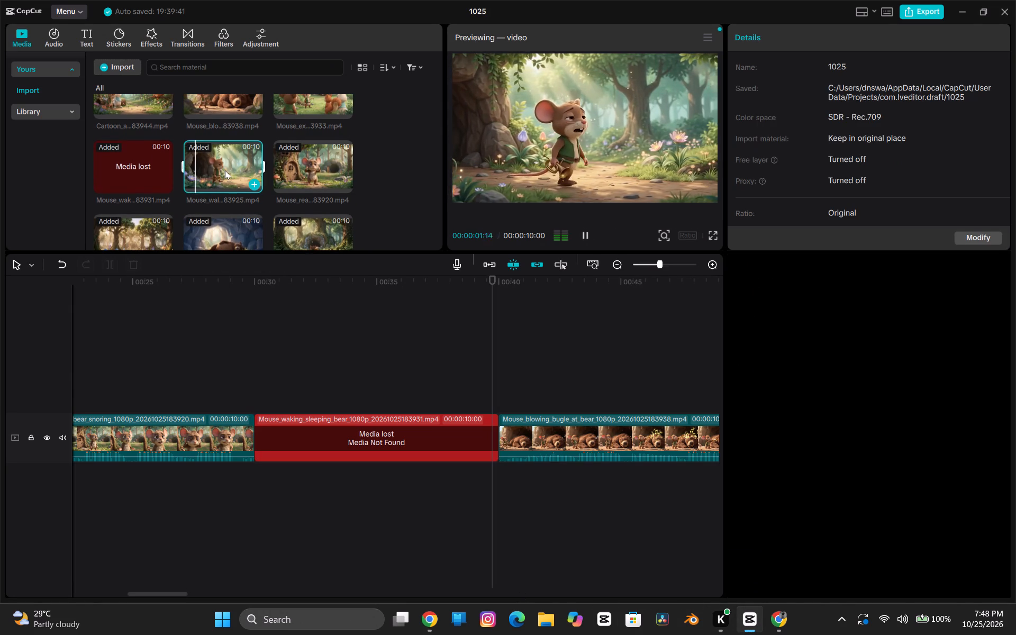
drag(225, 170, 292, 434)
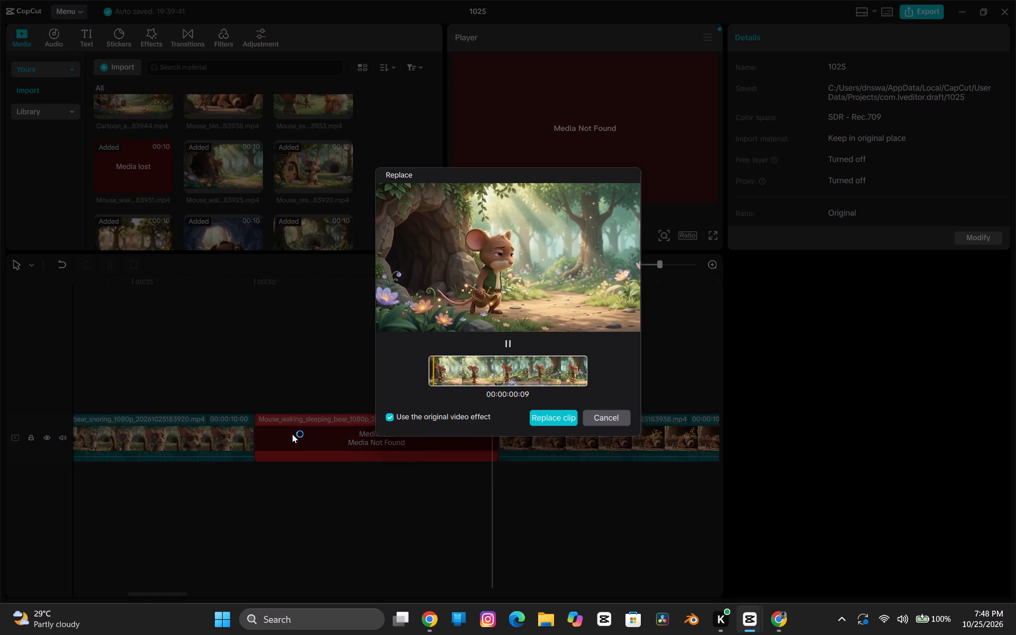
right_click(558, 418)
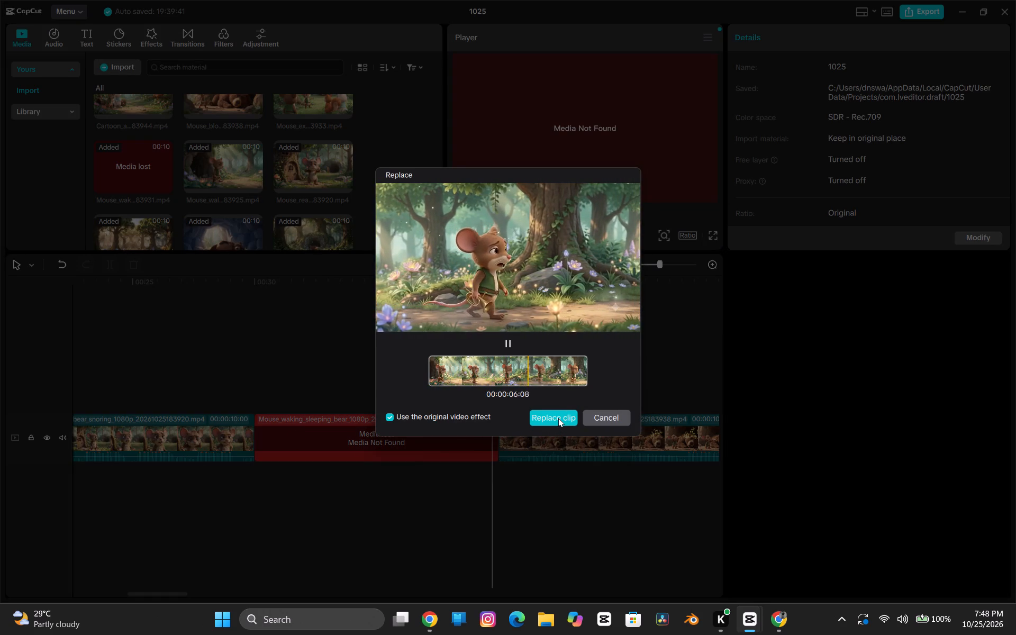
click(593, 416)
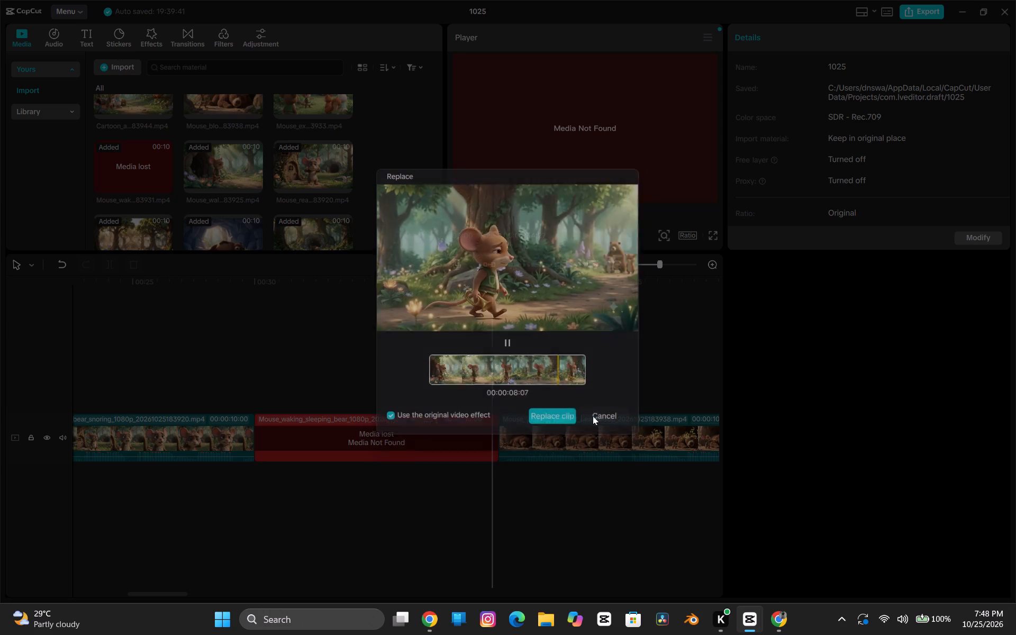
Delete the lost Mouse_waking_sleeping_bear clip from the timeline, between the bear snoring and bugle-blowing clips.
click(532, 367)
key(space)
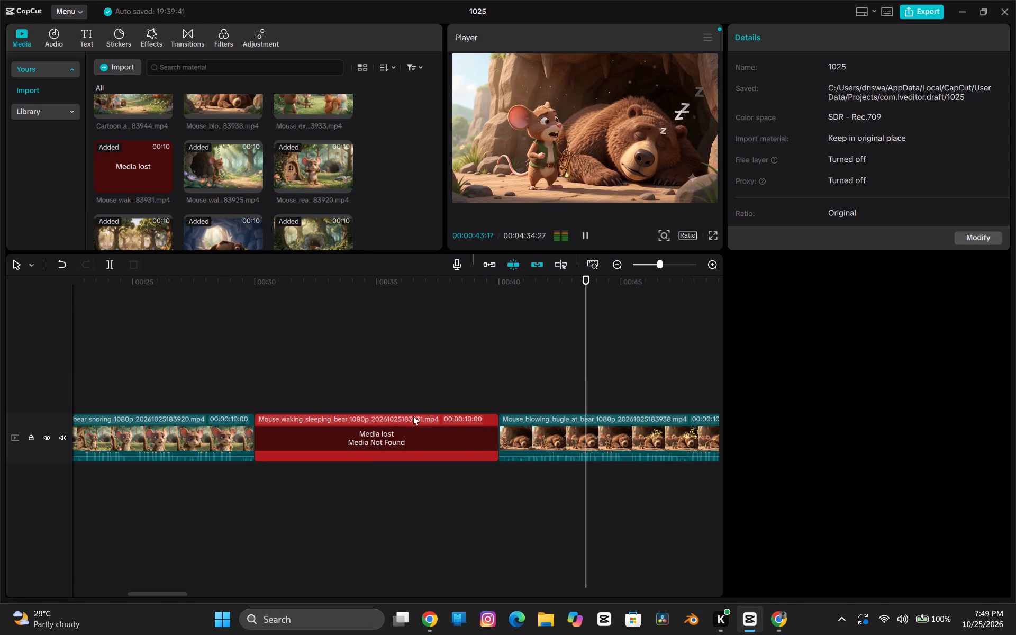
click(491, 349)
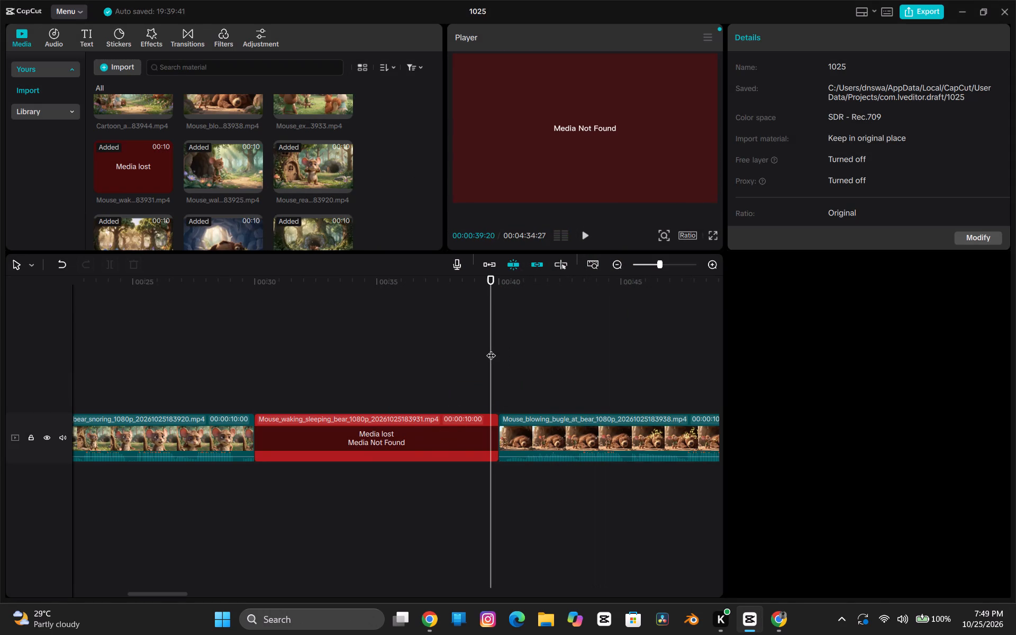
click(439, 437)
key(Delete)
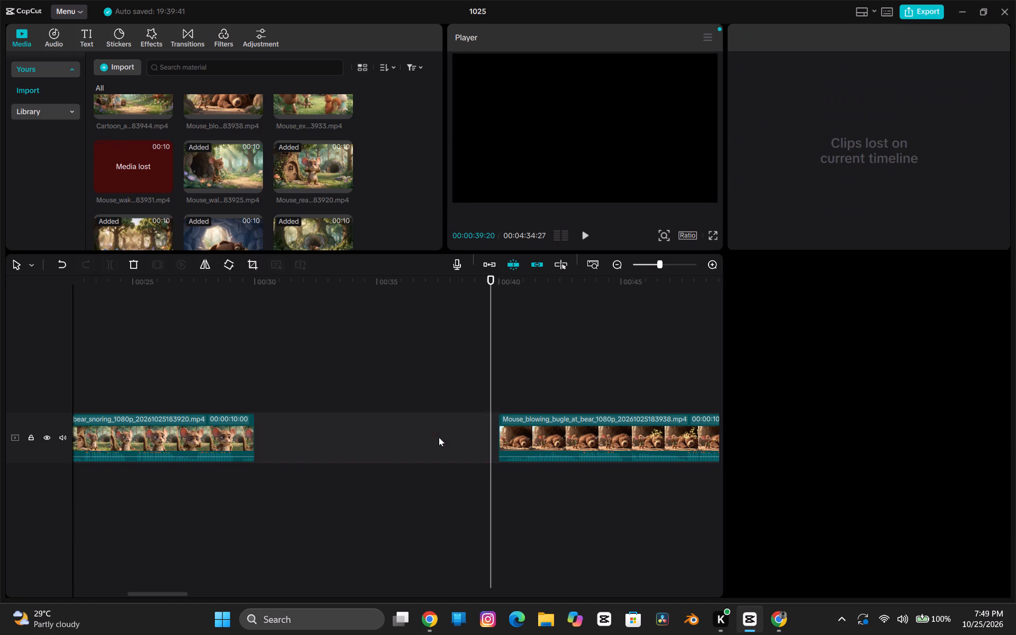
click(439, 437)
key(BackSpace)
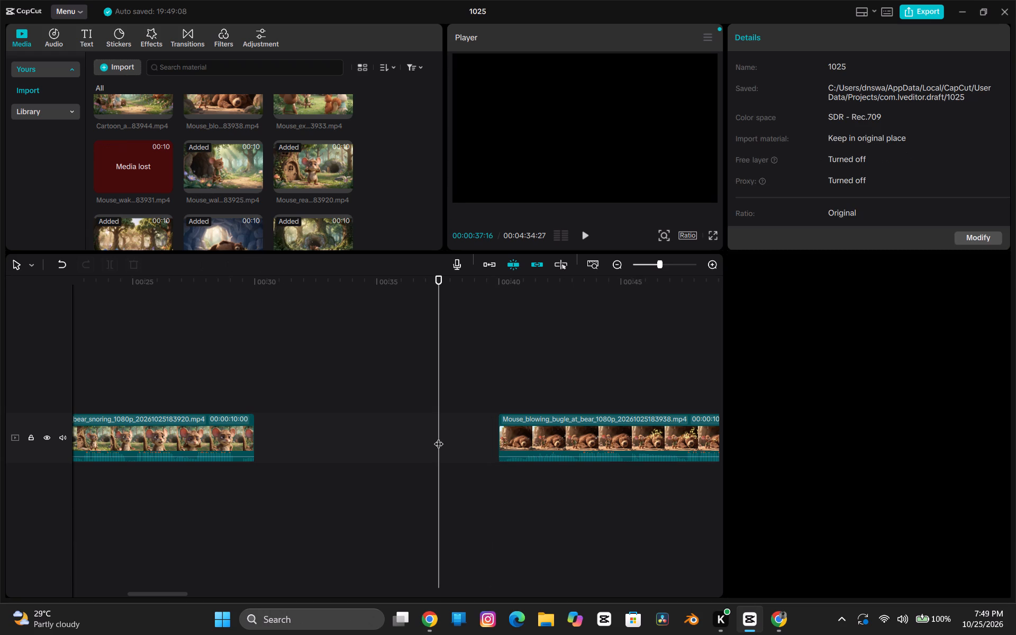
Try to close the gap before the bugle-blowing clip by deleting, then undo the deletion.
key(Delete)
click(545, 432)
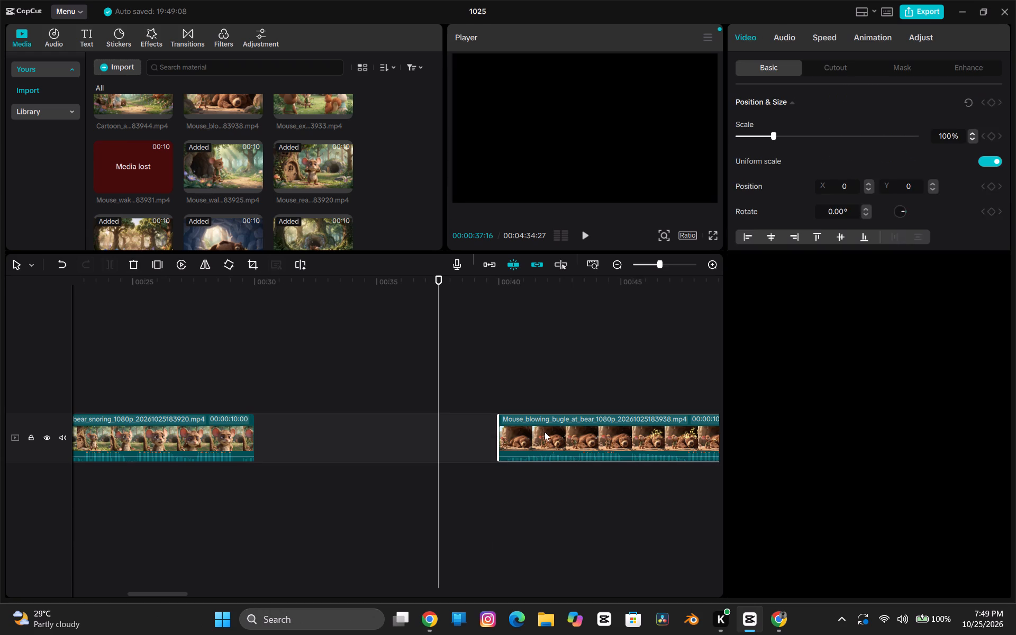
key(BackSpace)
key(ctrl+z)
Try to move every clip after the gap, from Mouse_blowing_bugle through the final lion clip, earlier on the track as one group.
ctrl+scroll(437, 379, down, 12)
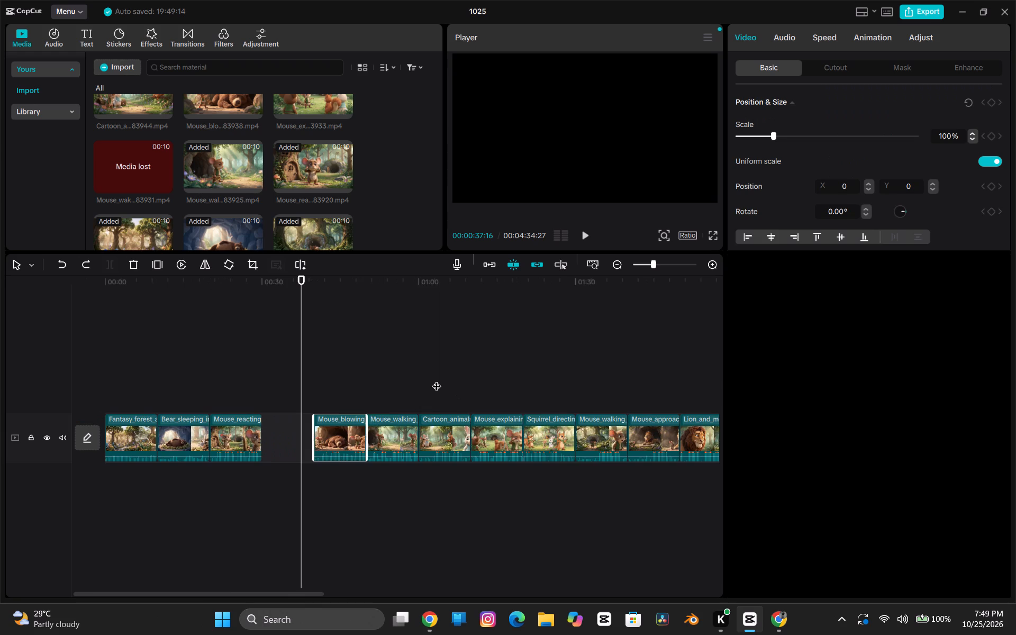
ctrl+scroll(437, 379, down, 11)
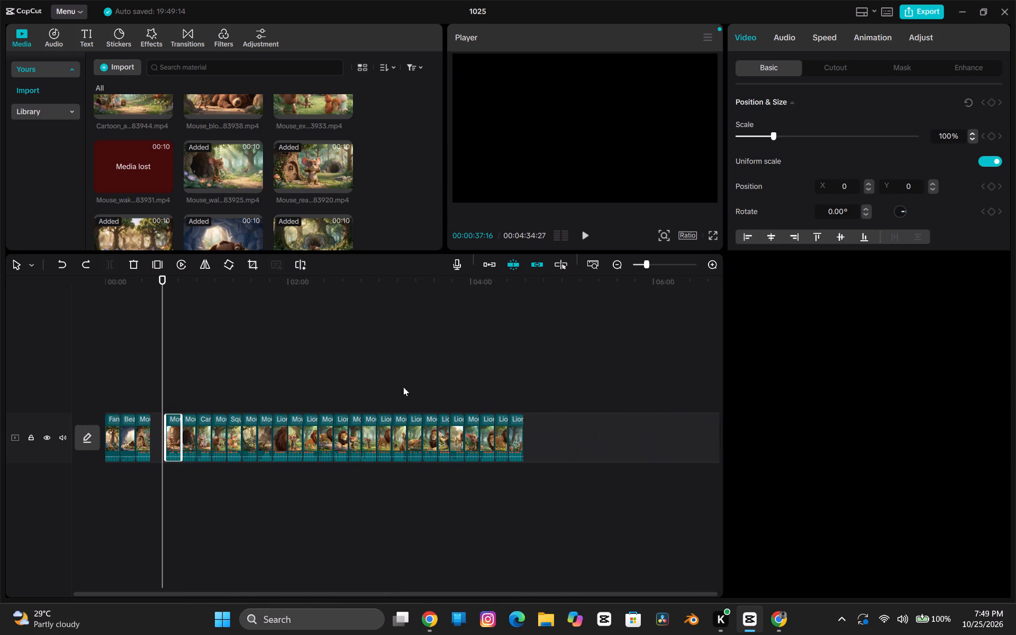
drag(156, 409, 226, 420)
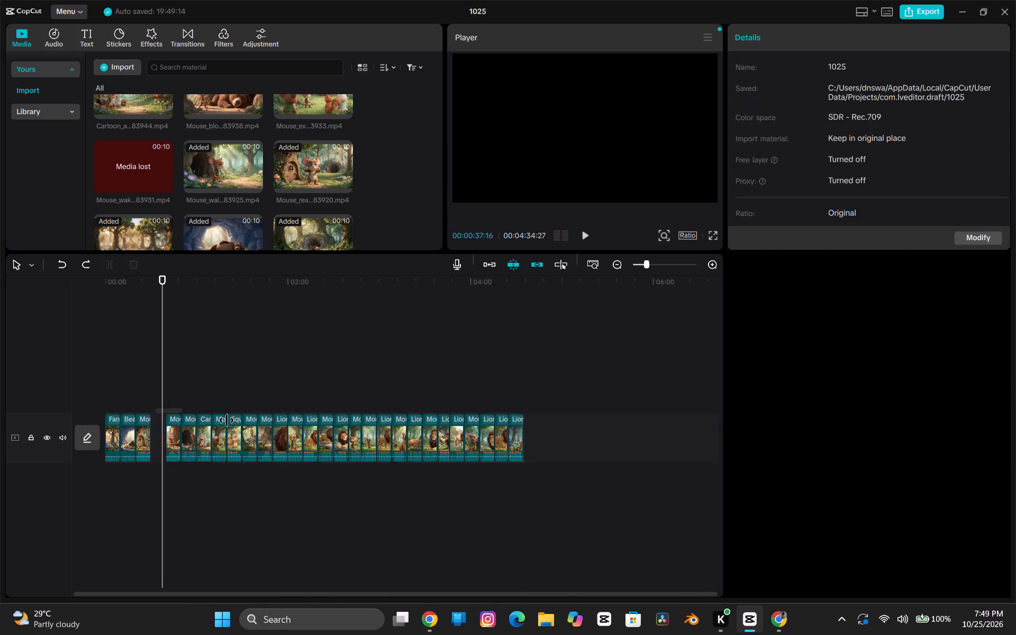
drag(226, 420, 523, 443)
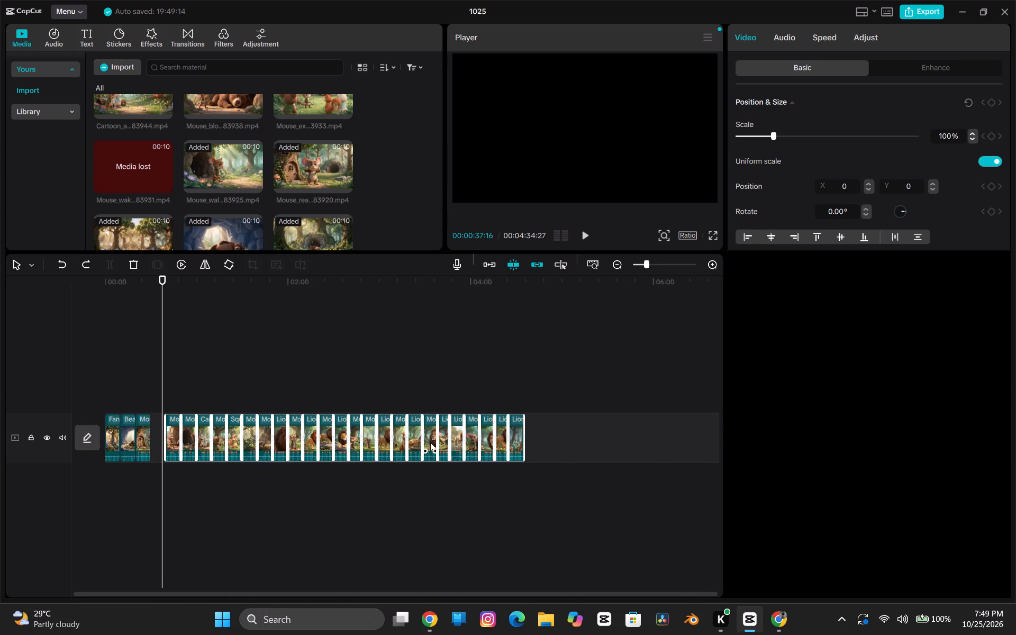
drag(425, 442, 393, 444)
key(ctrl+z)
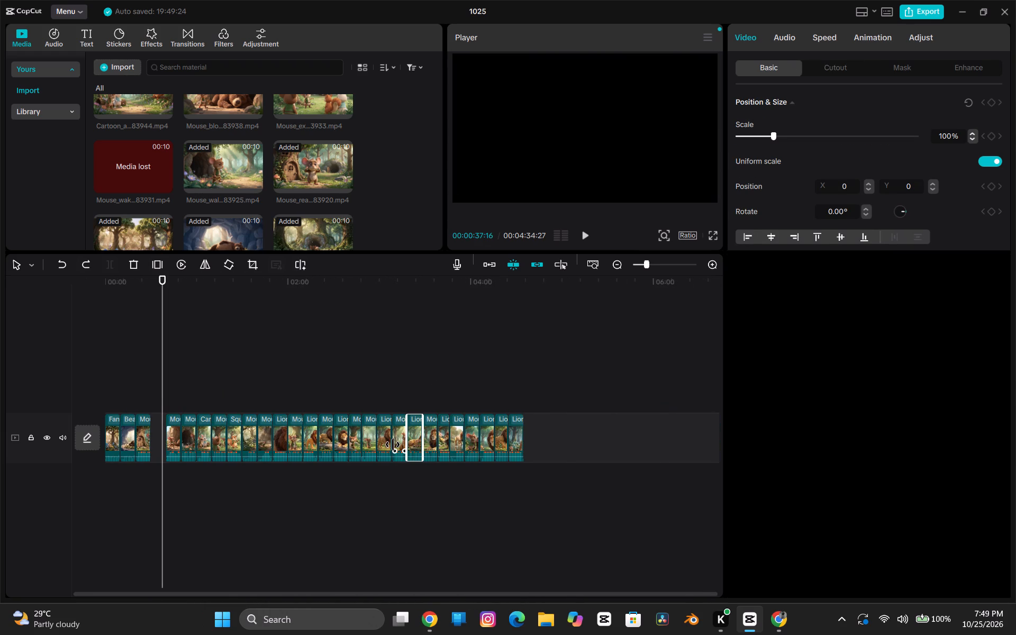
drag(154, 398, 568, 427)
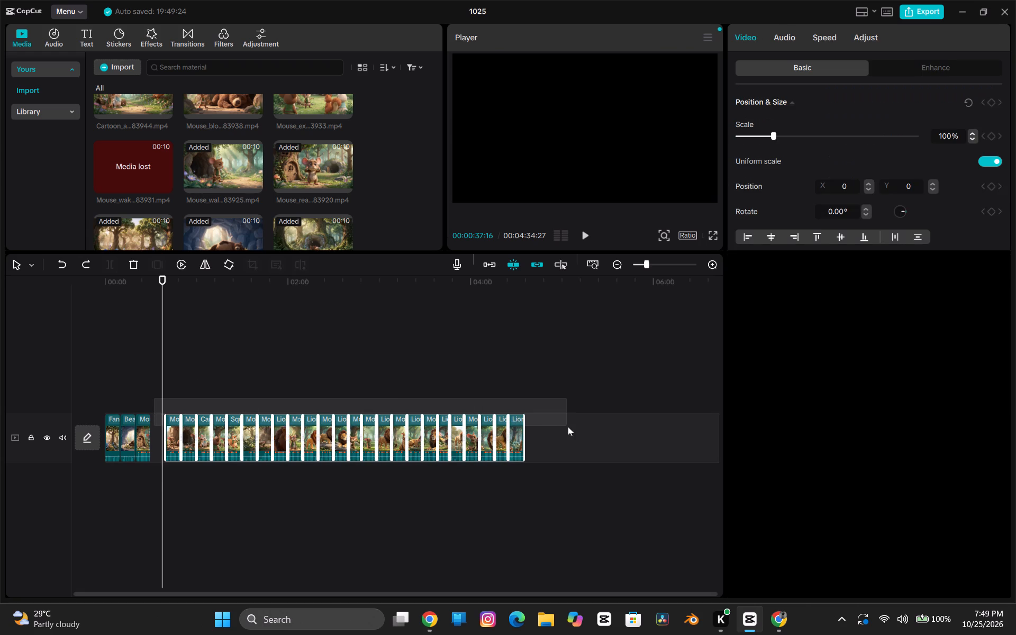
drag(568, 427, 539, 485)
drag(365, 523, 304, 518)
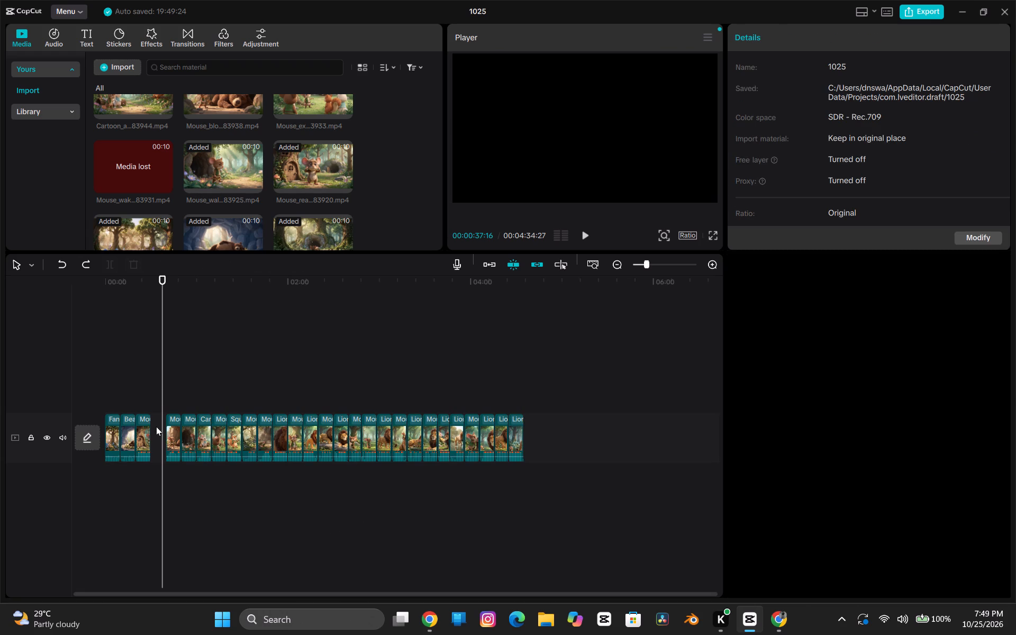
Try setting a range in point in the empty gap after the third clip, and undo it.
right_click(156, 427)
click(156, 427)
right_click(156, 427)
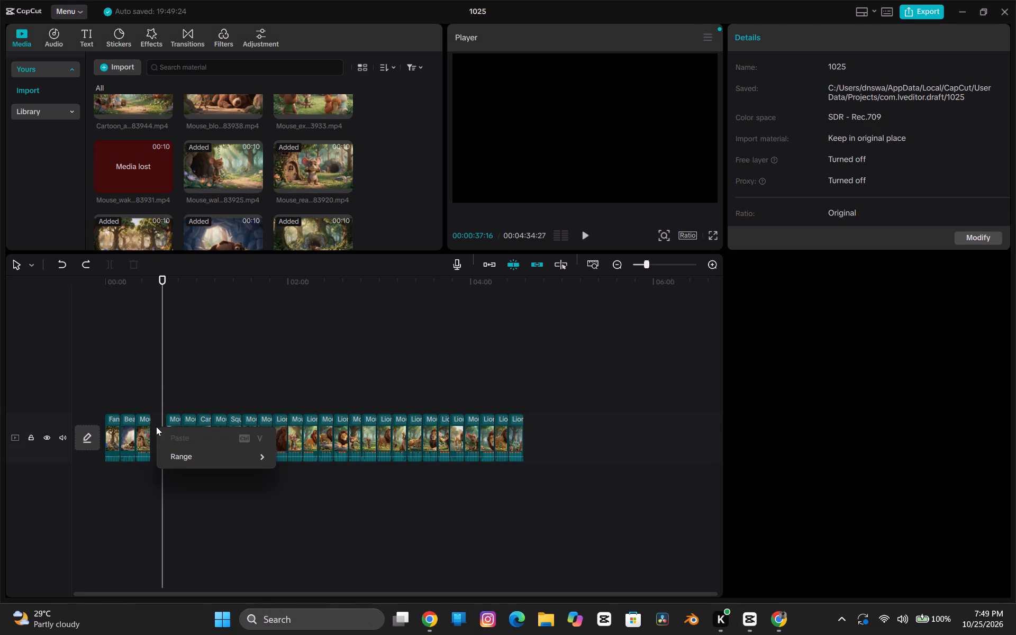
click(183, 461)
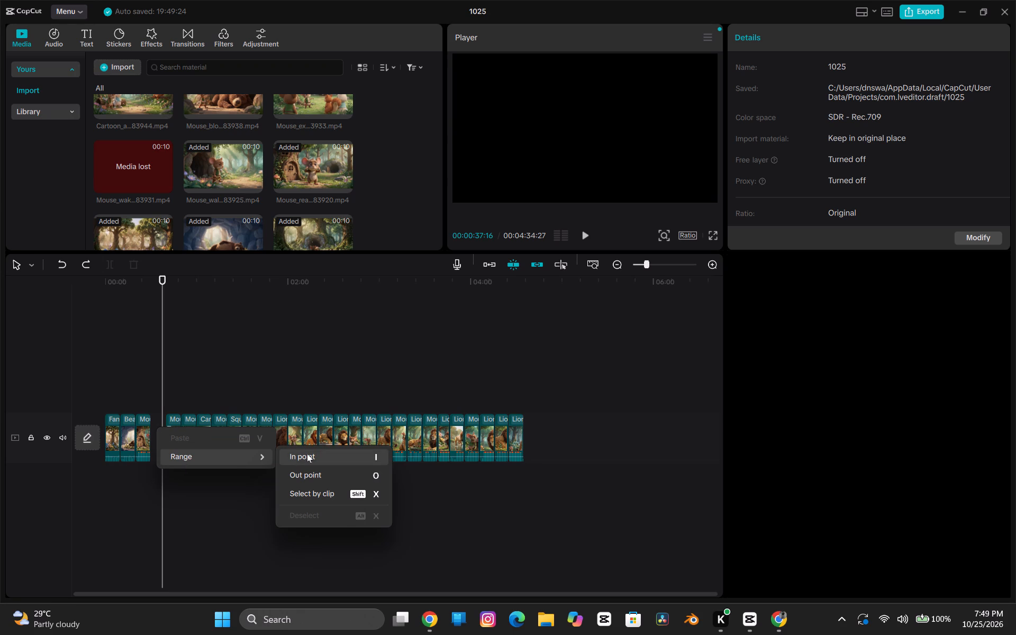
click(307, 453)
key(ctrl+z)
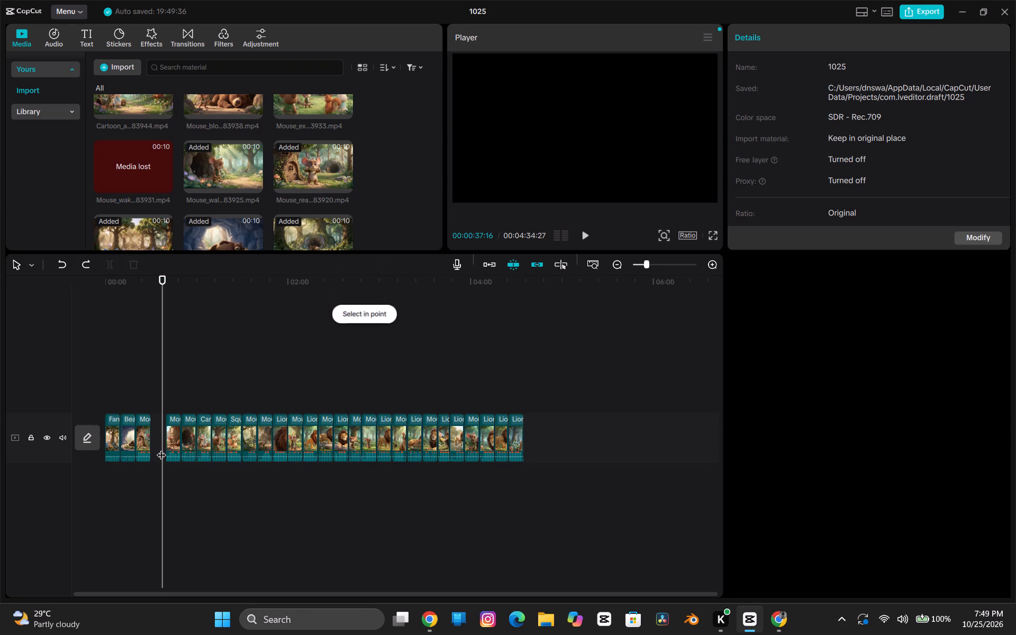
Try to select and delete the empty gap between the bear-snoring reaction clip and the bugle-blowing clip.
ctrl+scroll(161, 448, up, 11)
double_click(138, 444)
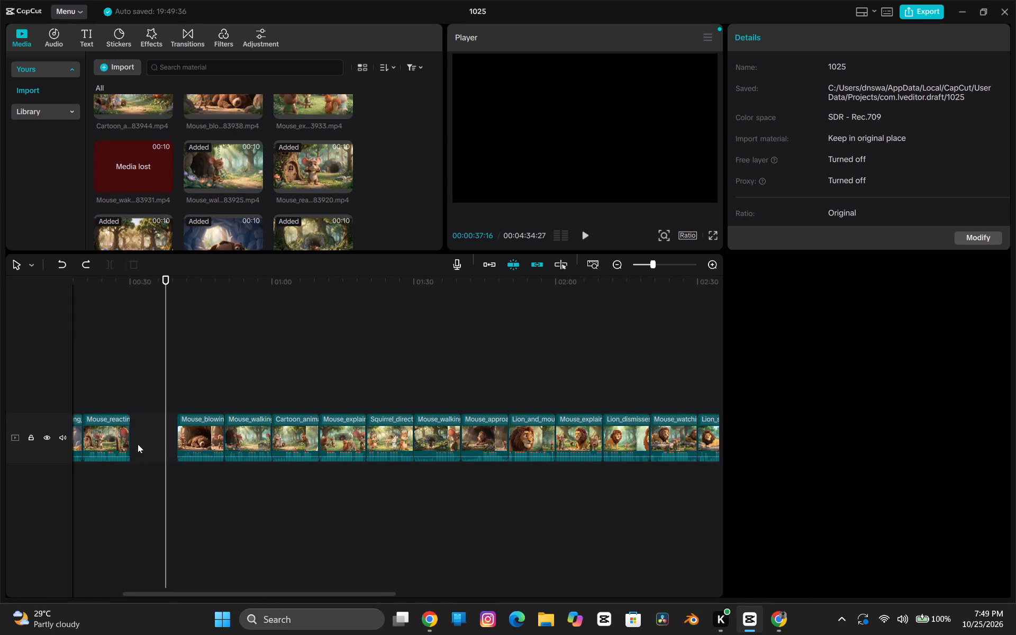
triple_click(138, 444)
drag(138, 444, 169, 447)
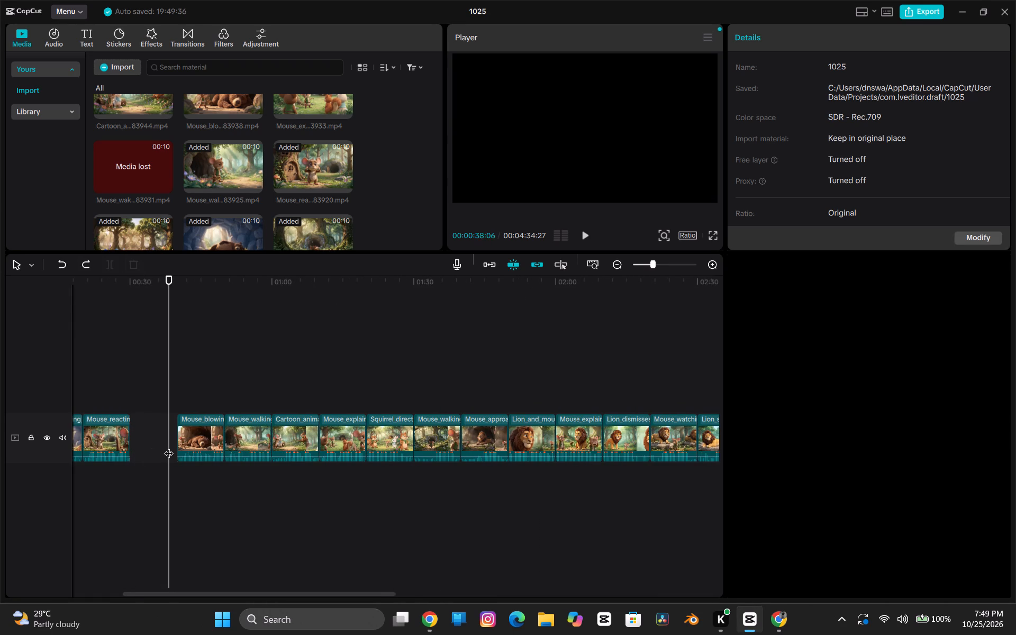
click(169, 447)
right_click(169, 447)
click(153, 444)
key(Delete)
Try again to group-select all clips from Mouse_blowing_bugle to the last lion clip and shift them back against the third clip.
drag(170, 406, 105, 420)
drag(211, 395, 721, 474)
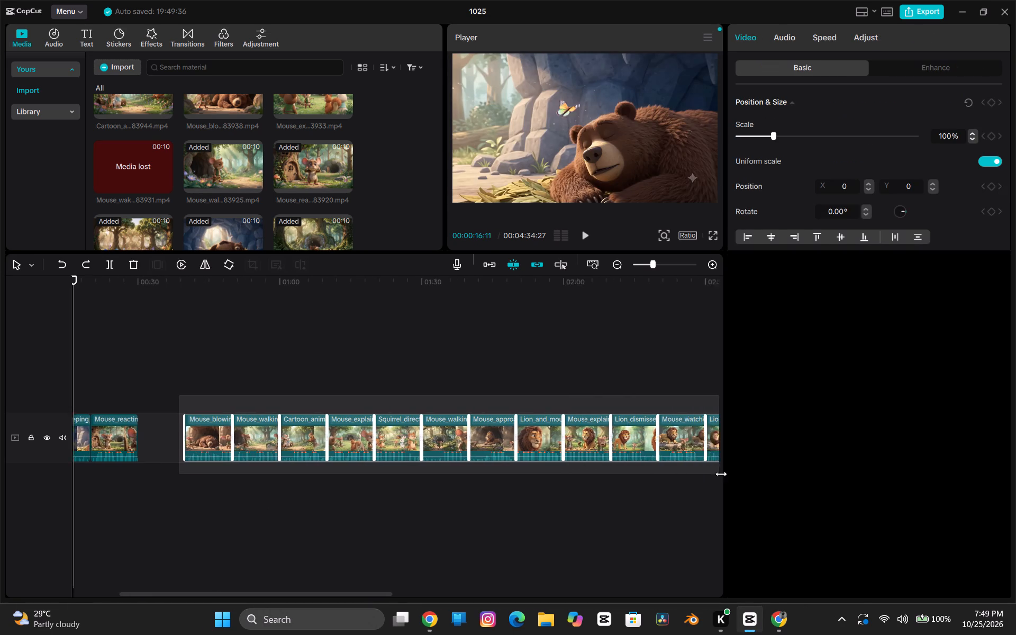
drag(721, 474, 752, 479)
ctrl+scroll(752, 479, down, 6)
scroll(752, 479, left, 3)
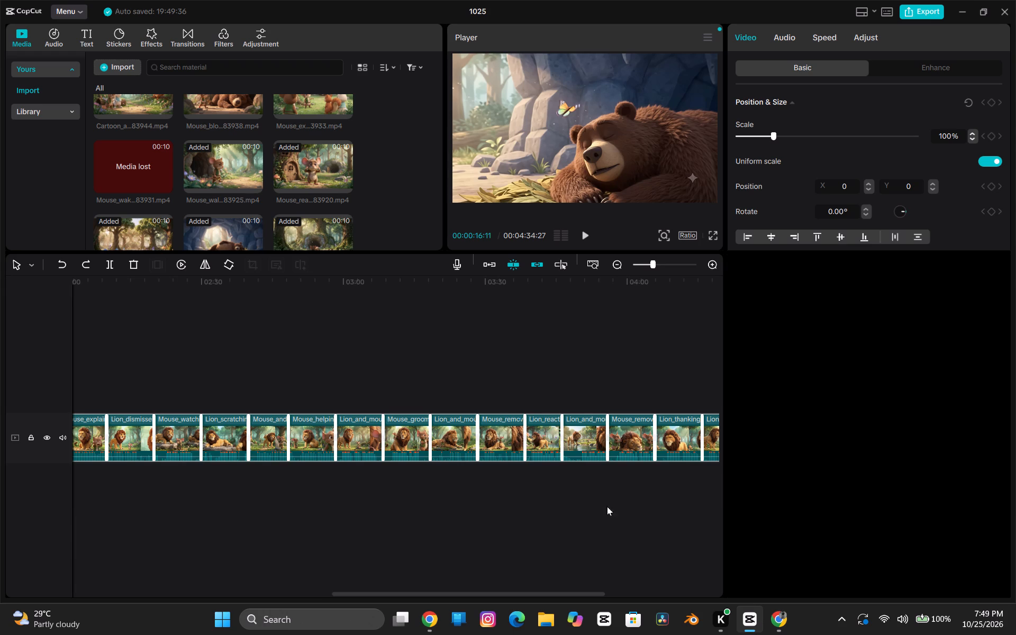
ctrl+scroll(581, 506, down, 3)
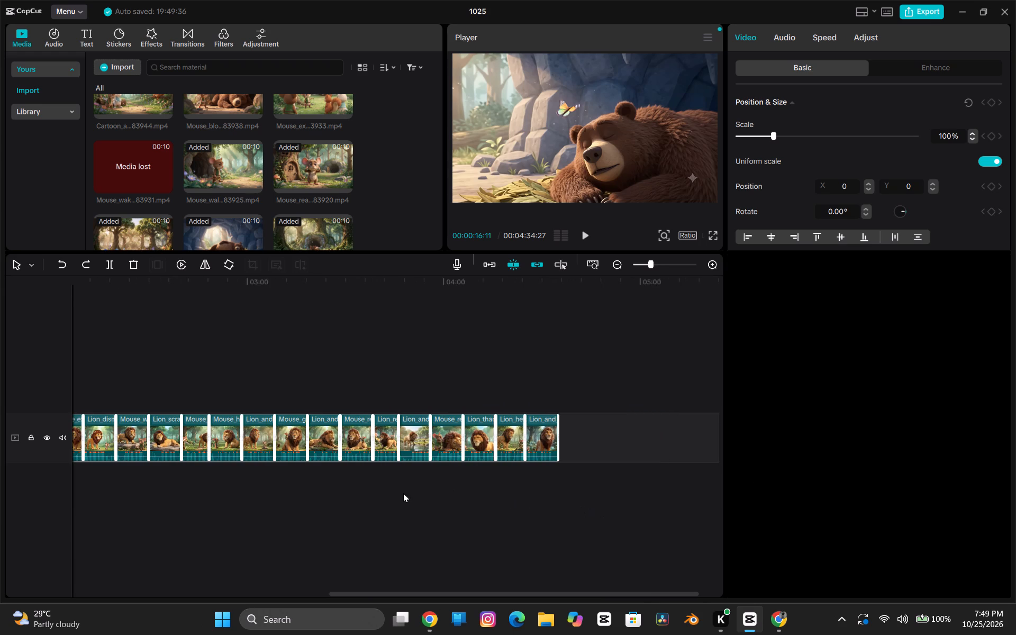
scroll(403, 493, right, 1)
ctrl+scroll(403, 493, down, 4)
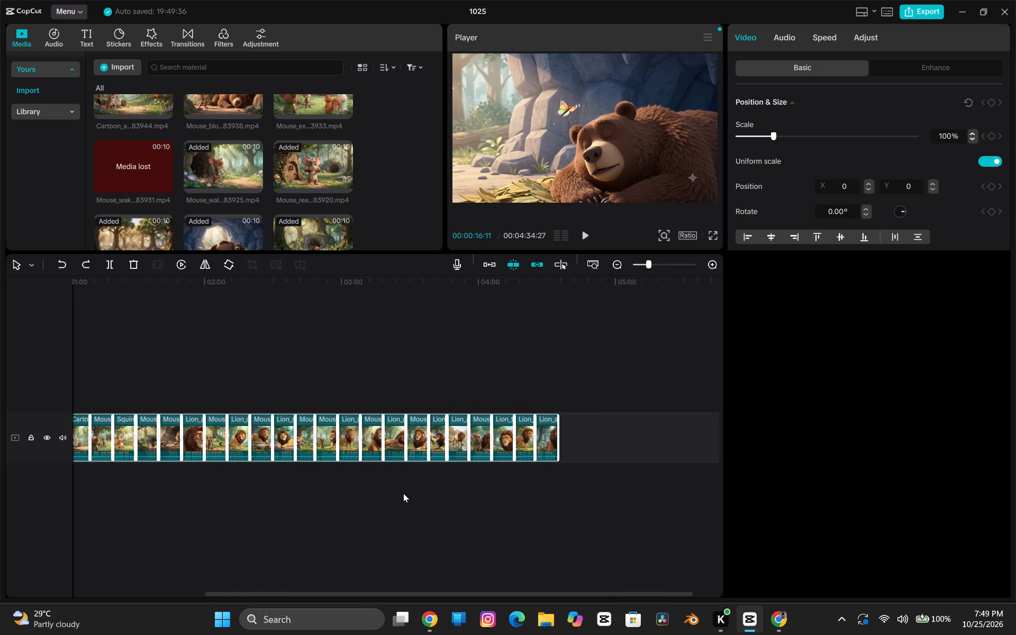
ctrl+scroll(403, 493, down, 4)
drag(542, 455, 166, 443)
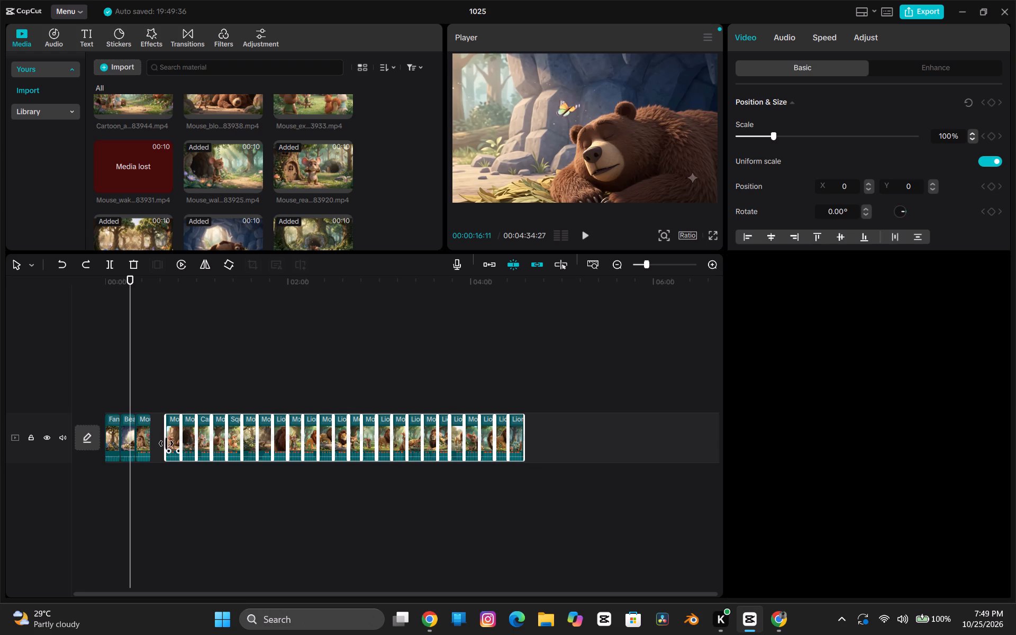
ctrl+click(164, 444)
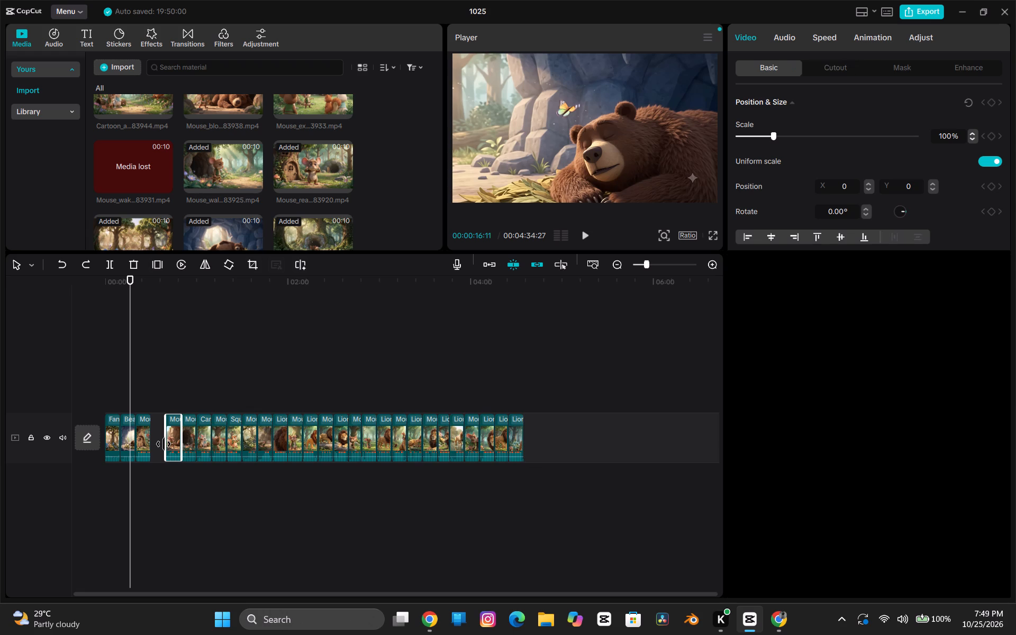
Move the bugle-blowing, following mouse-walking, cartoon-animals and first mouse-explaining clips earlier one by one, butting each against the clip before it.
drag(170, 436, 142, 441)
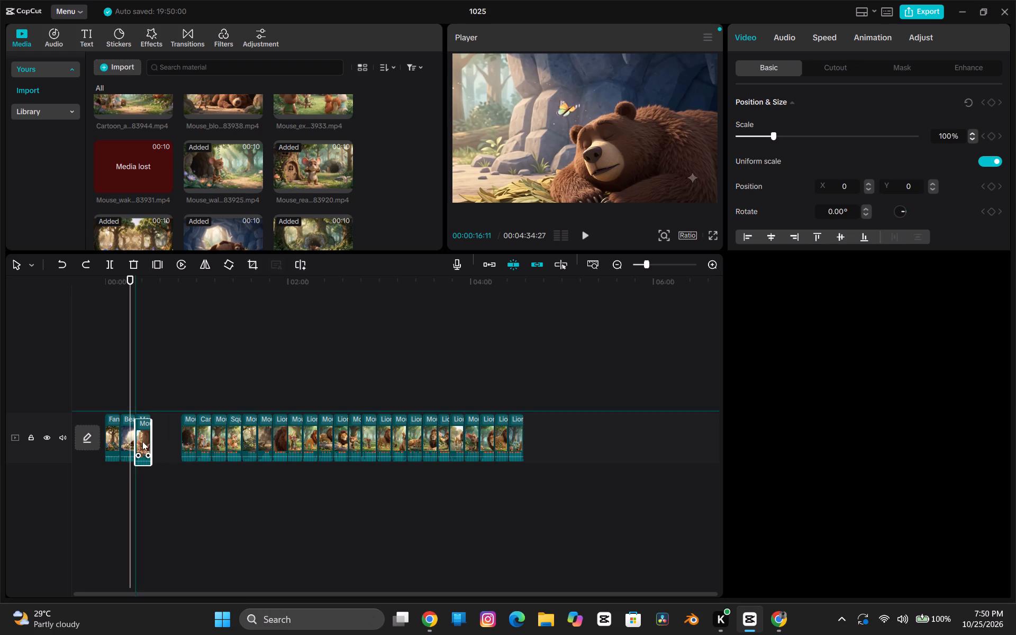
drag(142, 441, 155, 437)
drag(186, 445, 177, 445)
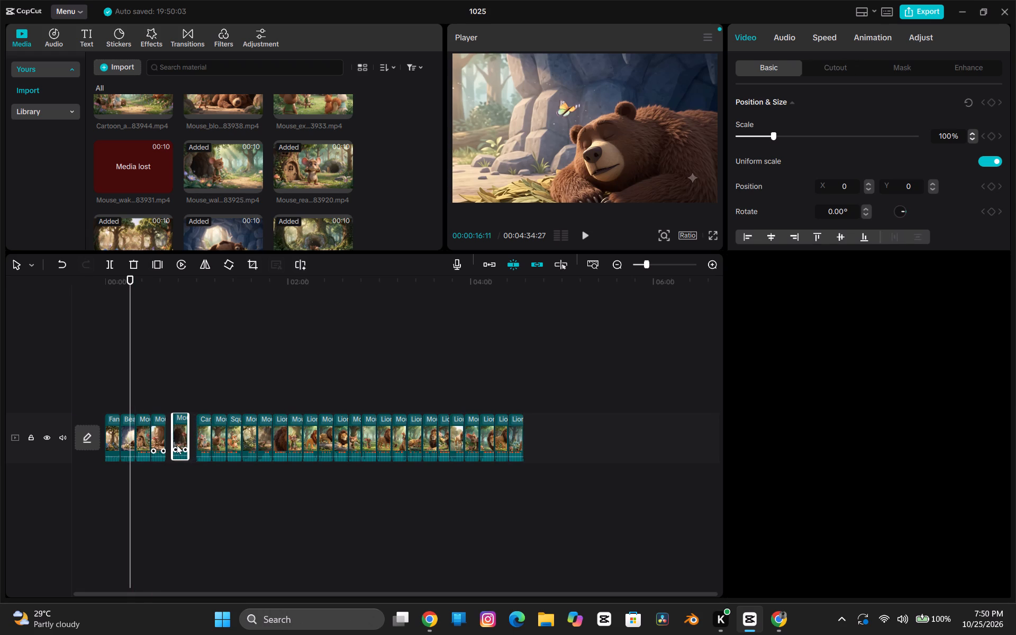
drag(177, 445, 176, 446)
click(182, 447)
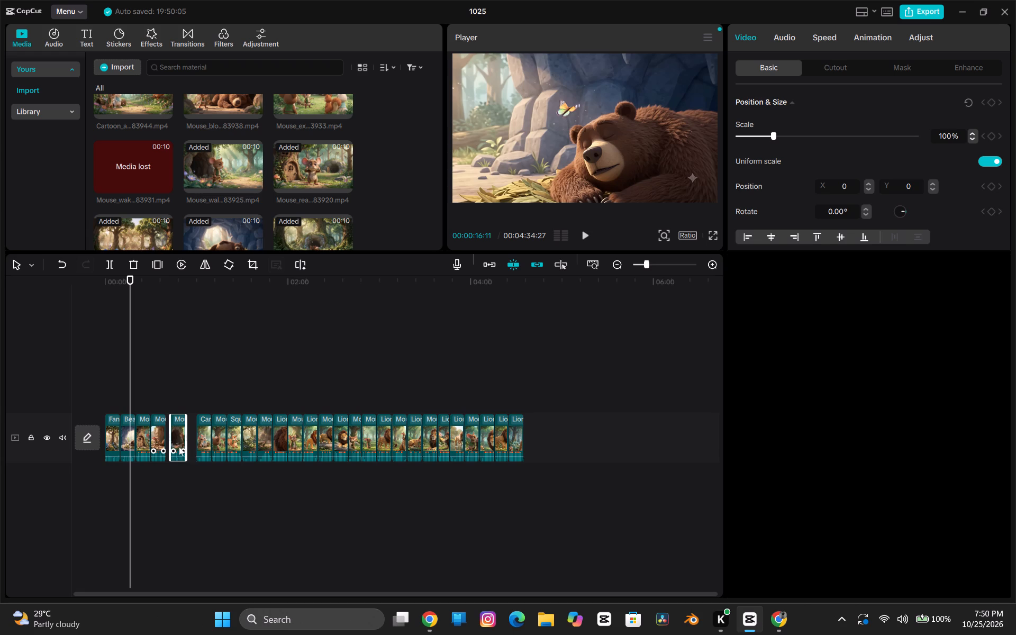
drag(201, 444, 183, 444)
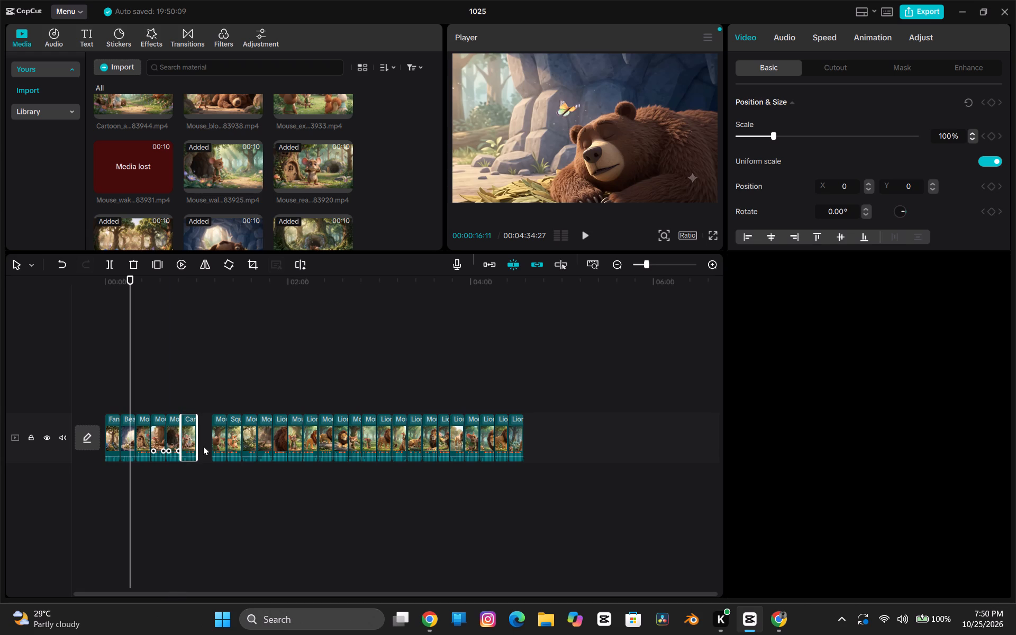
key(ctrl+z)
drag(202, 441, 187, 442)
drag(219, 443, 203, 443)
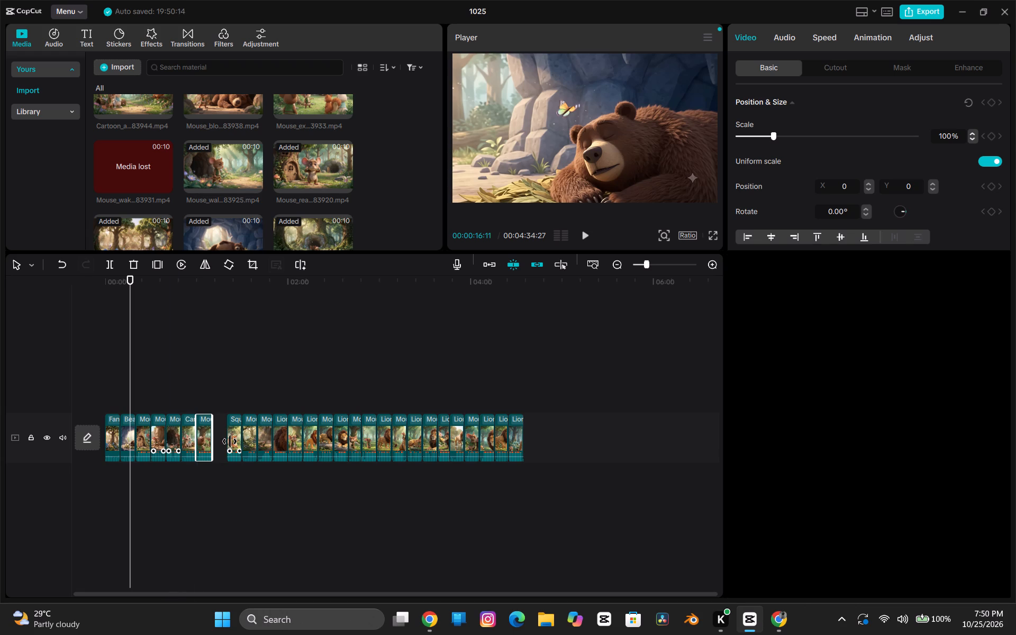
Move the squirrel, second mouse-walking, mouse-approaching, first lion-and-mouse and second mouse-explaining clips earlier, butting each against the preceding clip.
click(230, 441)
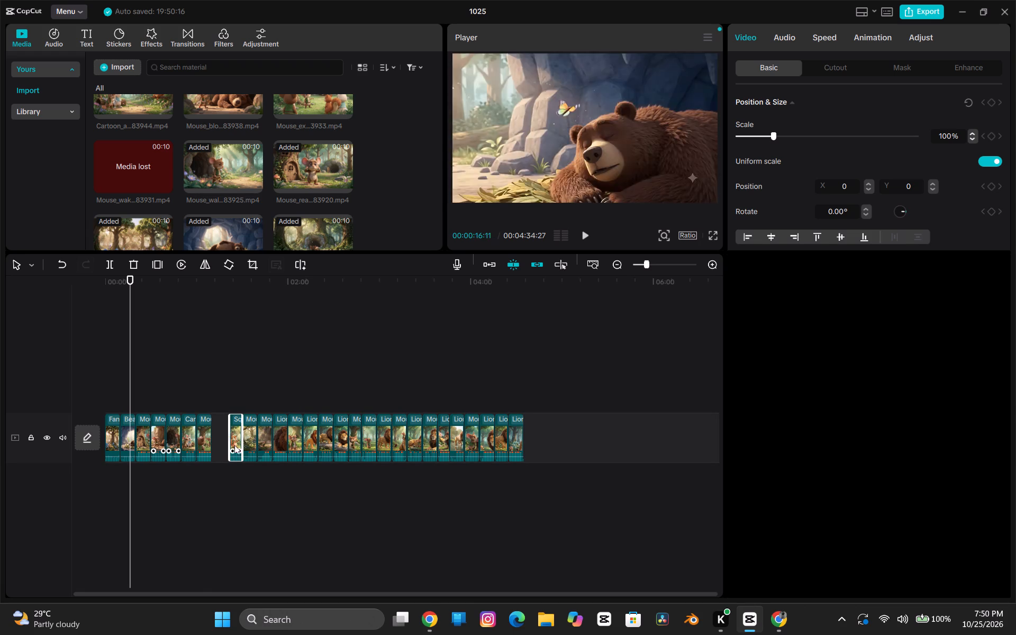
key(ctrl+z)
drag(235, 447, 224, 447)
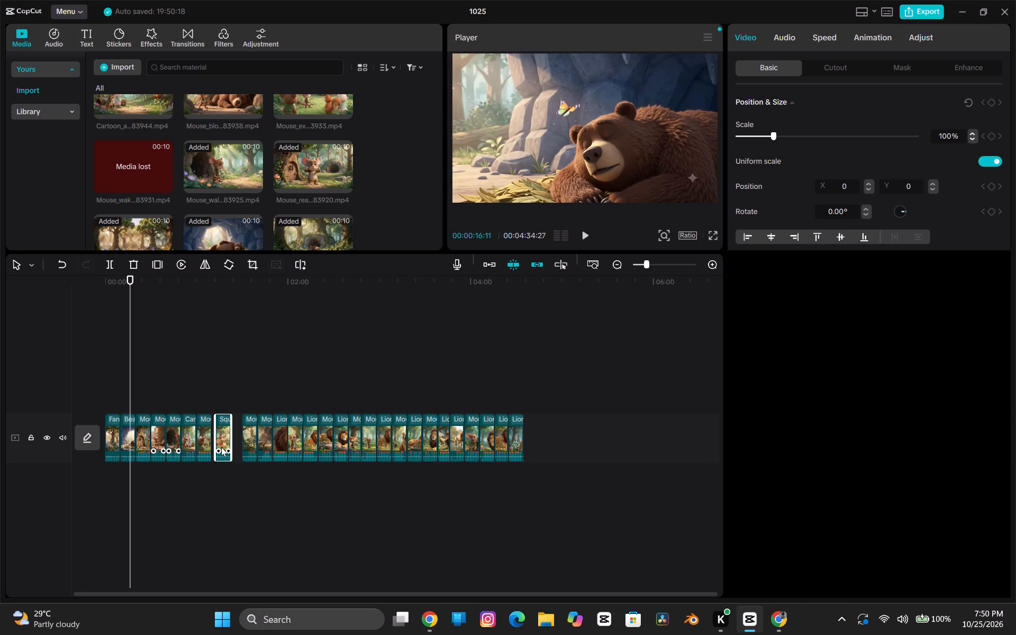
click(221, 447)
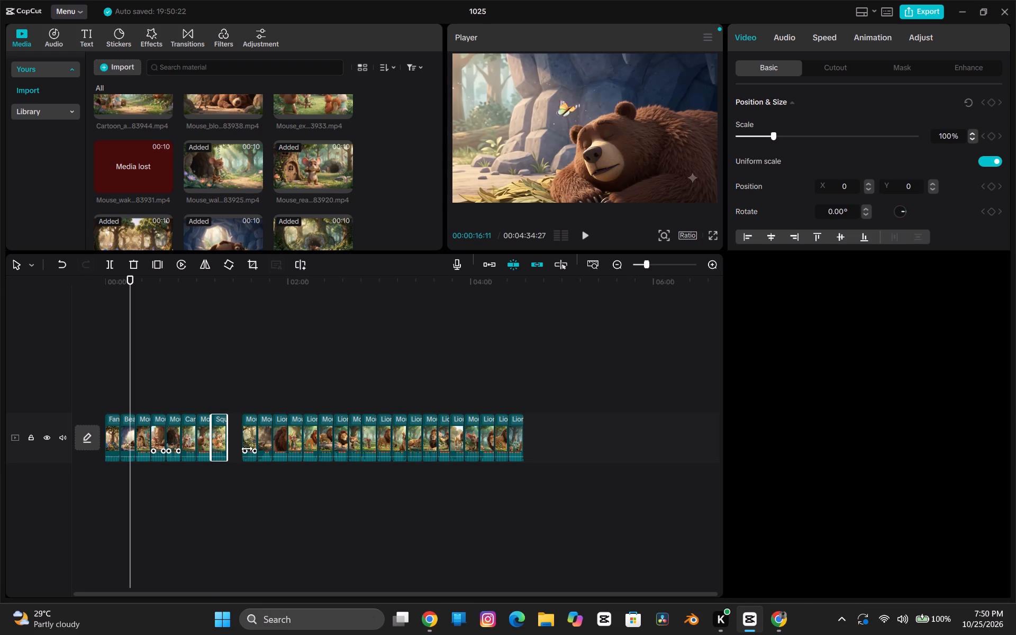
drag(248, 448, 235, 449)
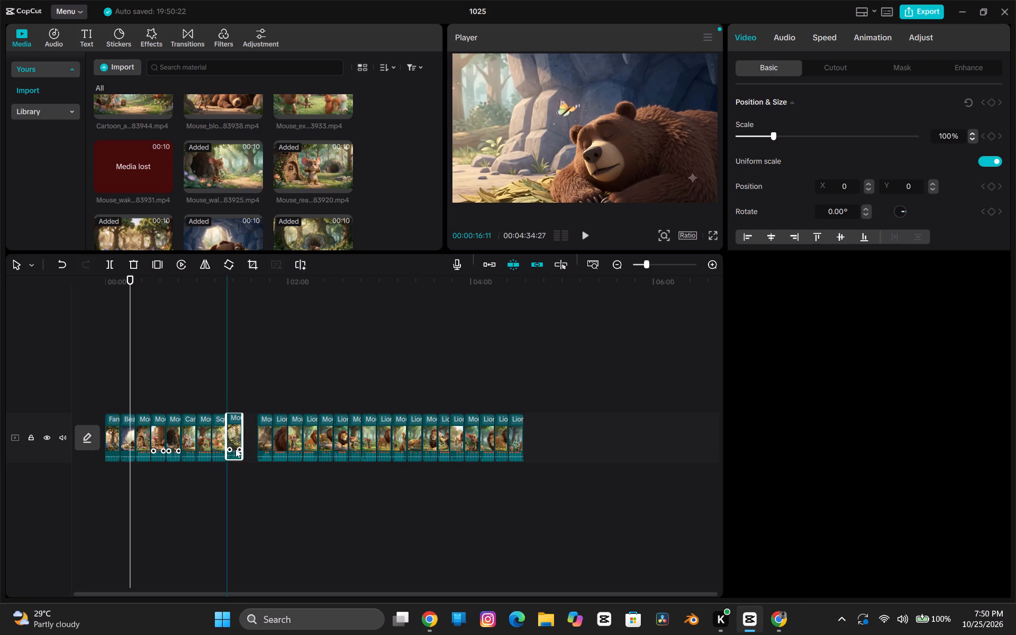
drag(235, 449, 236, 449)
drag(267, 446, 248, 451)
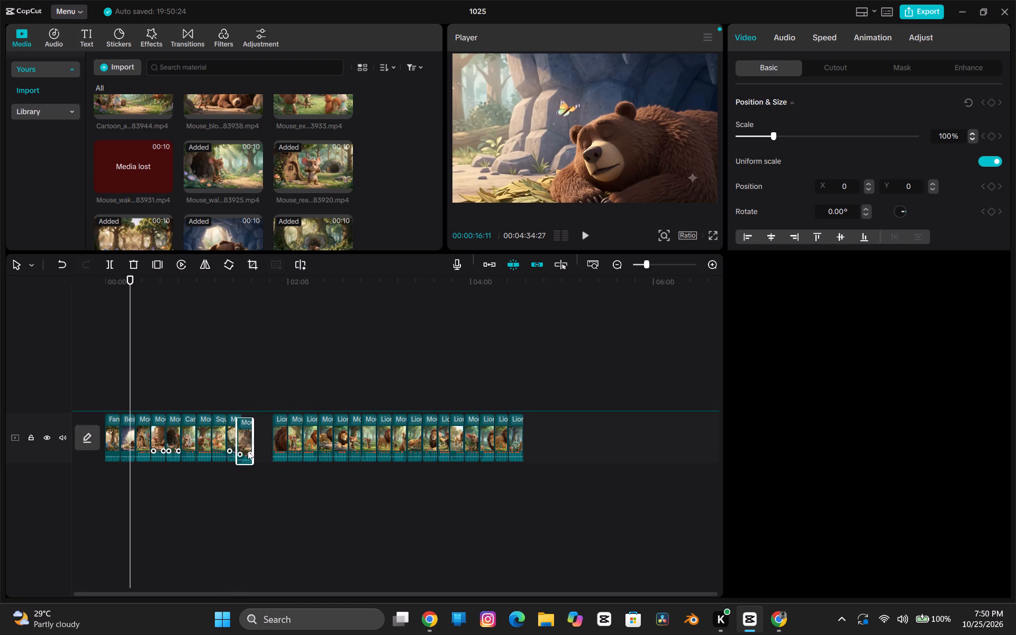
drag(248, 451, 248, 449)
drag(280, 446, 267, 446)
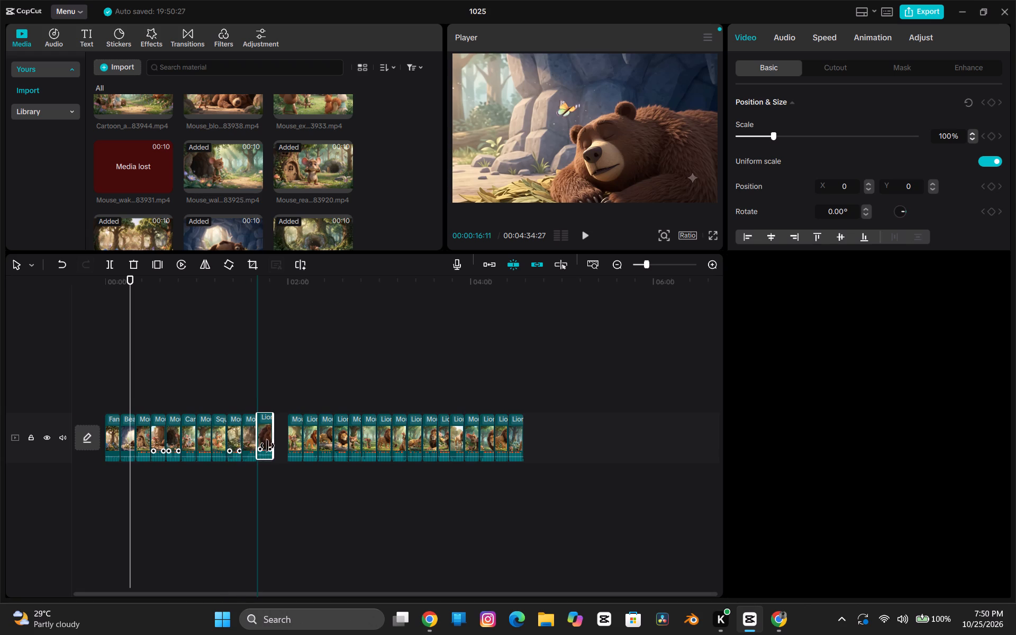
drag(267, 446, 267, 445)
drag(295, 443, 283, 444)
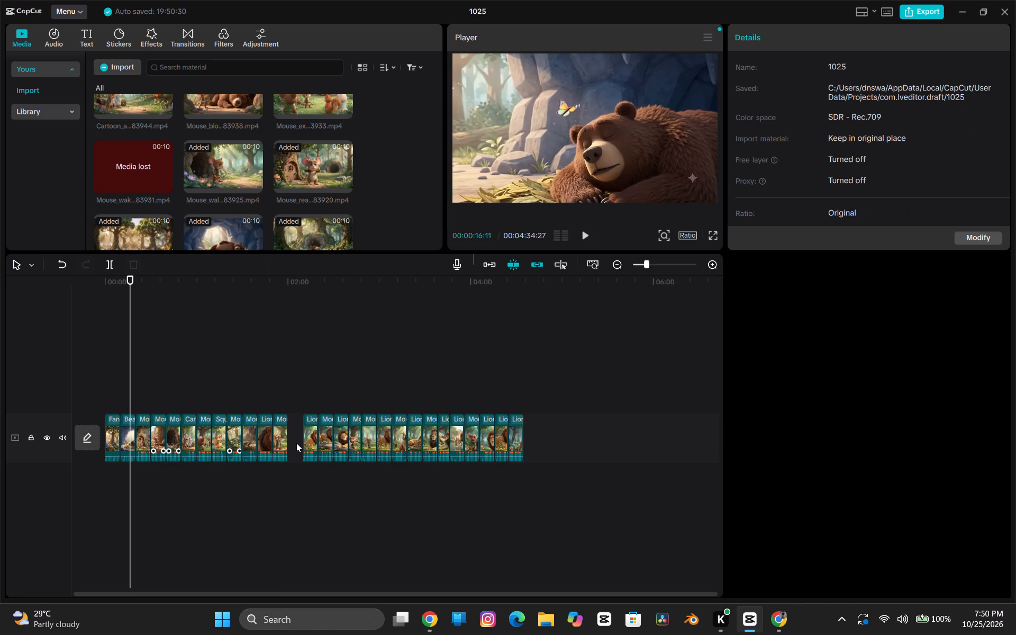
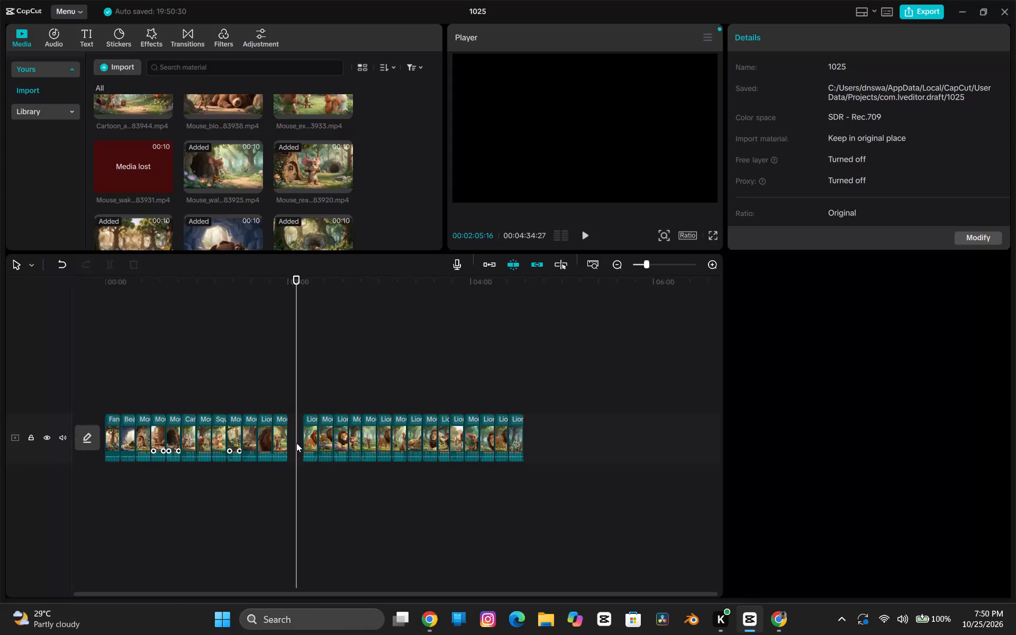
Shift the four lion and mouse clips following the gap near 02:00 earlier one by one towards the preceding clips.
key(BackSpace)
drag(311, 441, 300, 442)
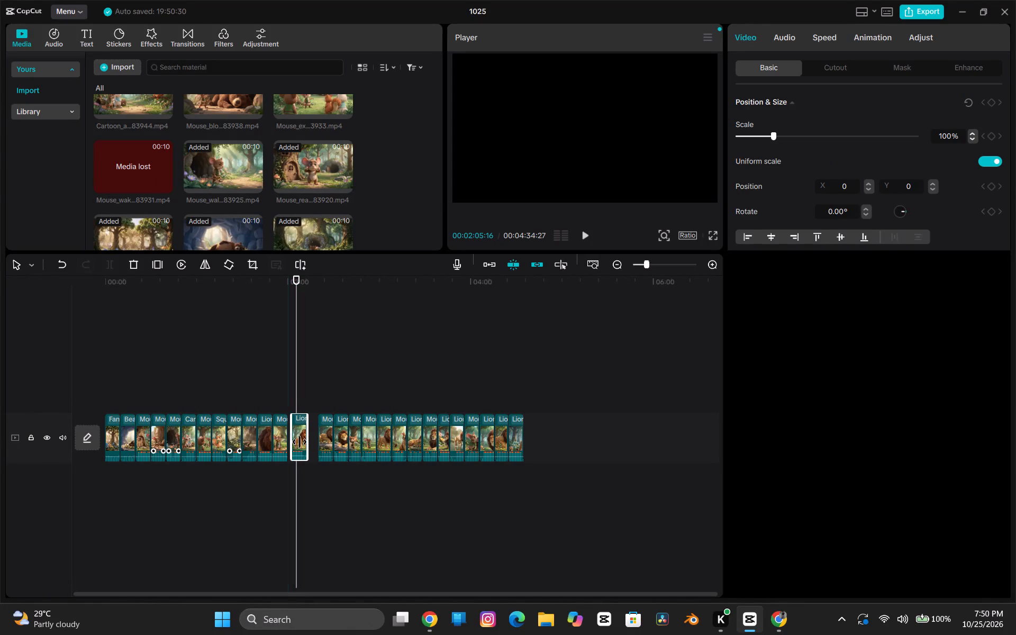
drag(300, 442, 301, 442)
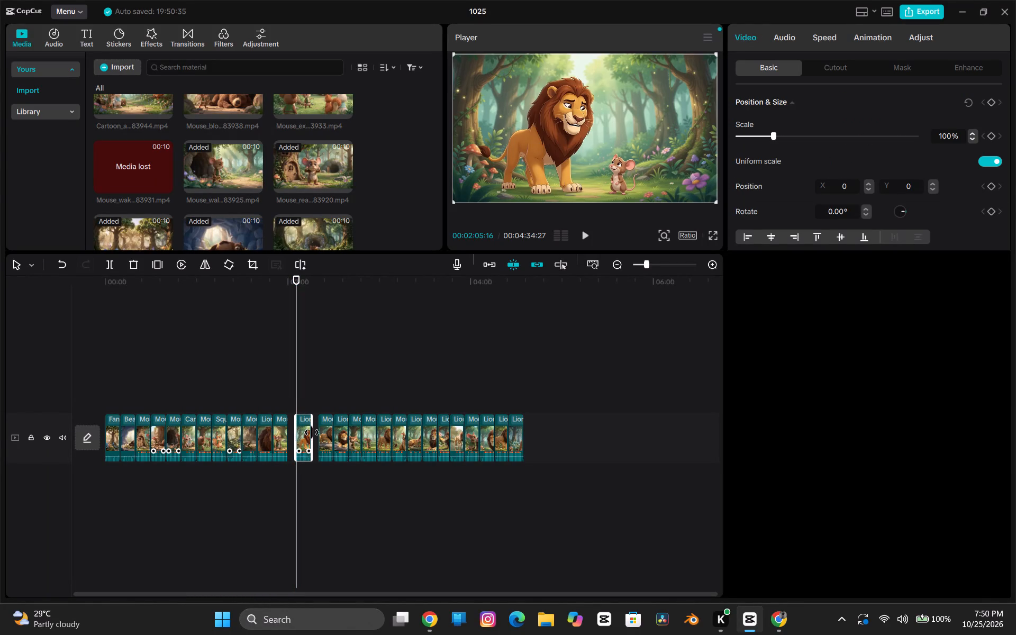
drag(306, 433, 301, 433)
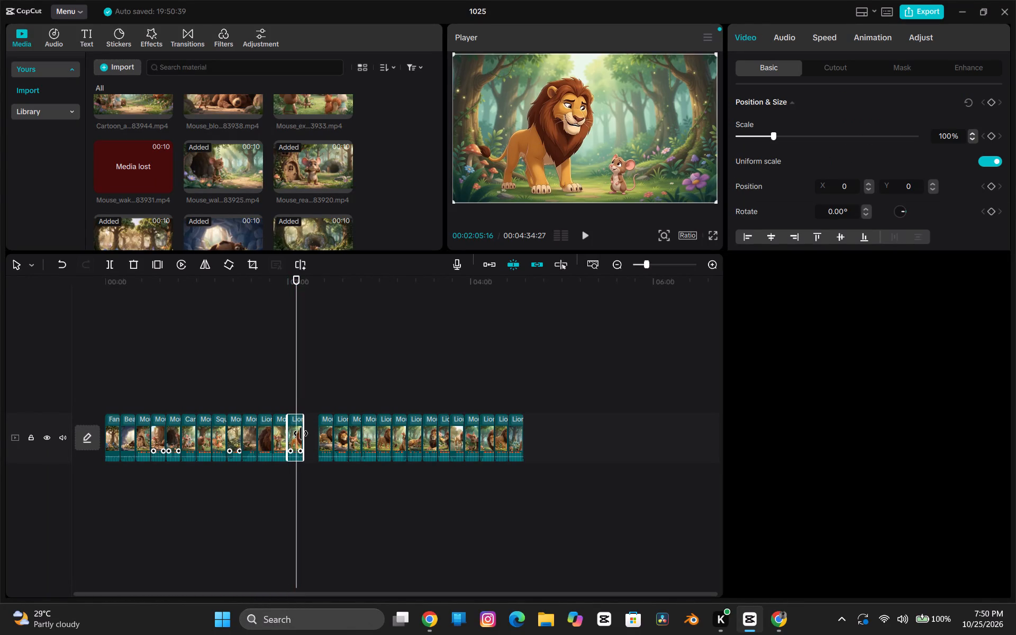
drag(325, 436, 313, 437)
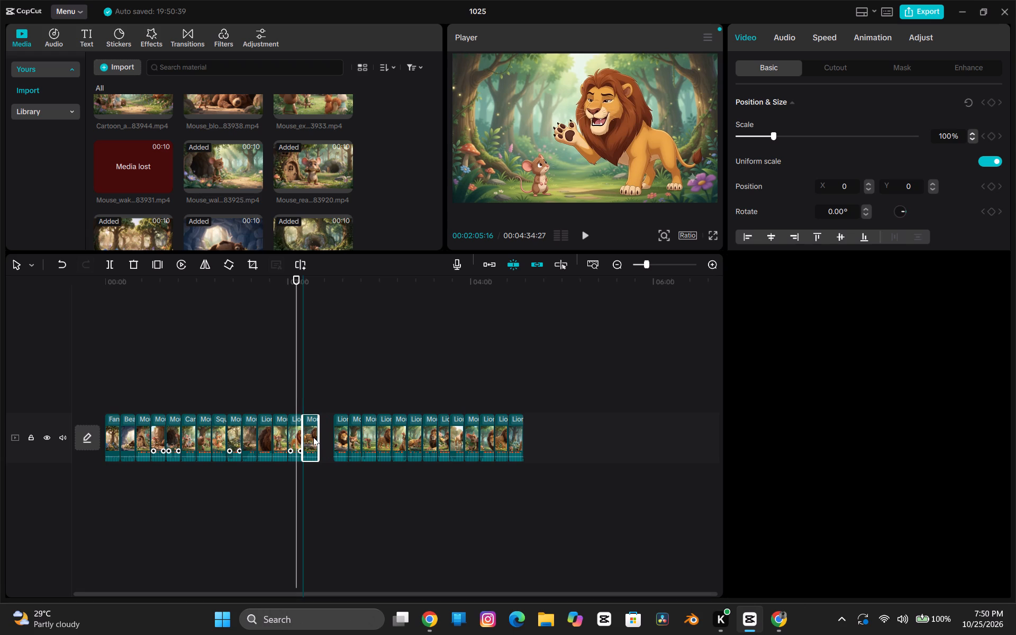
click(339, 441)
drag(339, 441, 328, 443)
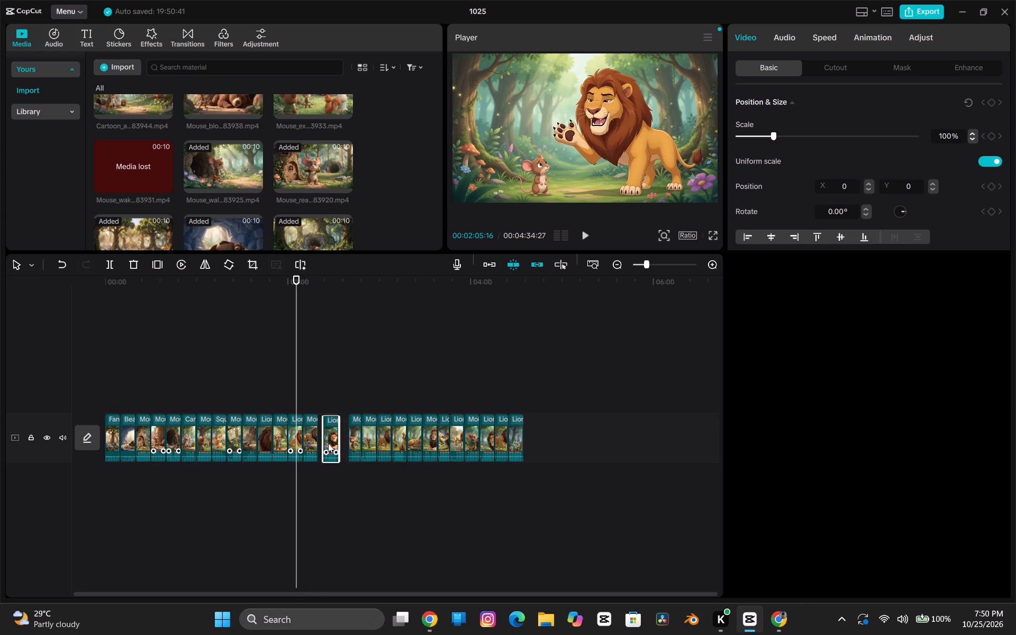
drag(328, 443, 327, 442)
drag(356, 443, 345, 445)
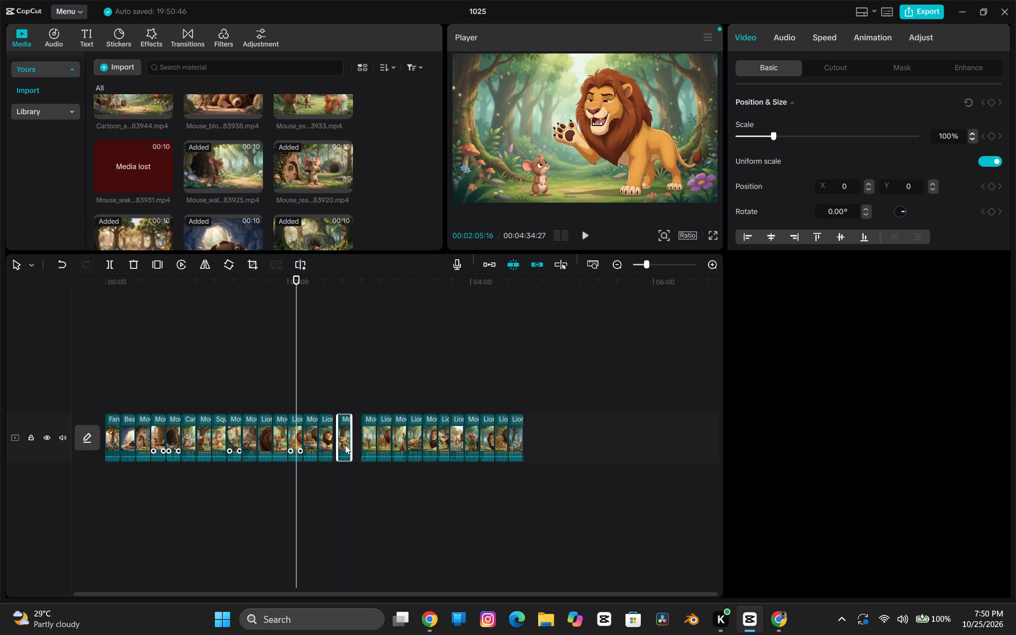
Review the timeline from about 00:25 and preview the imported mouse and forest clips around the lost mouse video.
click(143, 285)
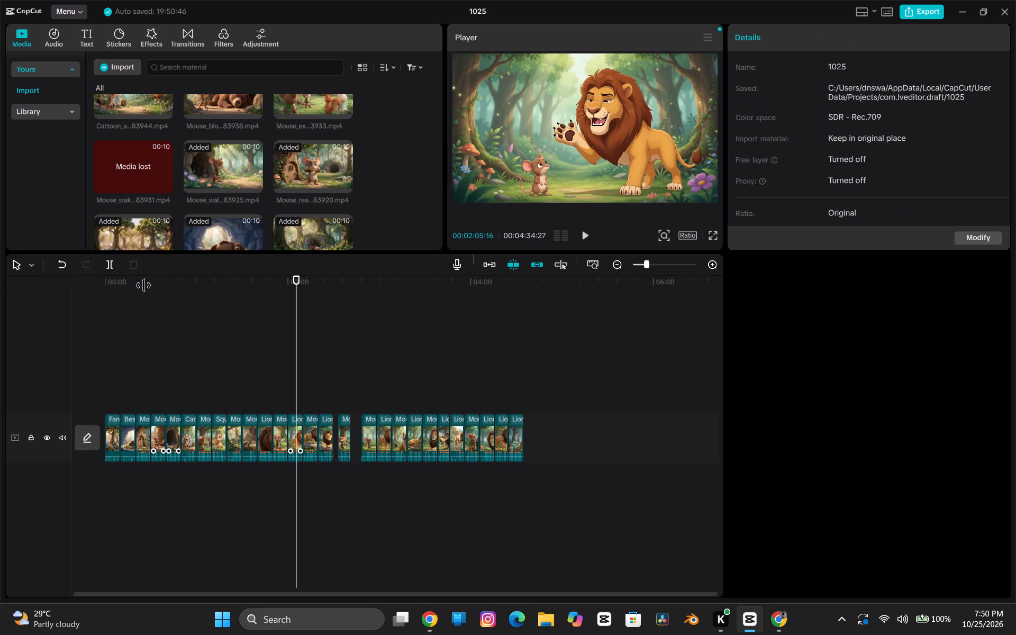
key(space)
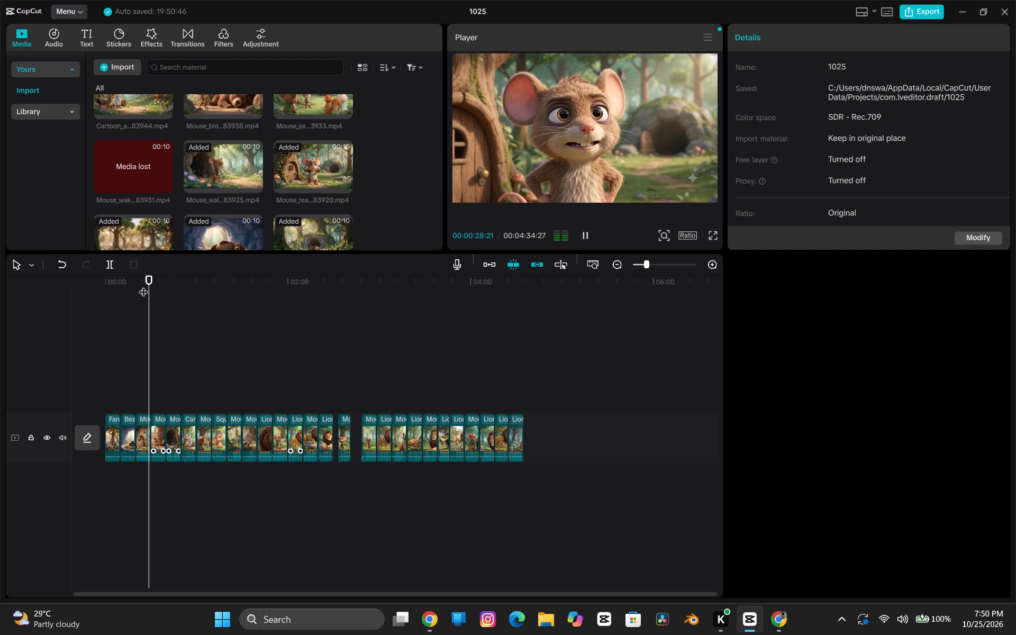
click(143, 285)
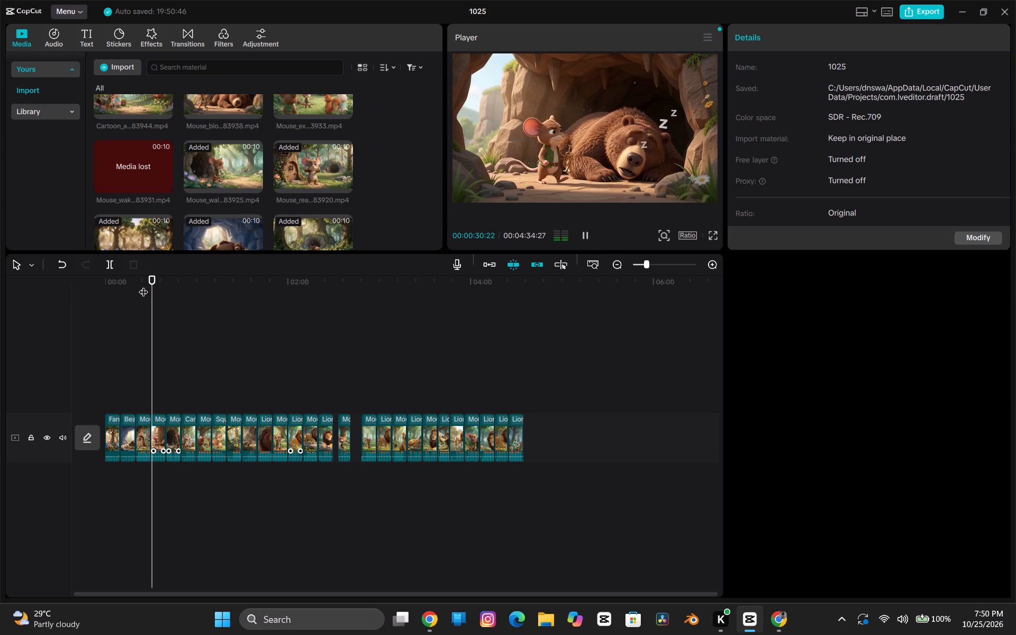
key(space)
scroll(216, 151, right, 1)
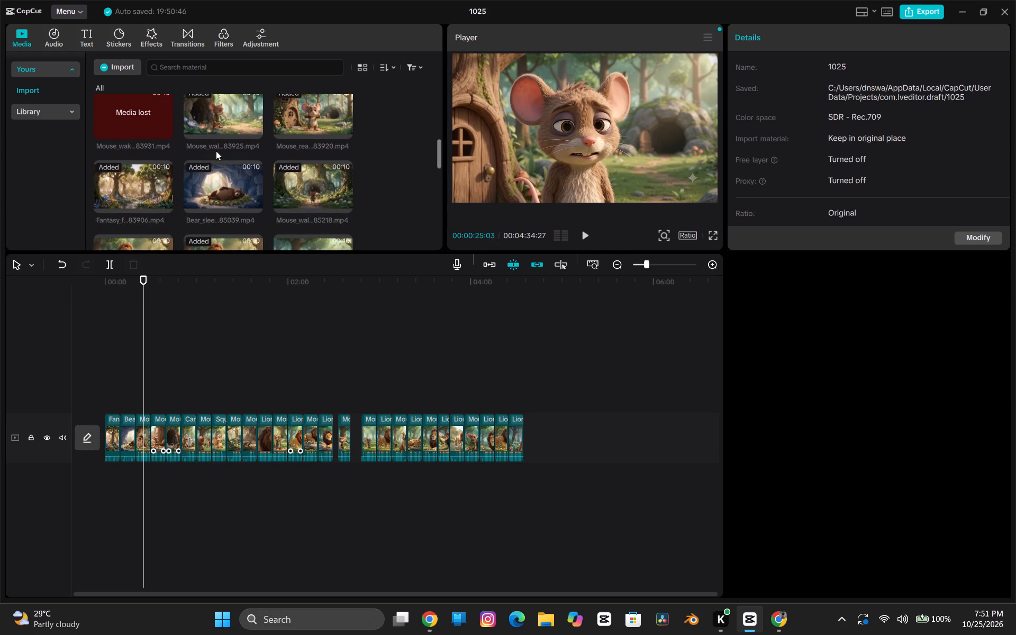
scroll(216, 151, right, 1)
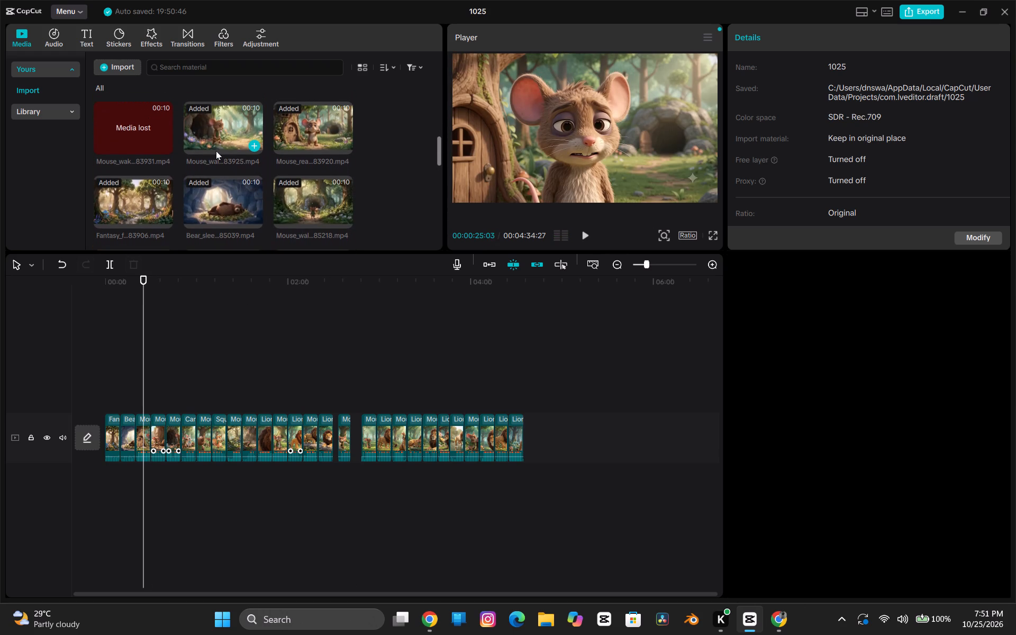
click(289, 128)
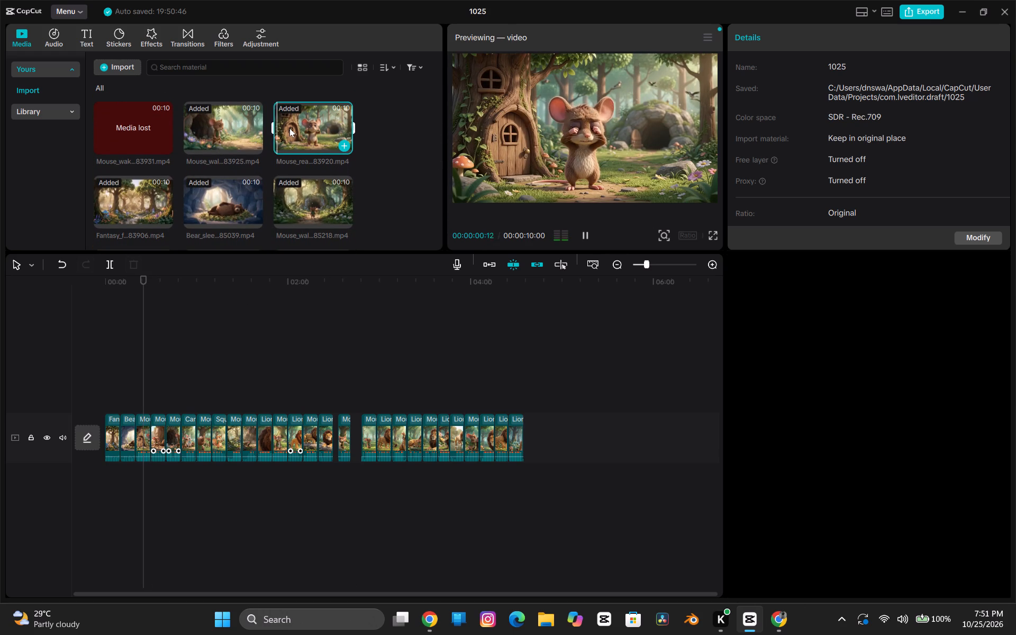
click(219, 130)
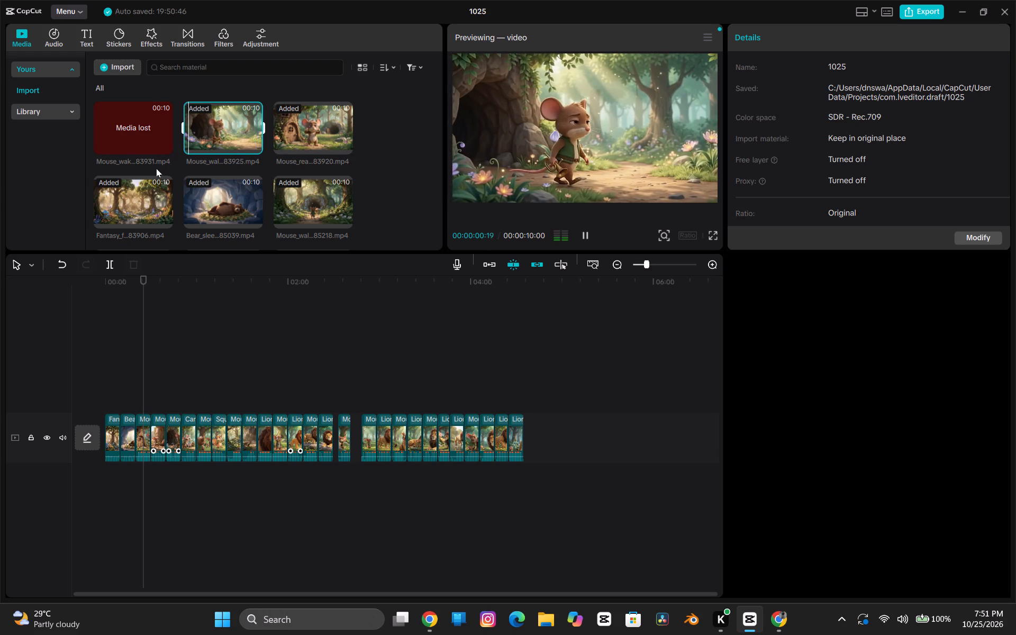
click(151, 192)
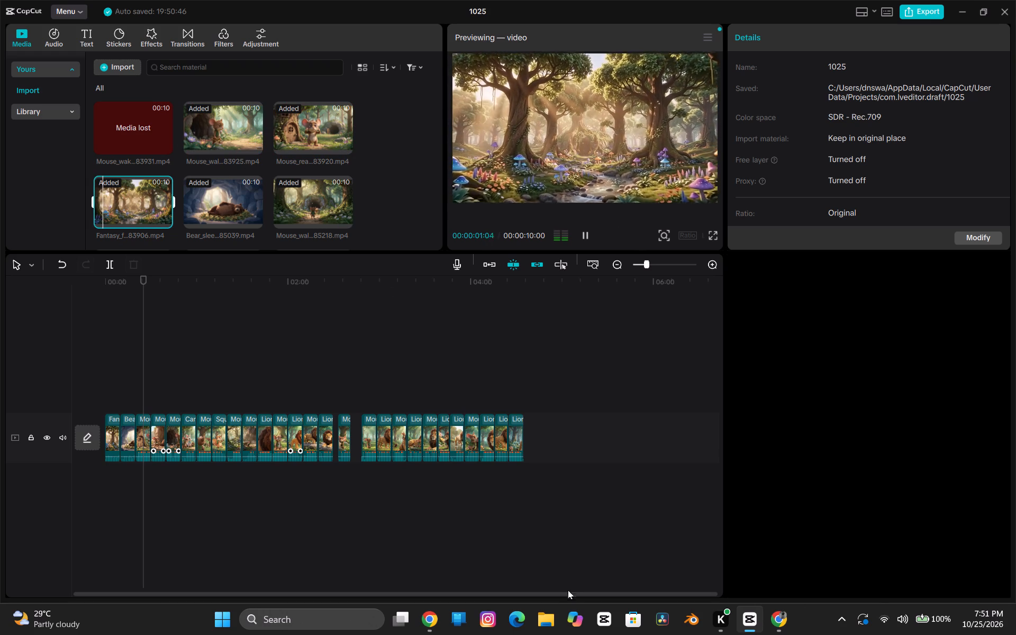
In File Explorer, check the two videos in New folder inside Downloads and move the Mouse_waking_sleeping_bear video back to Downloads.
click(548, 614)
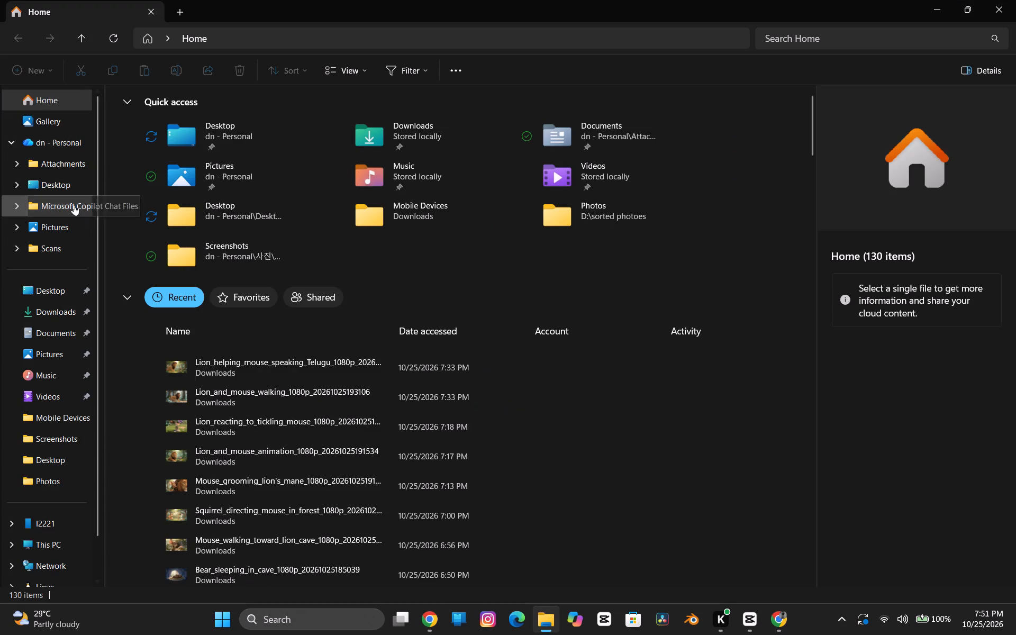
click(69, 315)
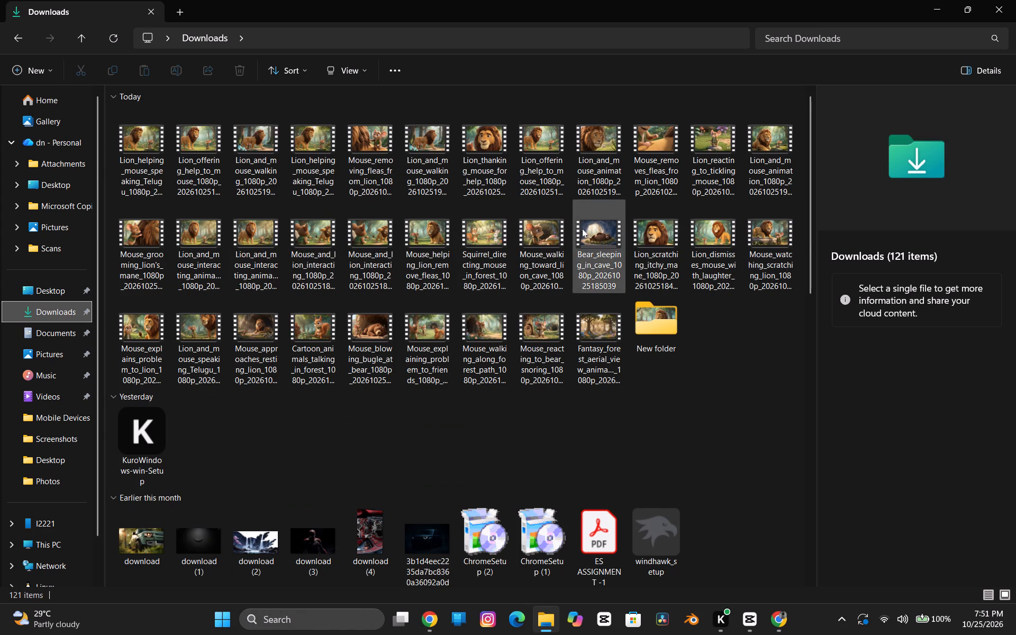
click(661, 314)
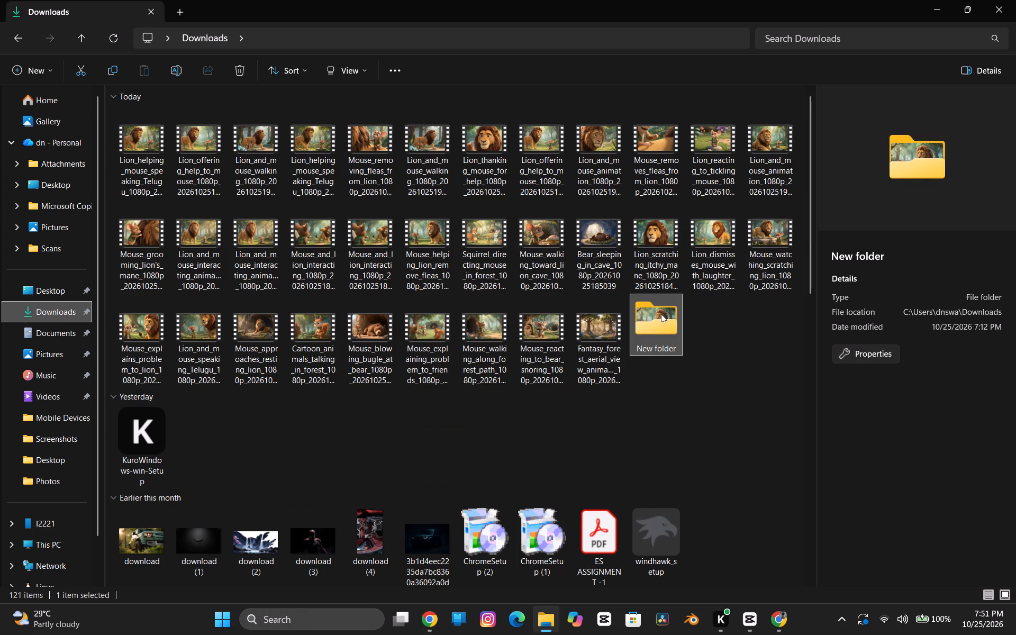
double_click(661, 314)
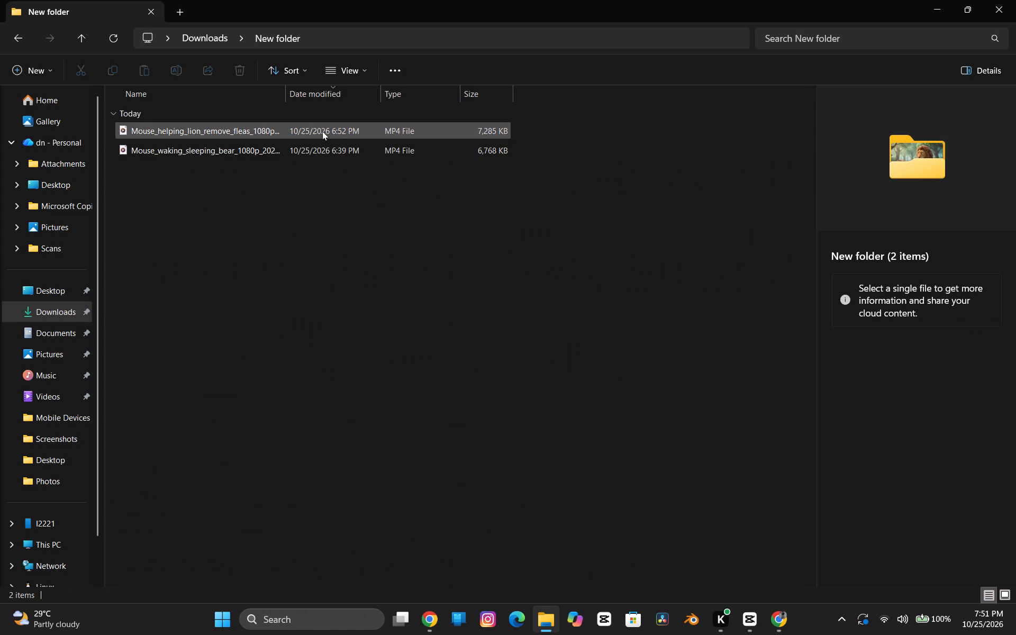
double_click(322, 131)
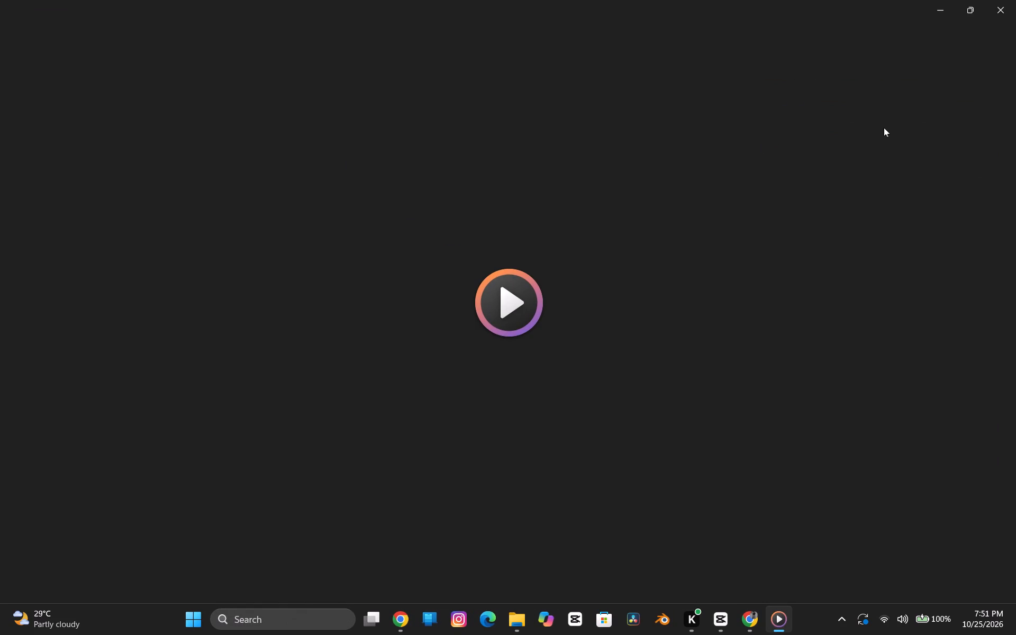
click(1002, 5)
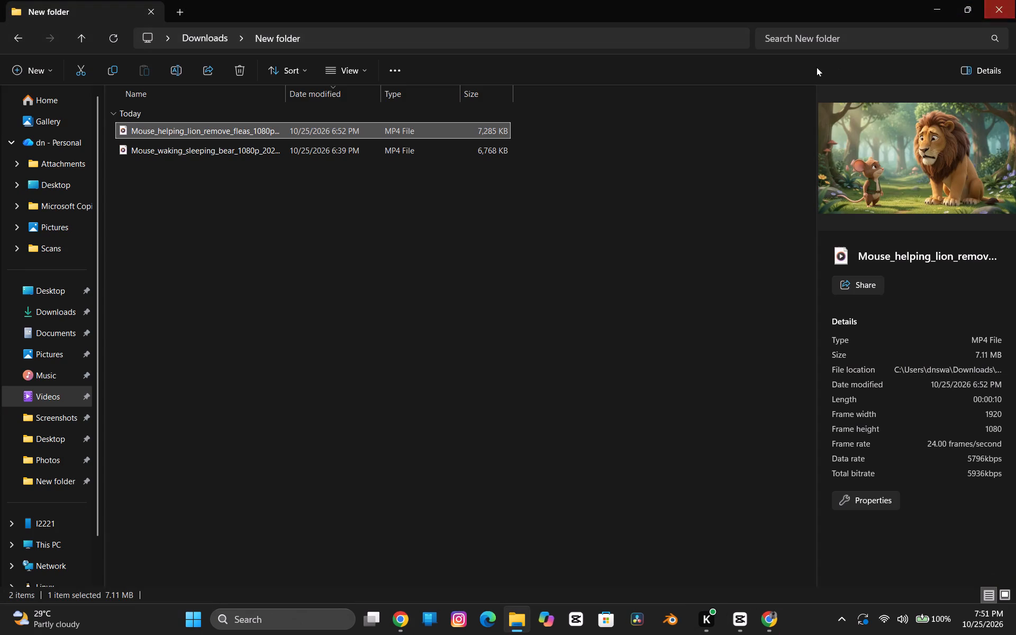
double_click(501, 156)
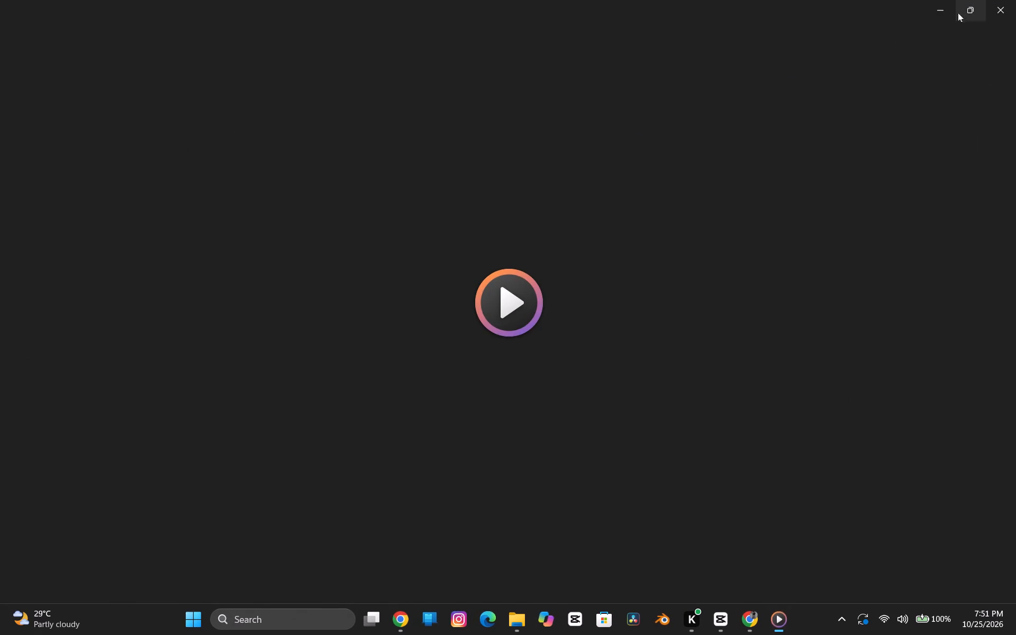
click(1014, 0)
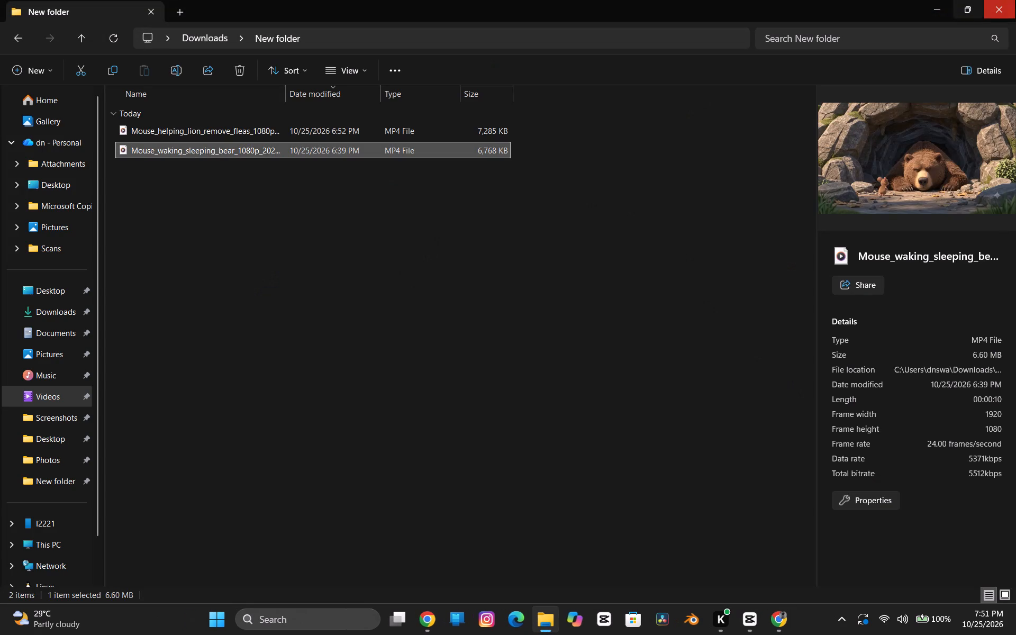
drag(402, 155, 275, 155)
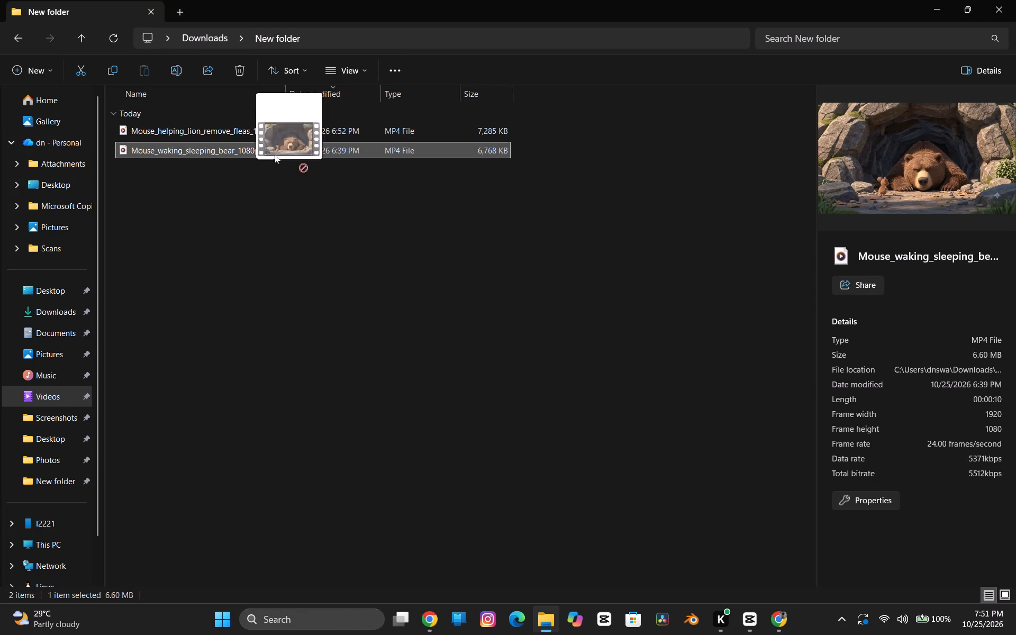
drag(275, 155, 65, 317)
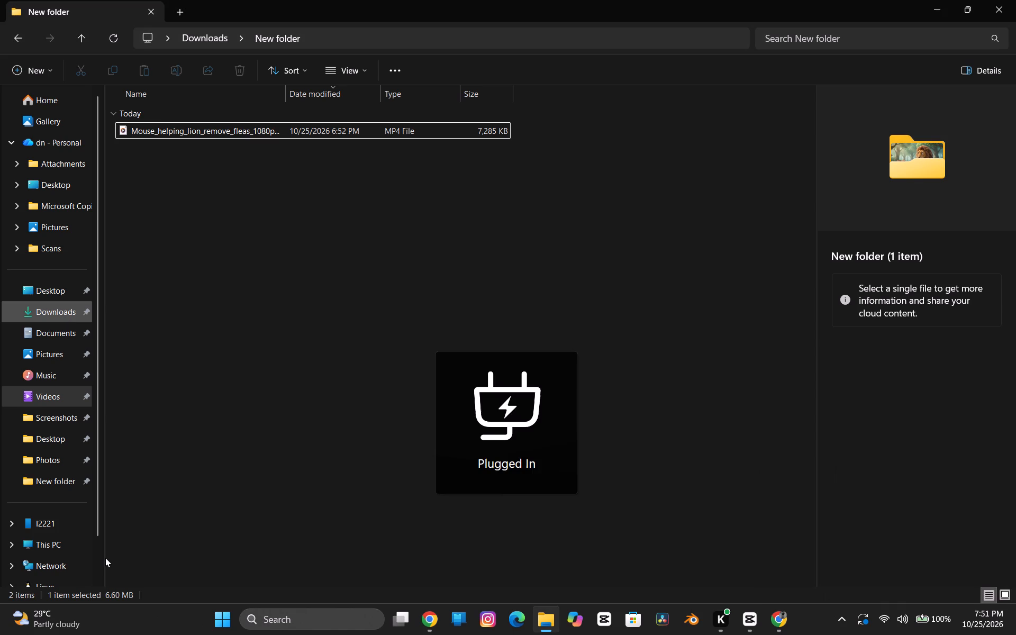
Switch back to CapCut, undo the timeline edits until the deleted fourth clip is restored, and set the playhead to 00:10.
click(751, 633)
scroll(293, 207, down, 1)
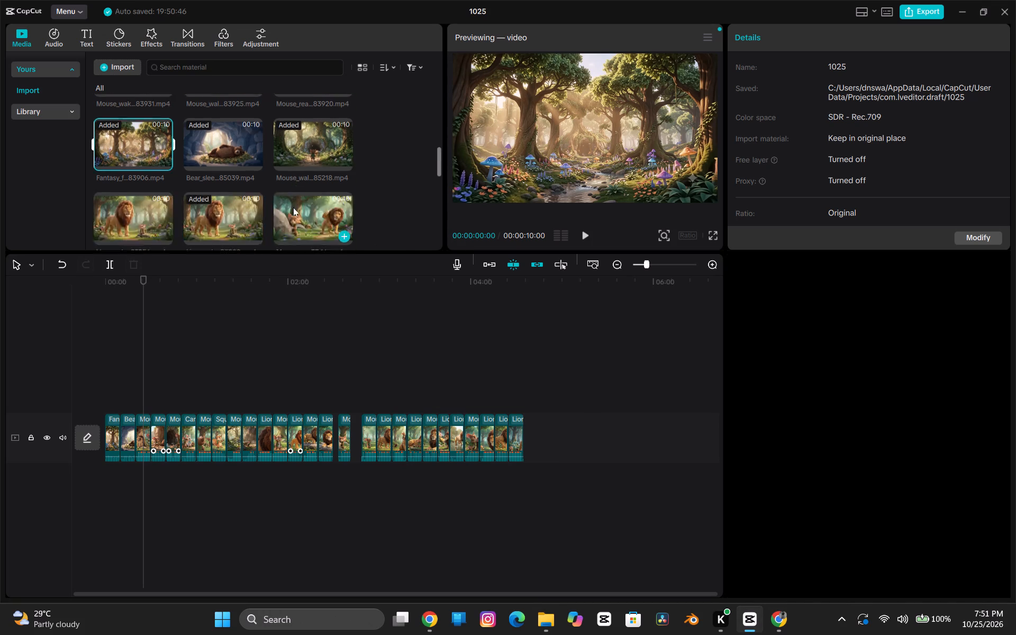
scroll(293, 207, down, 3)
scroll(293, 207, up, 7)
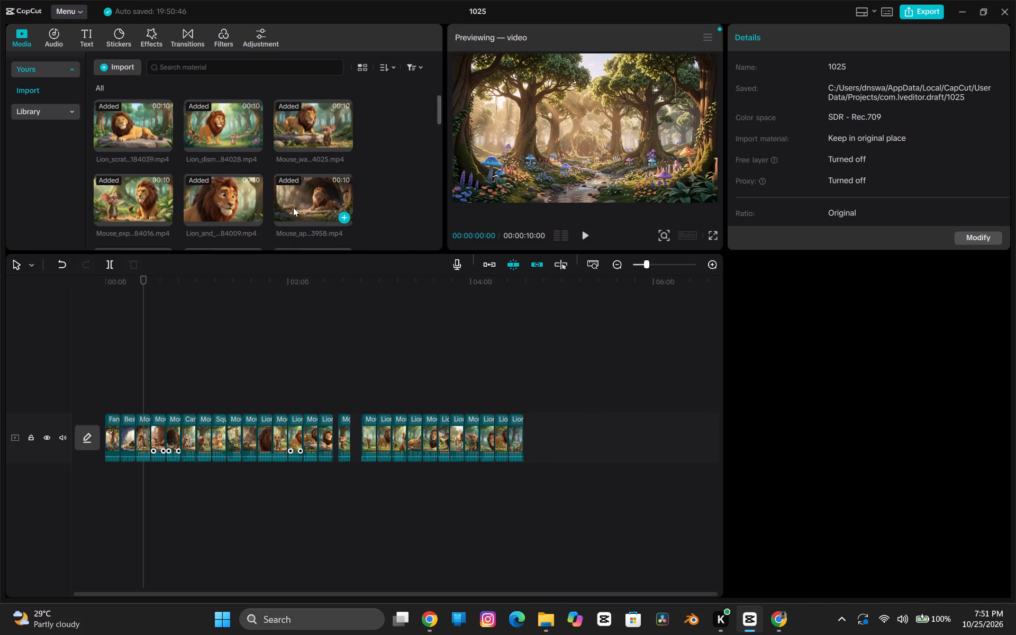
scroll(293, 207, up, 3)
key(ctrl+z)
key(ctrl+z)
key(ctrl+z)
key(ctrl+z)
key(ctrl+z)
key(ctrl+z)
key(ctrl+z)
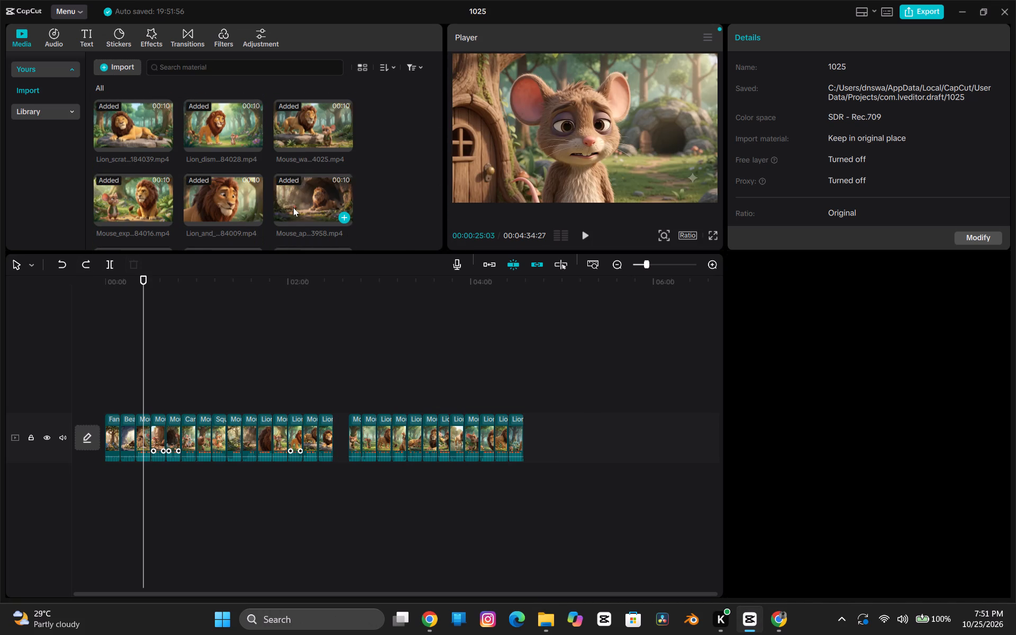
ctrl+click(257, 295)
key(ctrl+z)
key(ctrl+z)
key(ctrl+z)
key(ctrl+z)
key(ctrl+z)
key(ctrl+z)
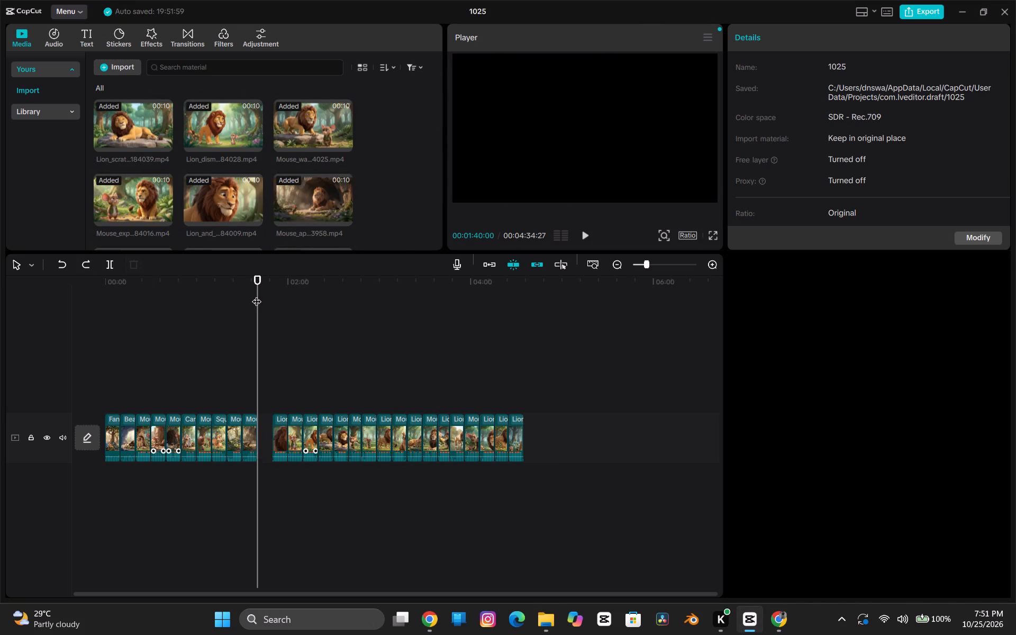
key(ctrl+z)
key(ctrl+z)
key(ctrl+z)
key(ctrl+z)
key(ctrl+z)
key(ctrl+z)
key(ctrl+z)
key(ctrl+z)
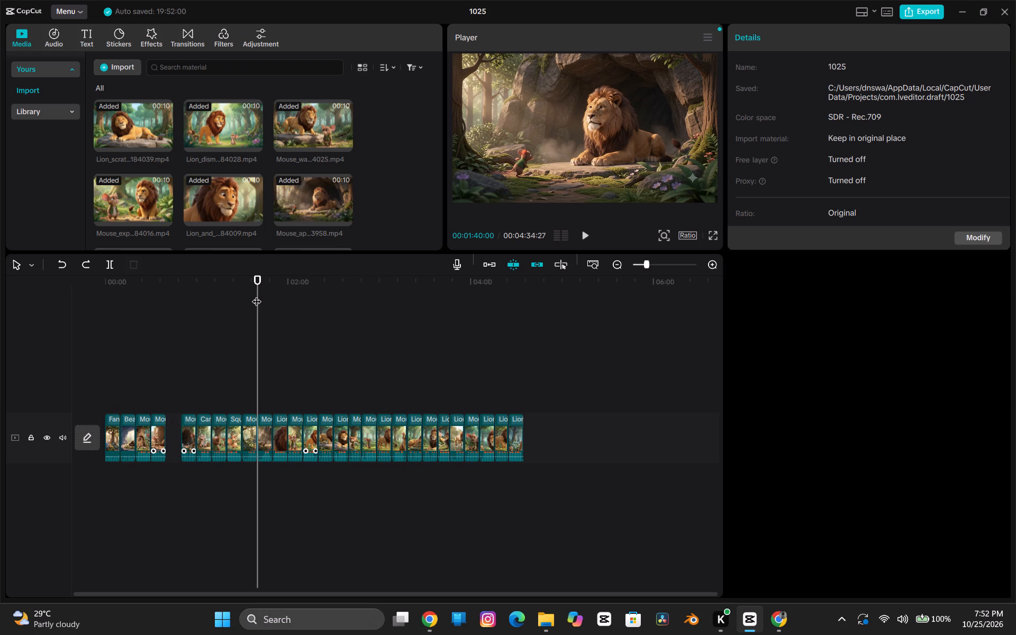
key(ctrl+z)
key(ctrl+z)
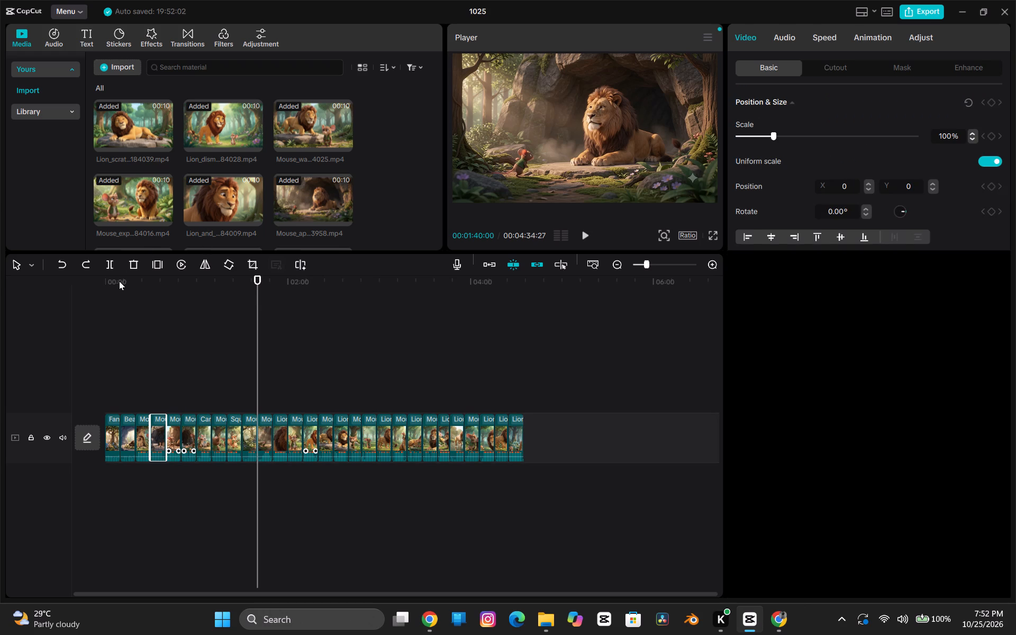
click(120, 282)
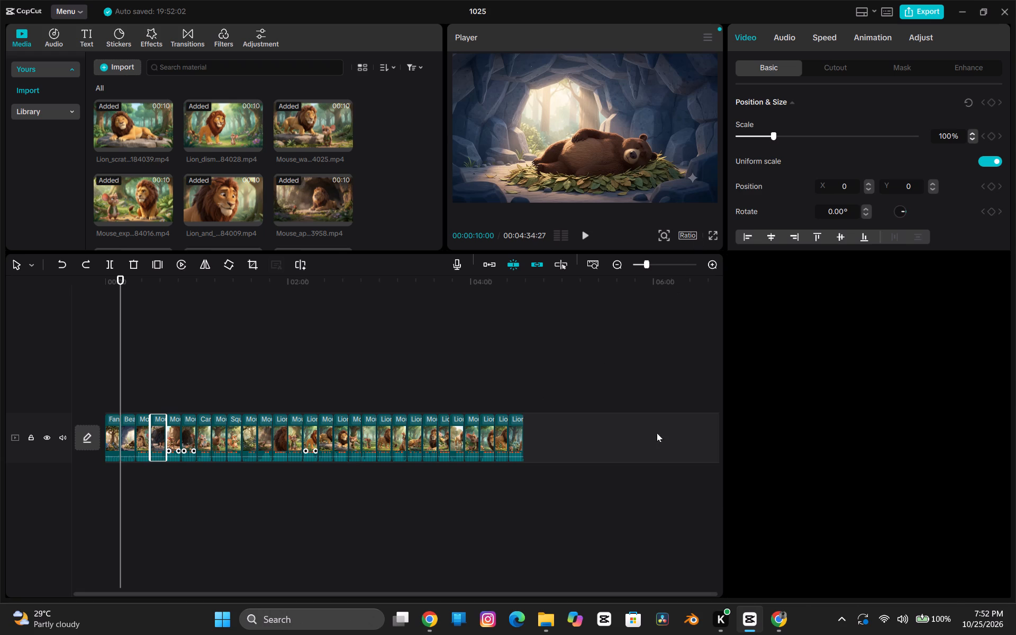
Start casting the screen to the 50" QLED display.
click(892, 626)
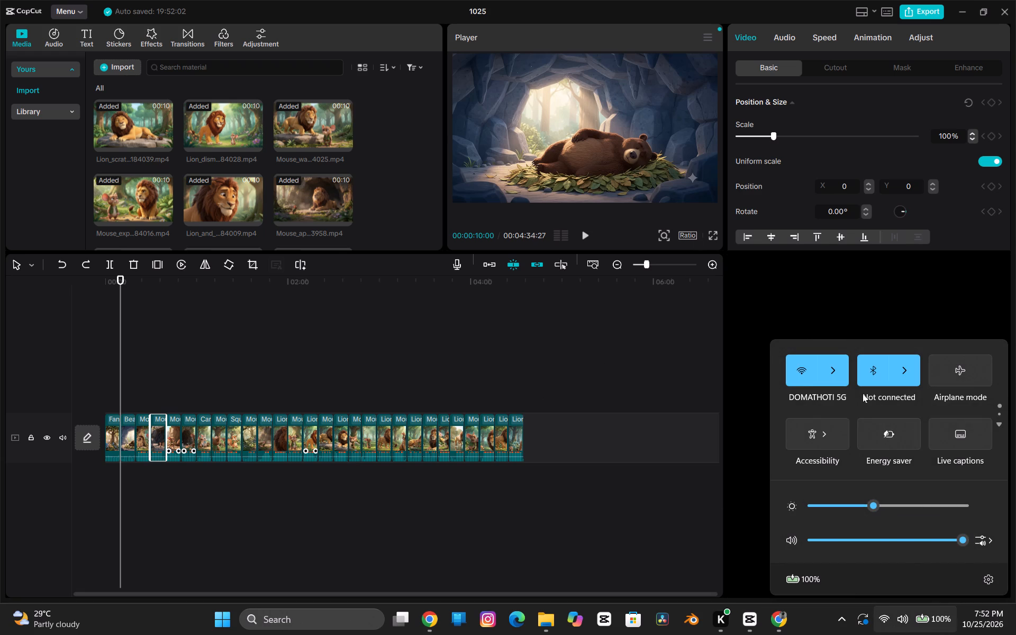
scroll(863, 394, down, 3)
click(838, 437)
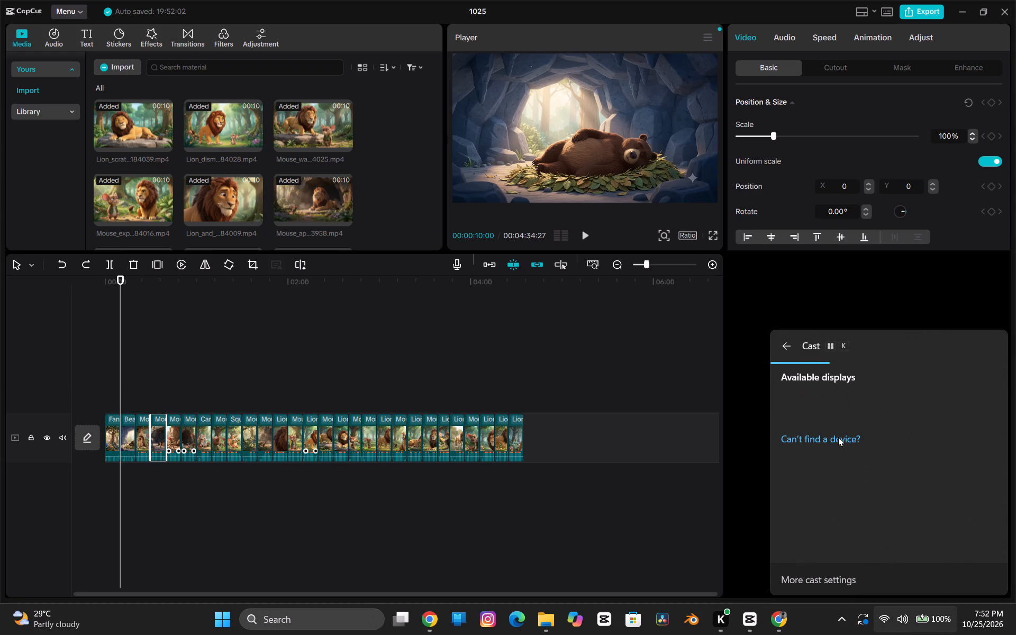
double_click(872, 400)
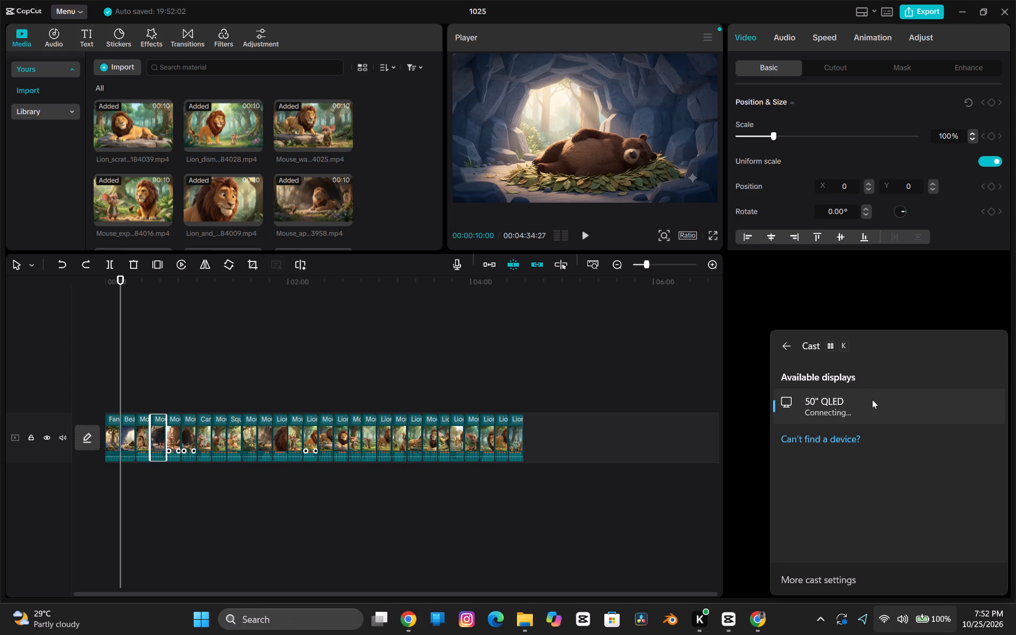
right_click(872, 400)
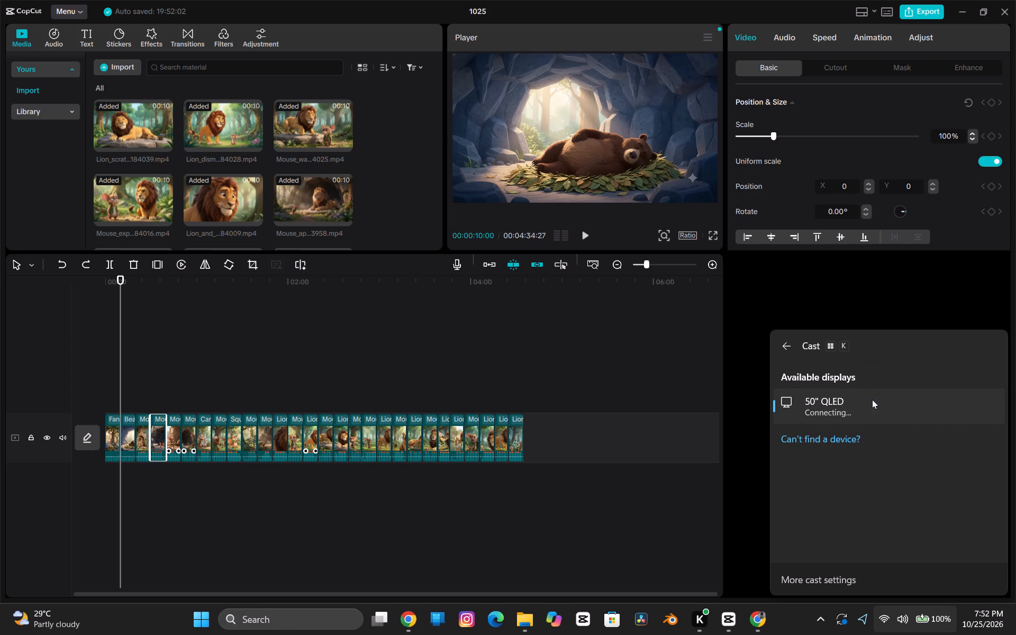